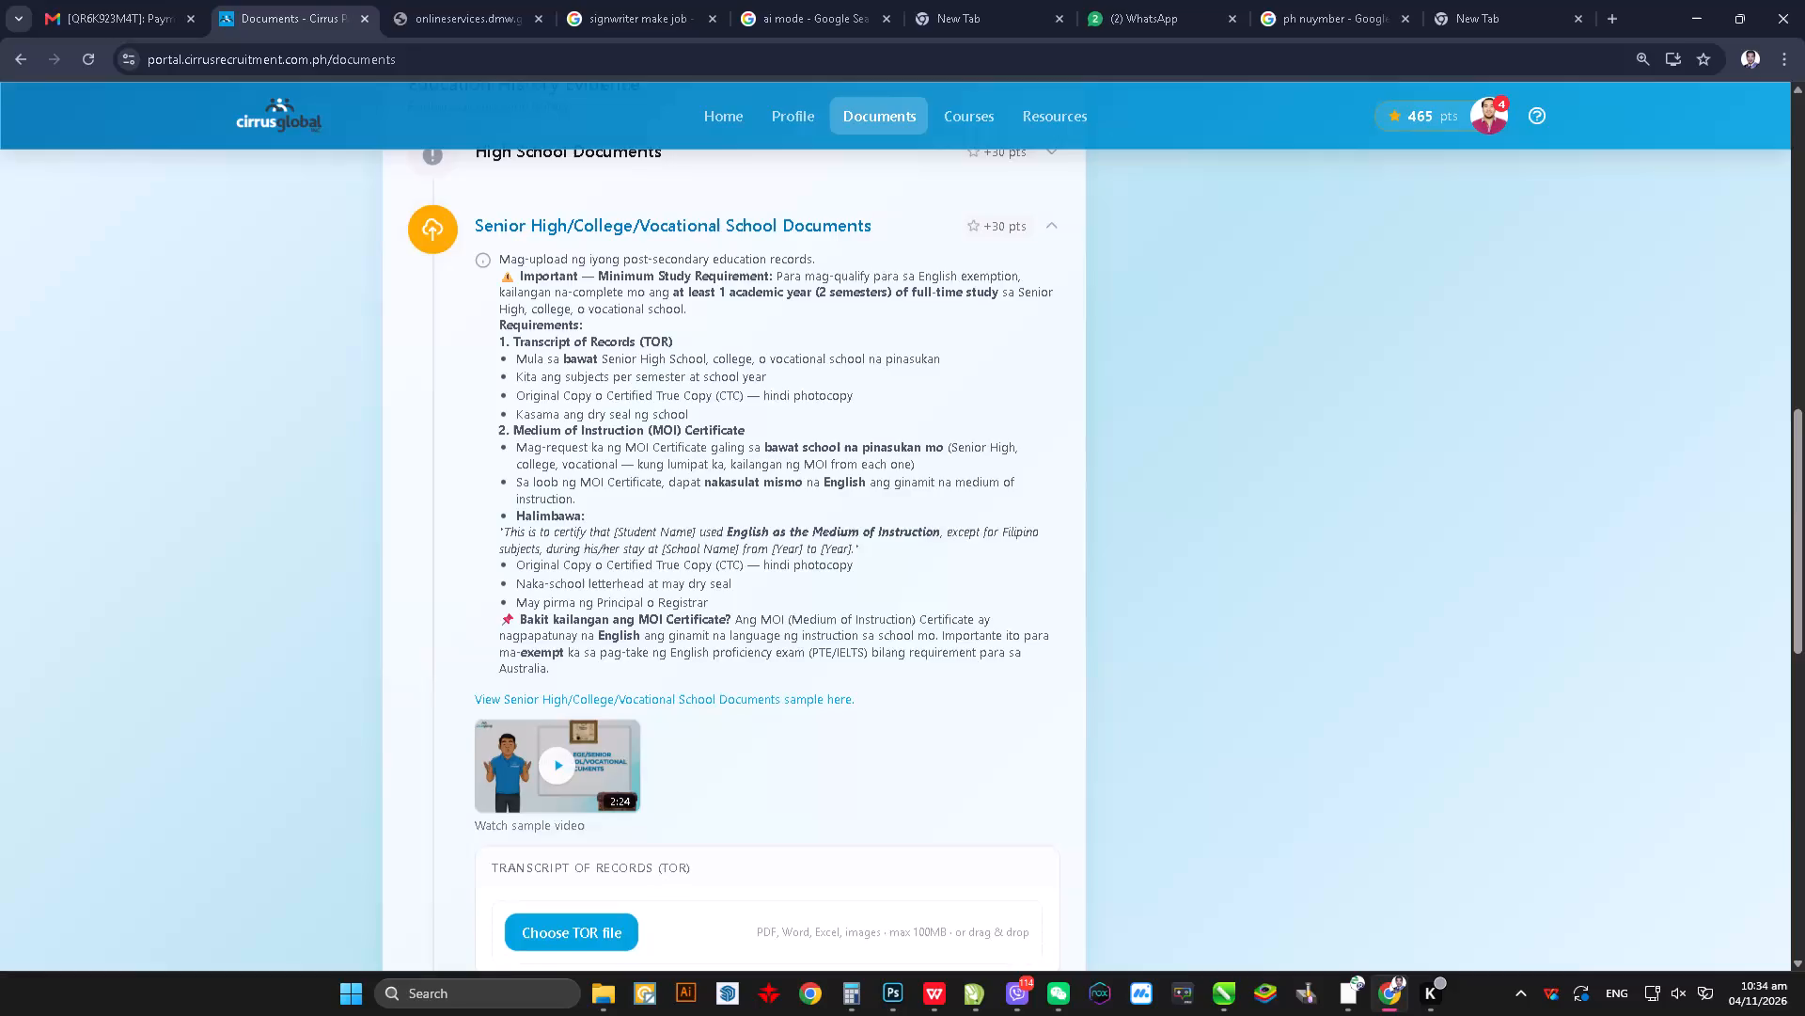
Review the Senior High/College/Vocational School requirements and the other document sections on the recruitment portal's Documents page.
{"action": "scroll", "coordinate": [780, 516], "scroll_direction": "up", "scroll_amount": 2}
{"action": "scroll", "coordinate": [775, 533], "scroll_direction": "down", "scroll_amount": 4}
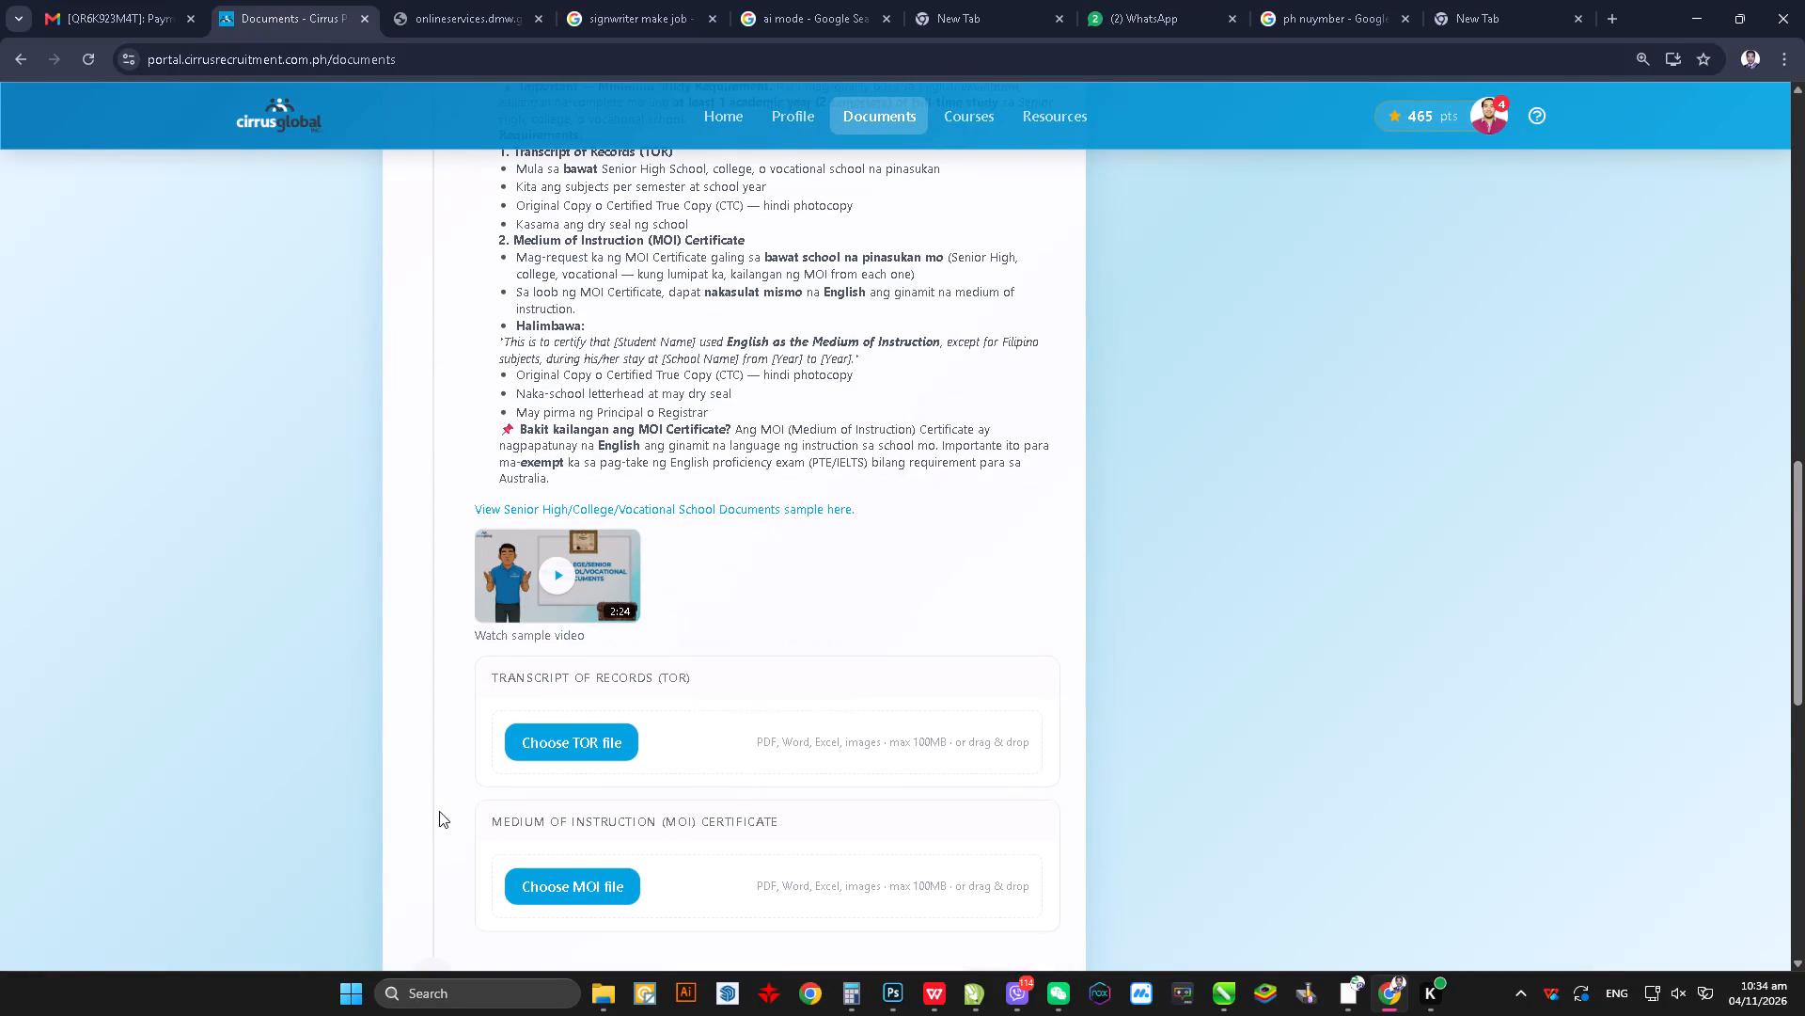
{"action": "scroll", "coordinate": [330, 749], "scroll_direction": "down", "scroll_amount": 1}
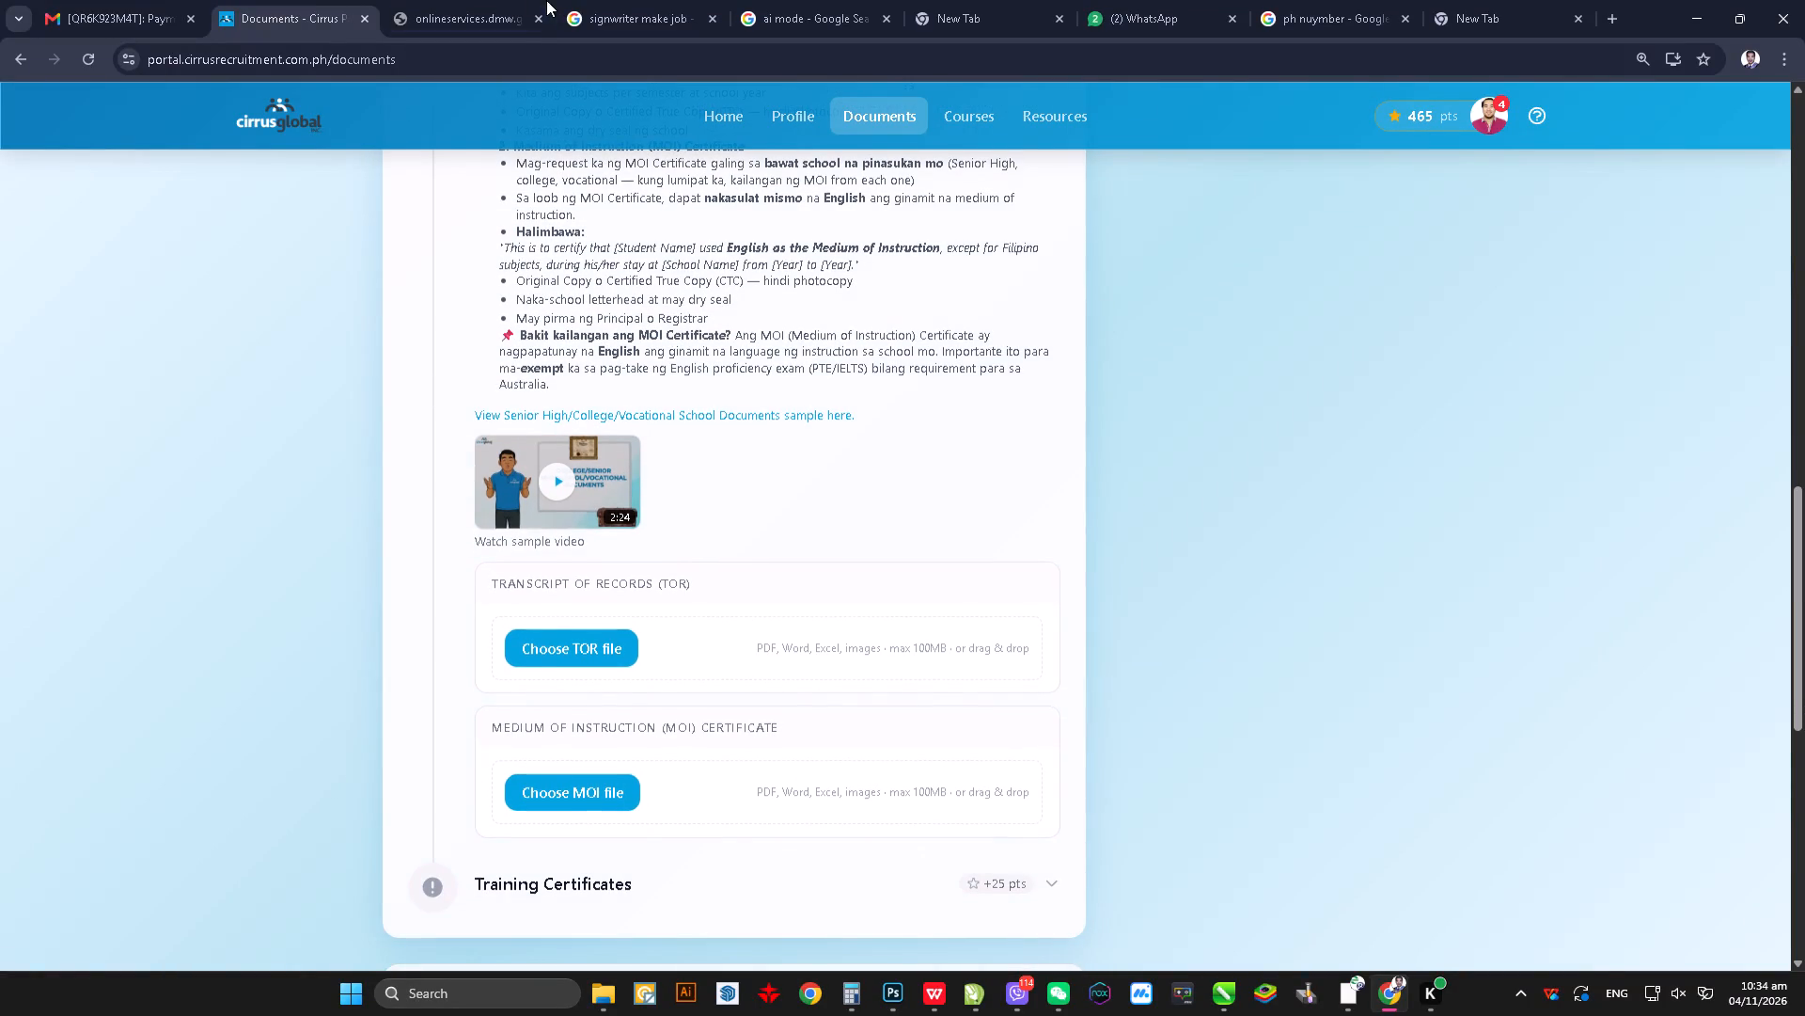
{"action": "left_click", "coordinate": [456, 0]}
{"action": "left_click", "coordinate": [663, 0]}
{"action": "left_click", "coordinate": [260, 0]}
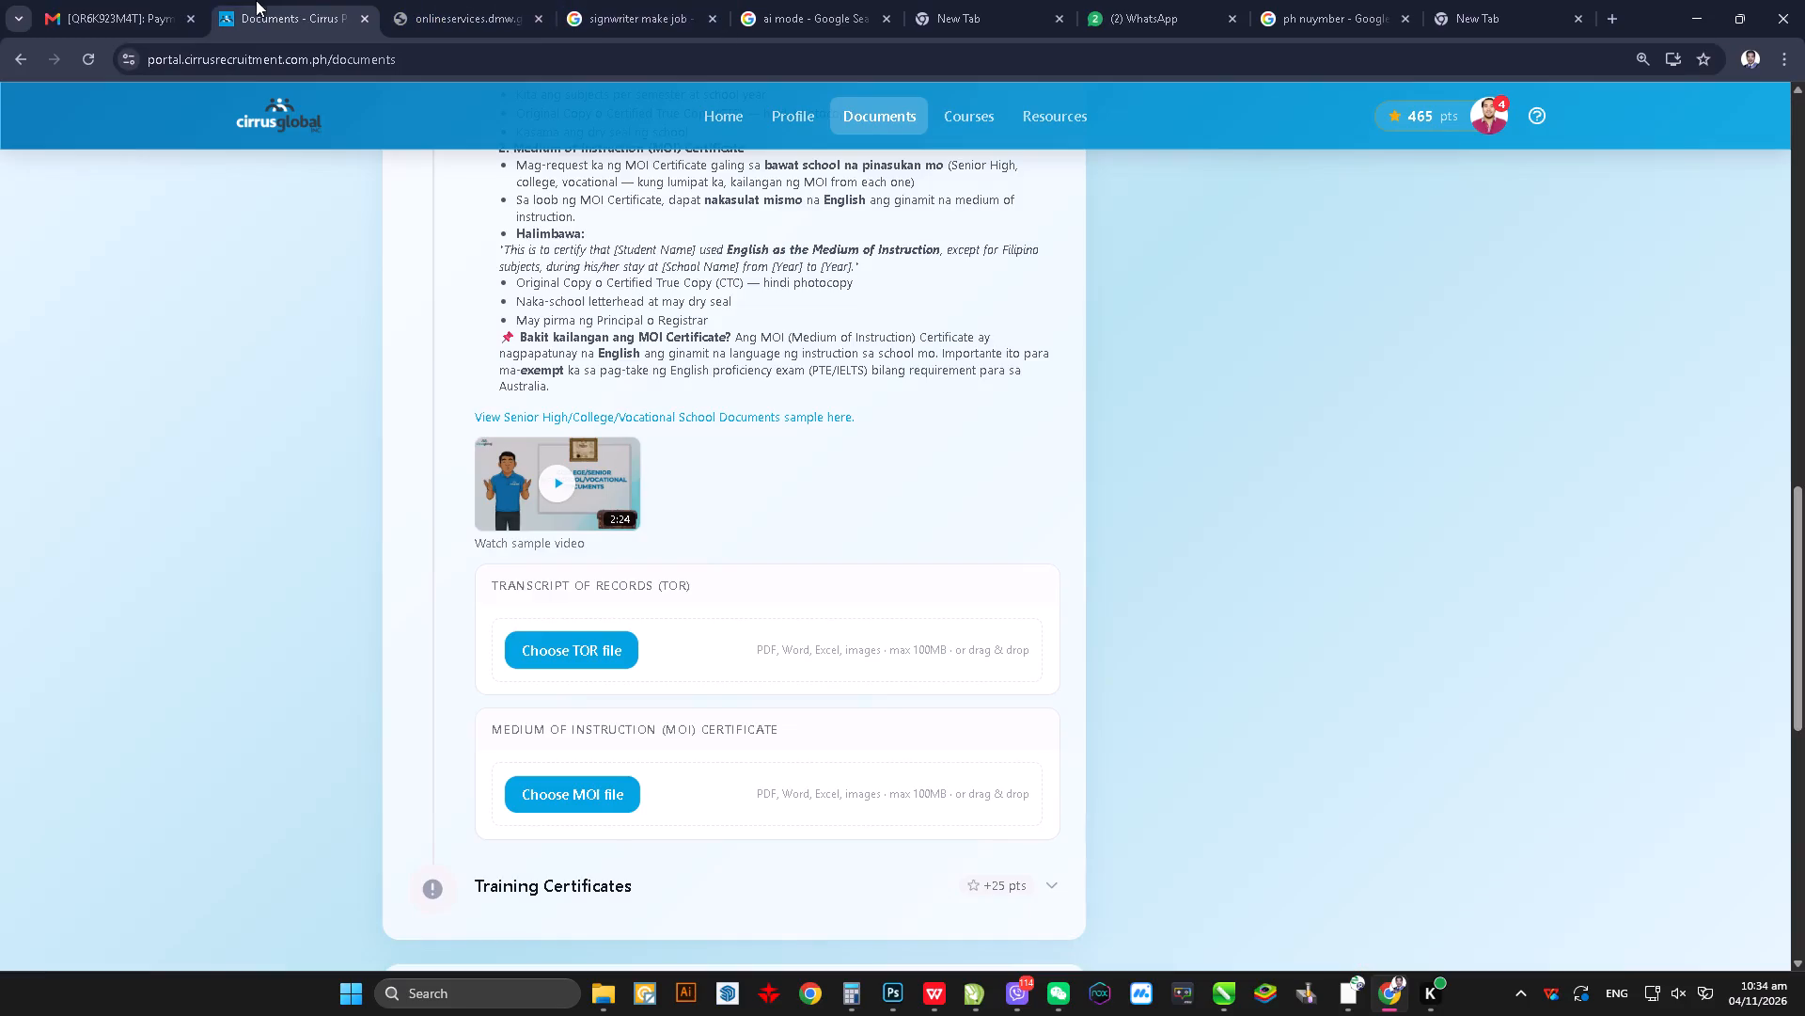
{"action": "scroll", "coordinate": [265, 767], "scroll_direction": "down", "scroll_amount": 5}
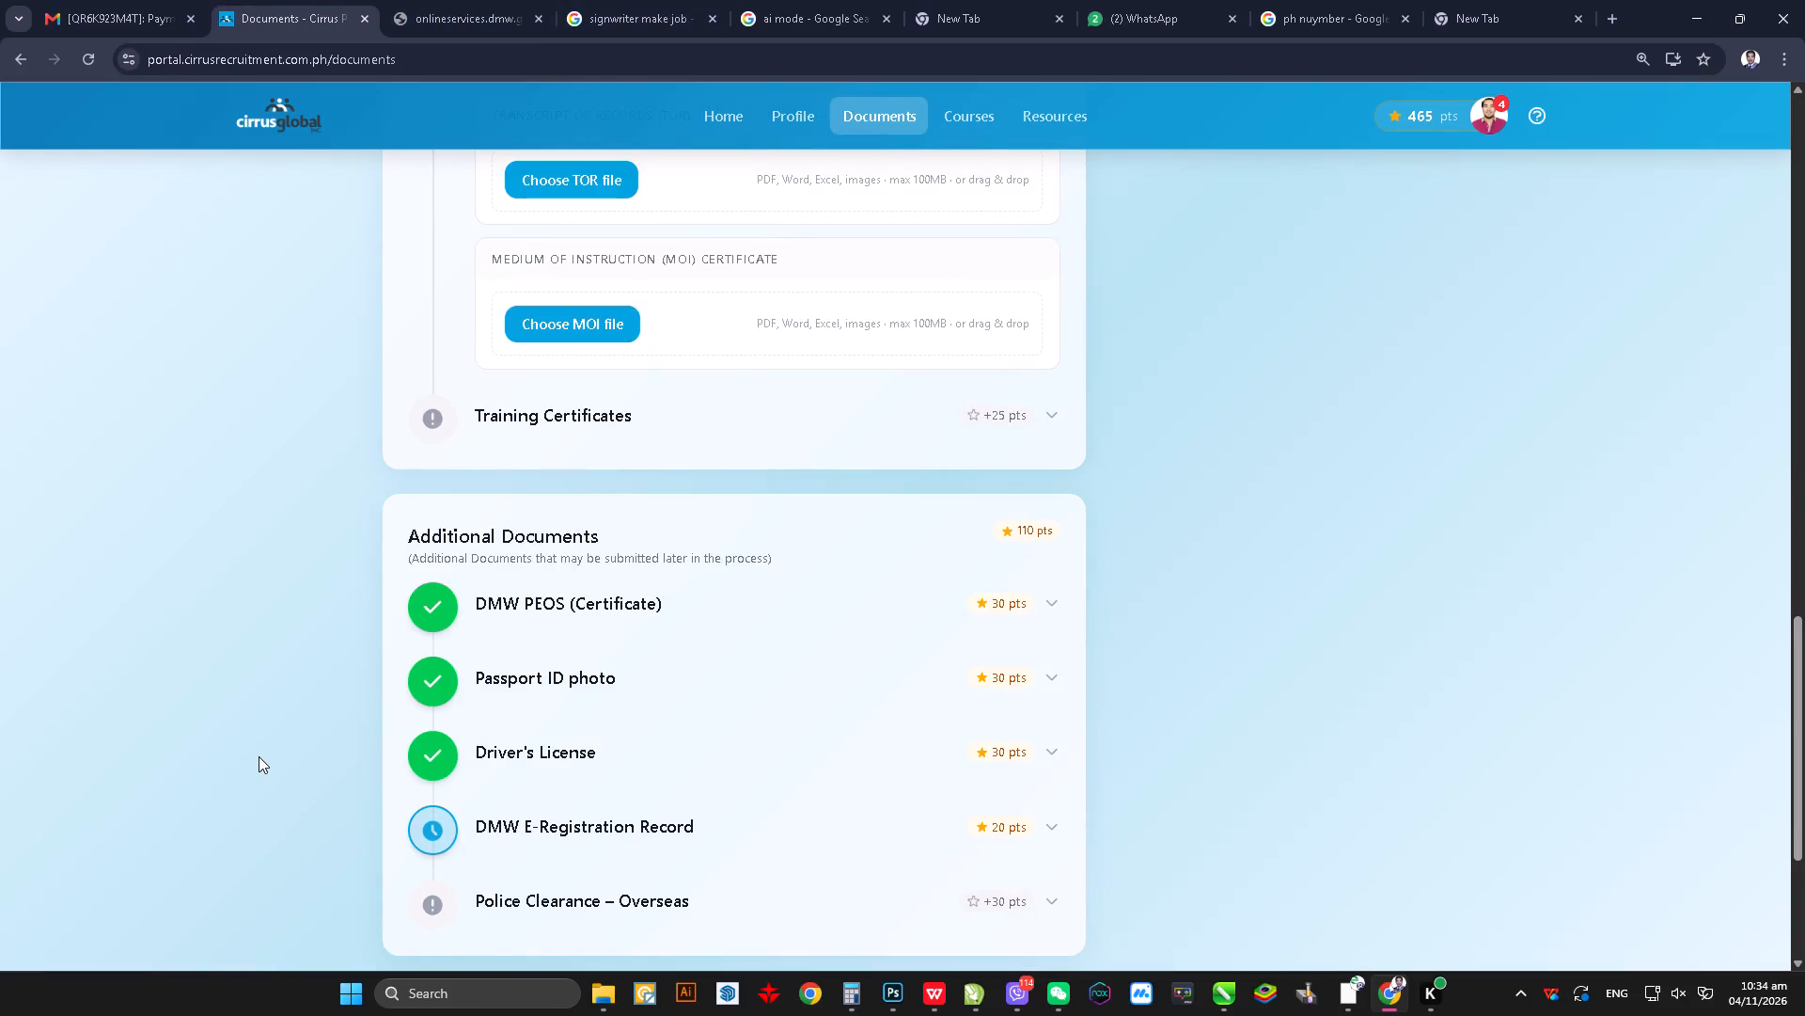
{"action": "scroll", "coordinate": [259, 755], "scroll_direction": "up", "scroll_amount": 5}
{"action": "scroll", "coordinate": [259, 755], "scroll_direction": "down", "scroll_amount": 9}
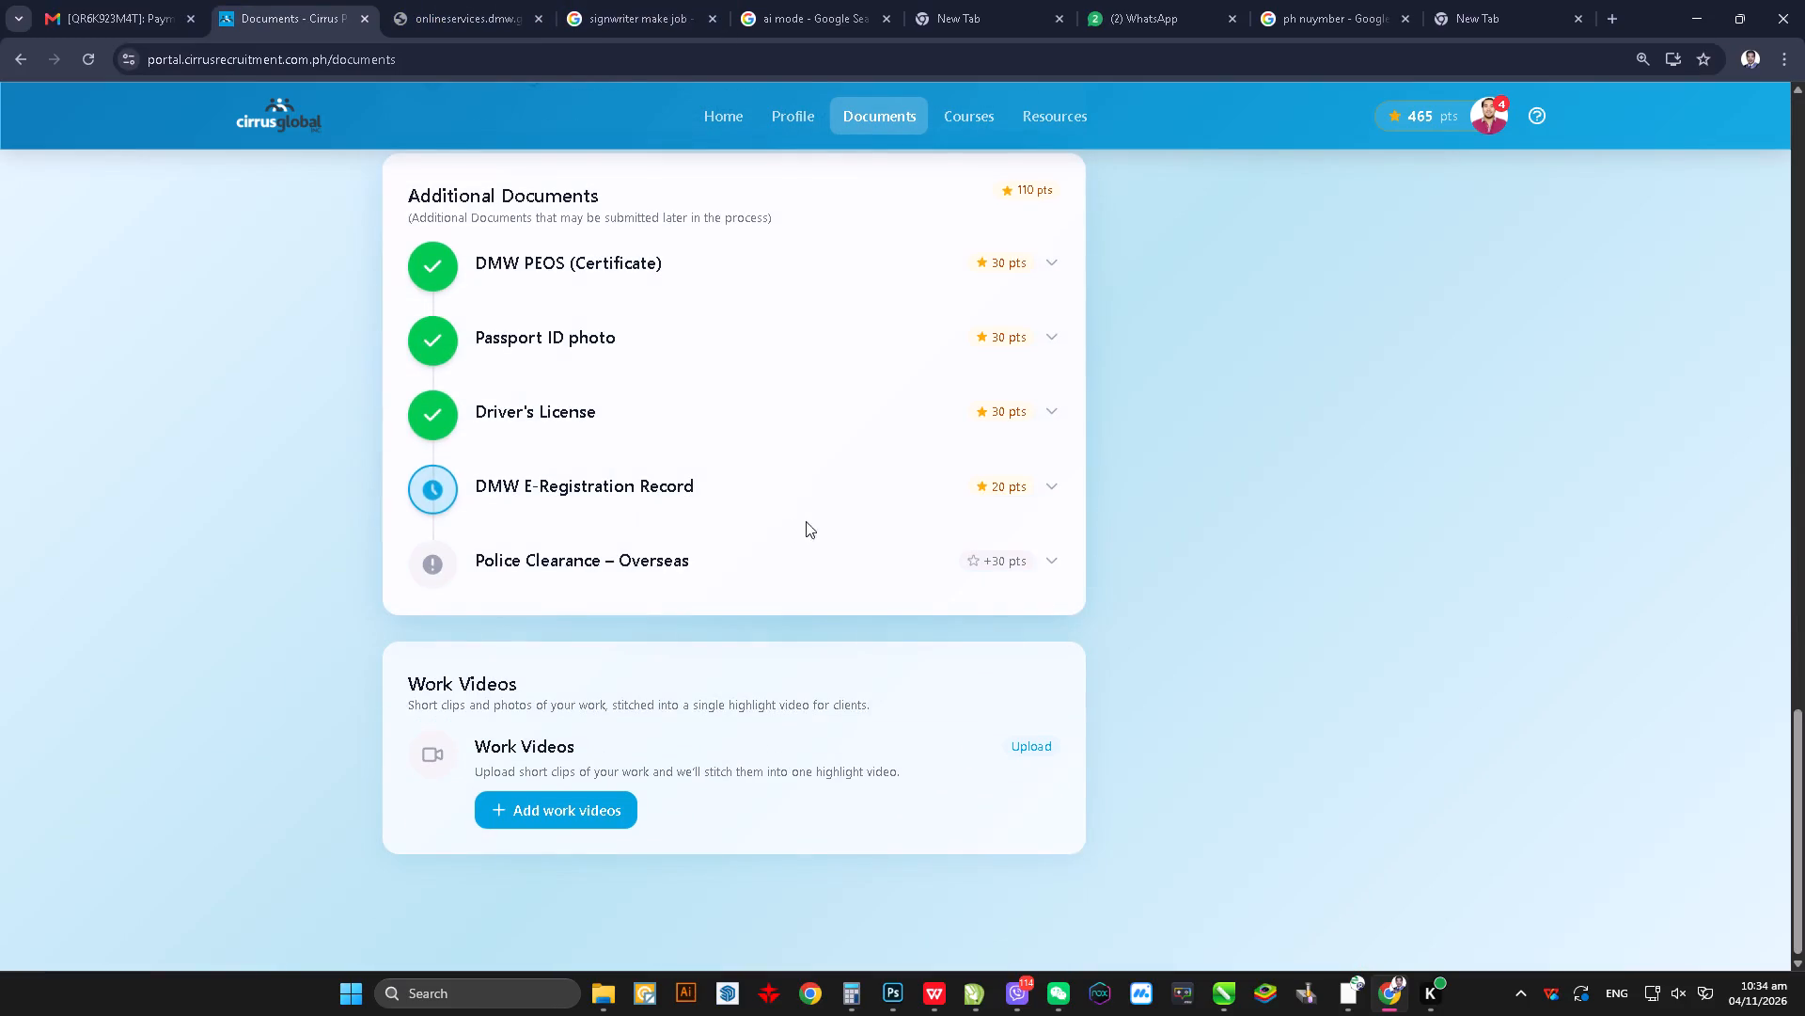
{"action": "left_click", "coordinate": [1201, 532]}
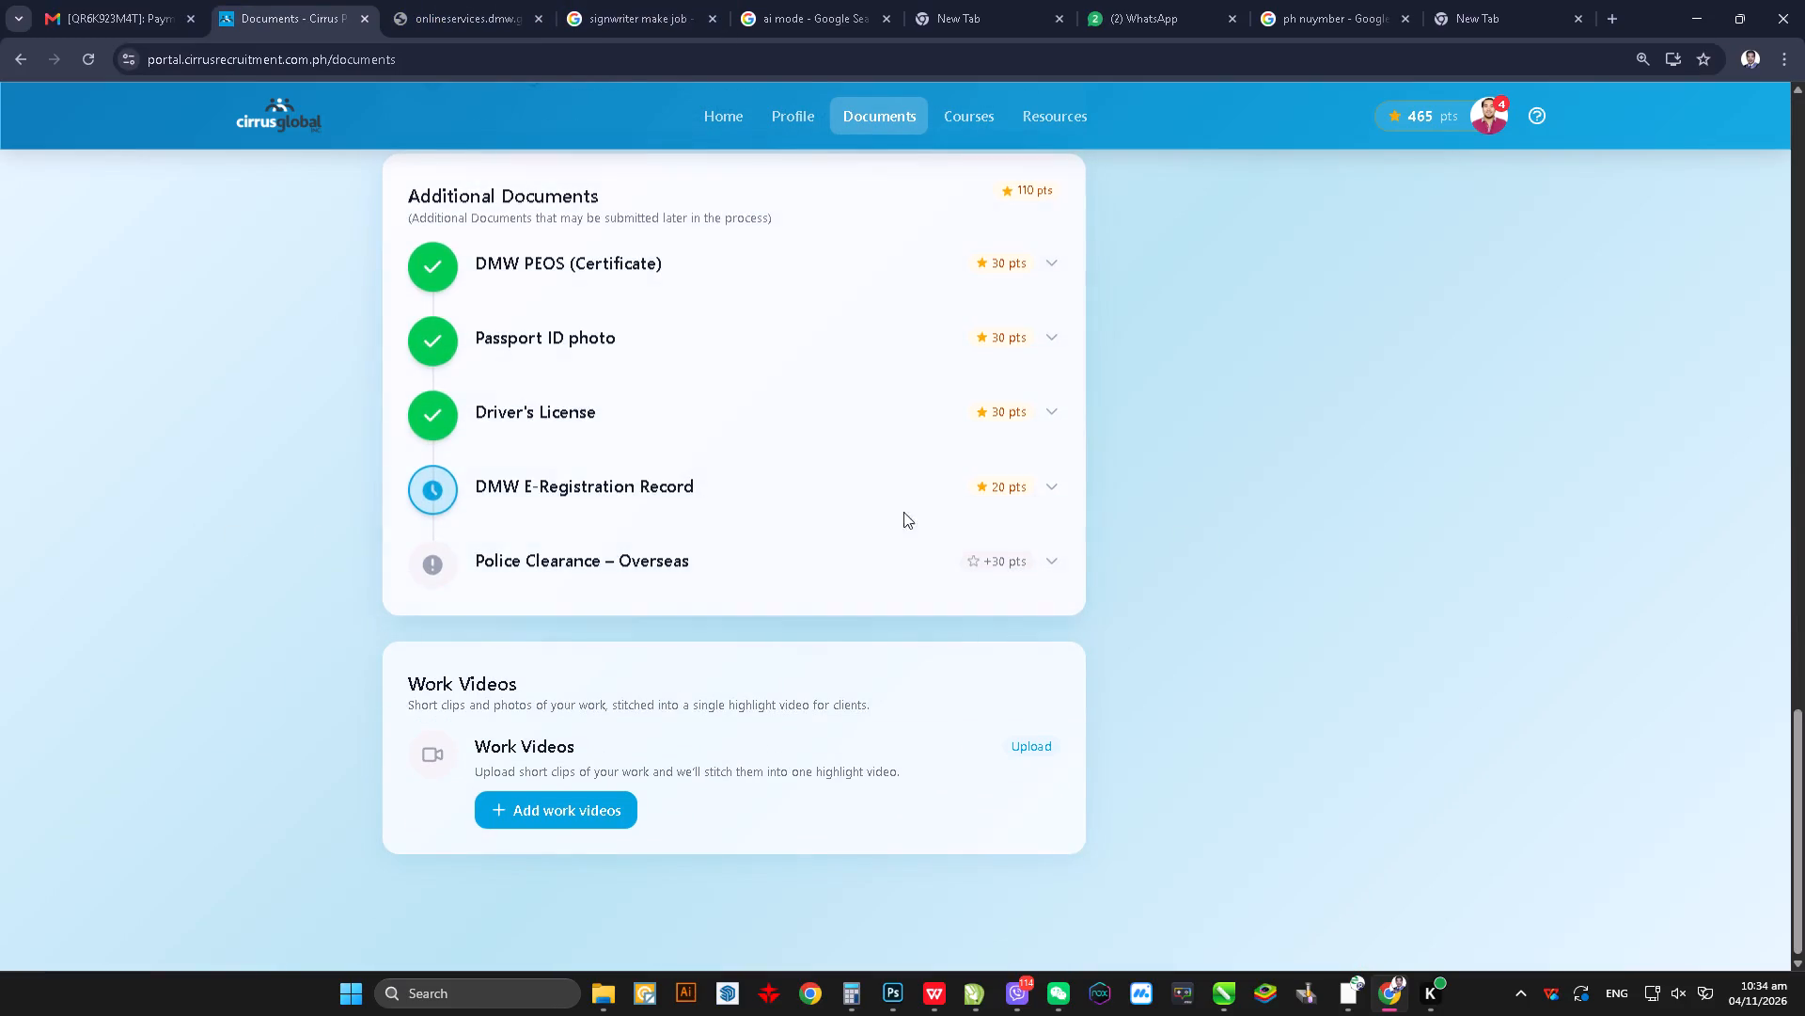
{"action": "left_click", "coordinate": [1124, 511]}
Upload TOR PAGE1 and TOR PAGE2 as the Transcript of Records from H:, .ALL LAYOUT FILES, Ian Files, IAN ALL DOCUMENT, TOR.
{"action": "scroll", "coordinate": [747, 512], "scroll_direction": "up", "scroll_amount": 10}
{"action": "scroll", "coordinate": [597, 536], "scroll_direction": "down", "scroll_amount": 3}
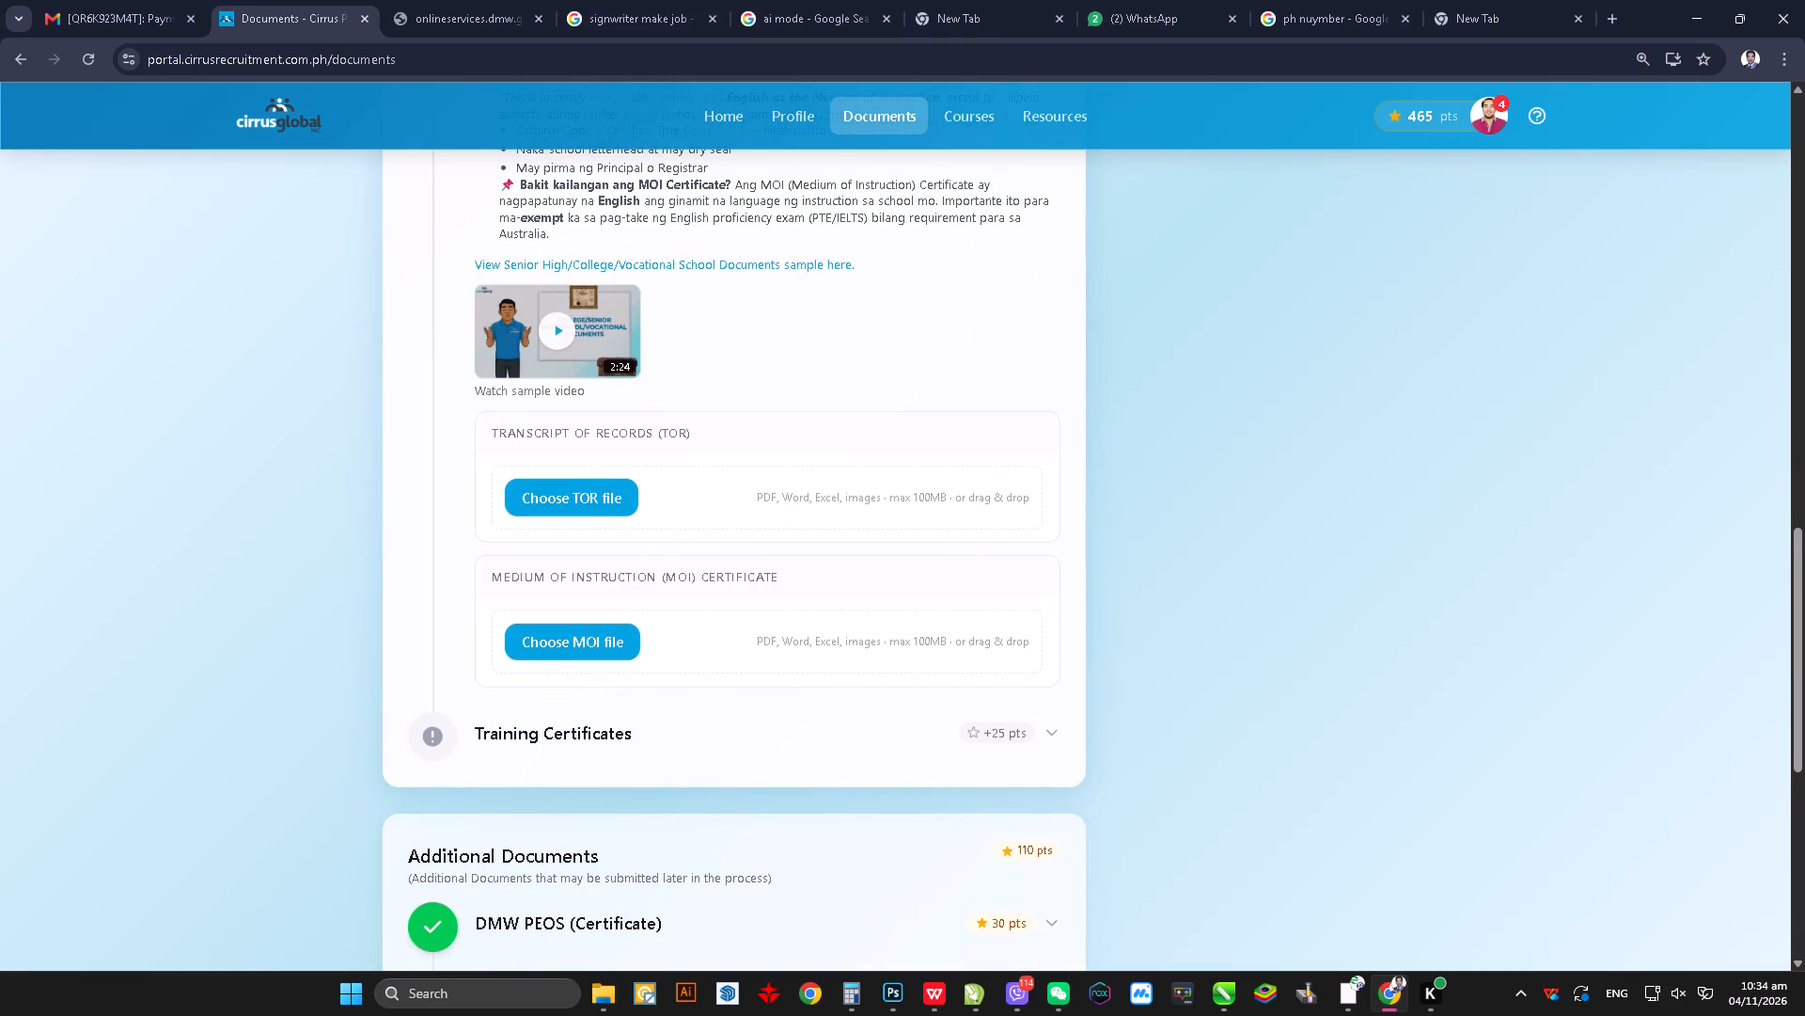
{"action": "left_click", "coordinate": [564, 500]}
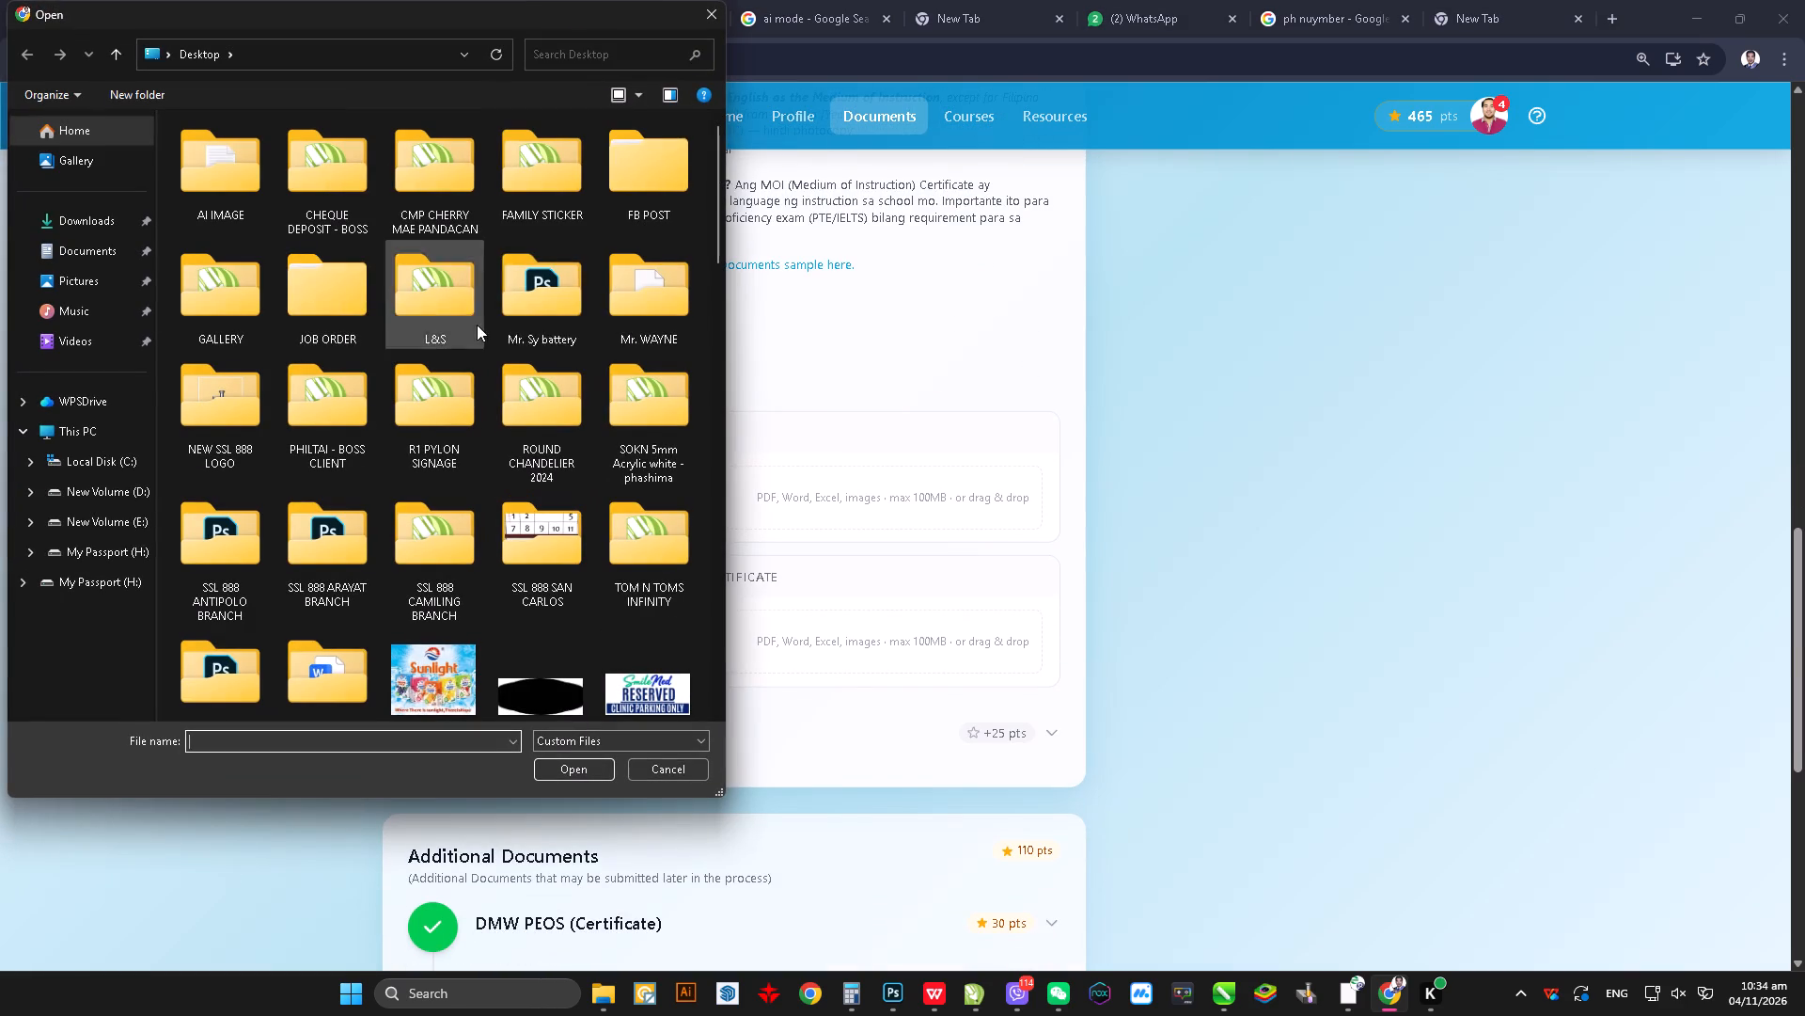
{"action": "left_click", "coordinate": [115, 553]}
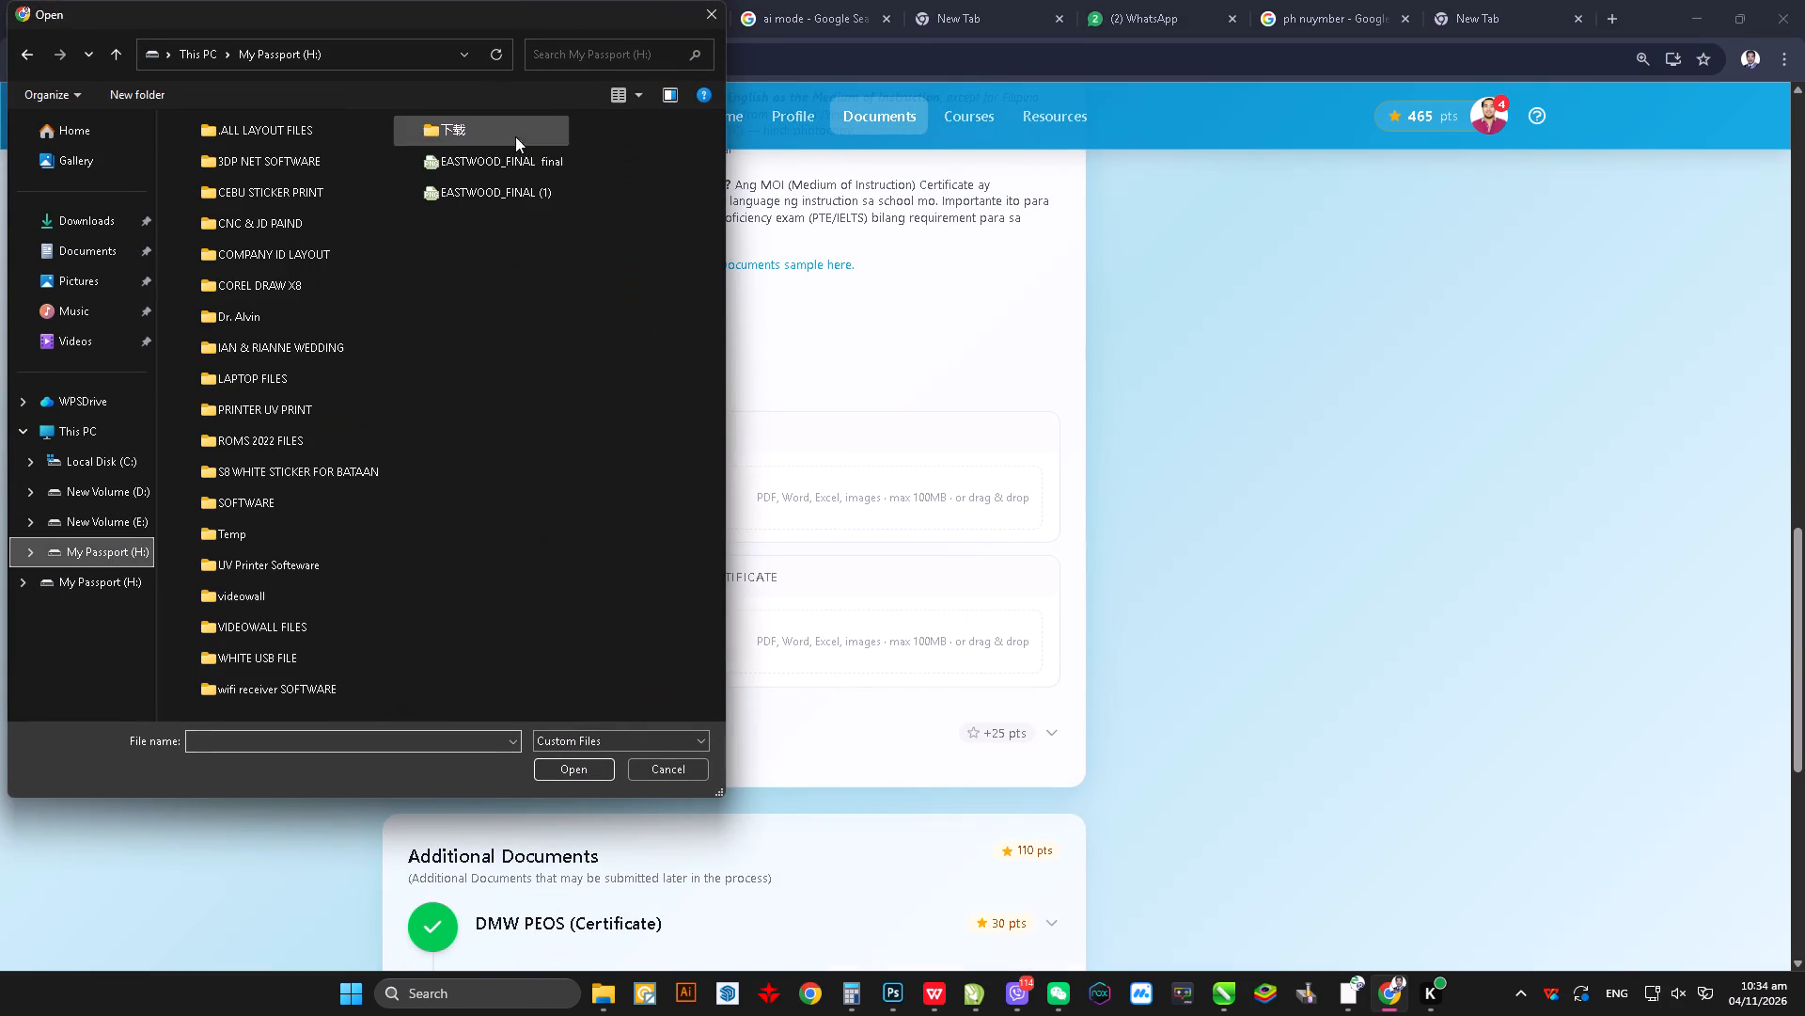
{"action": "double_click", "coordinate": [268, 135]}
{"action": "key", "text": "i"}
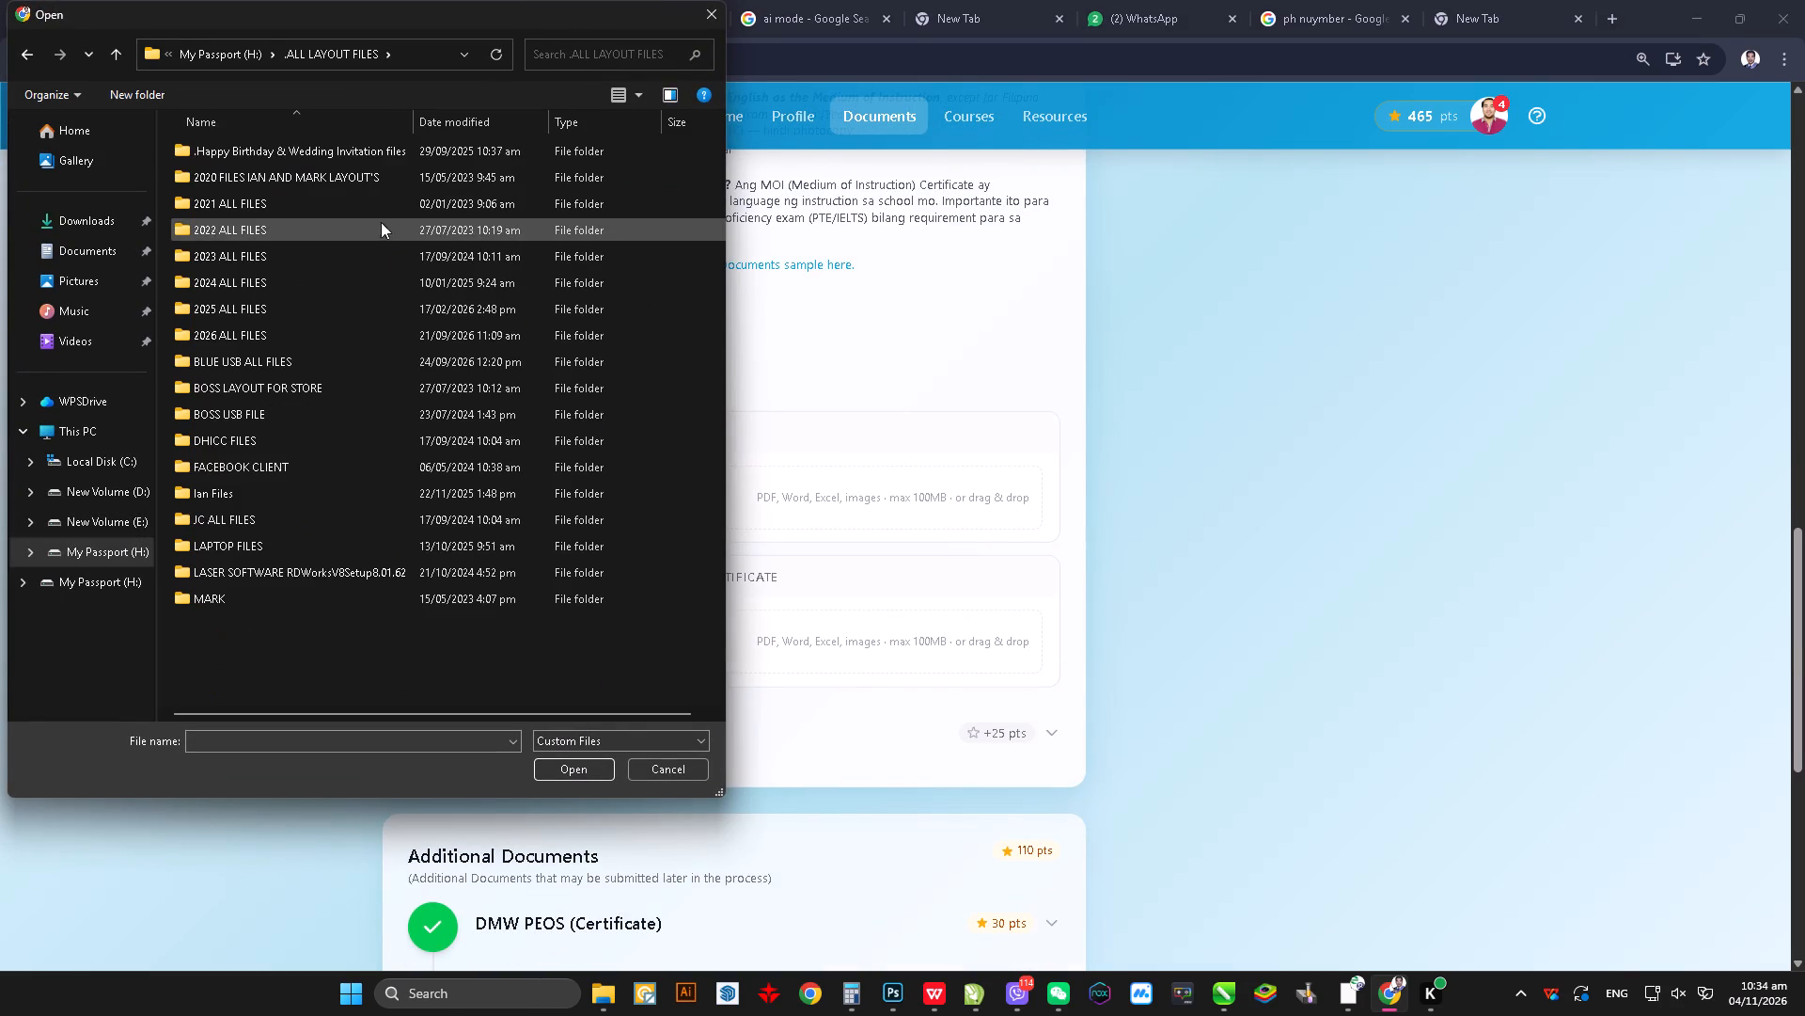
{"action": "double_click", "coordinate": [263, 491]}
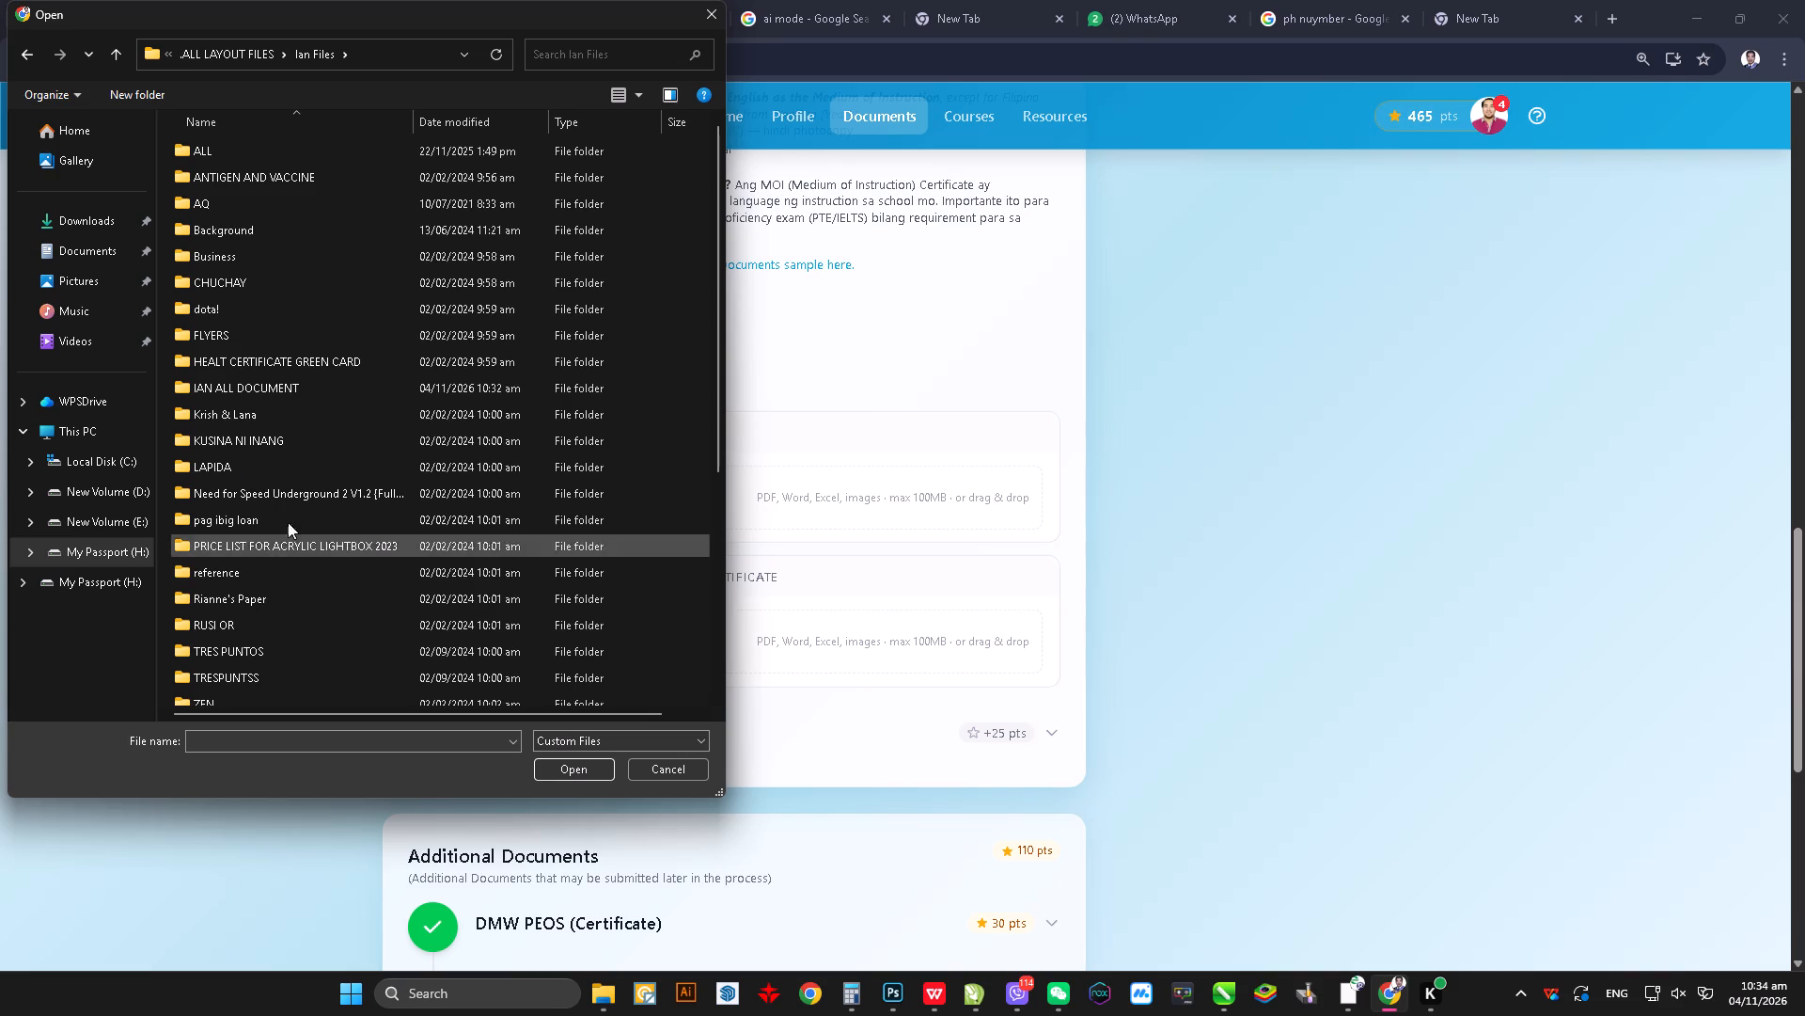
{"action": "key", "text": "d"}
{"action": "key", "text": "d"}
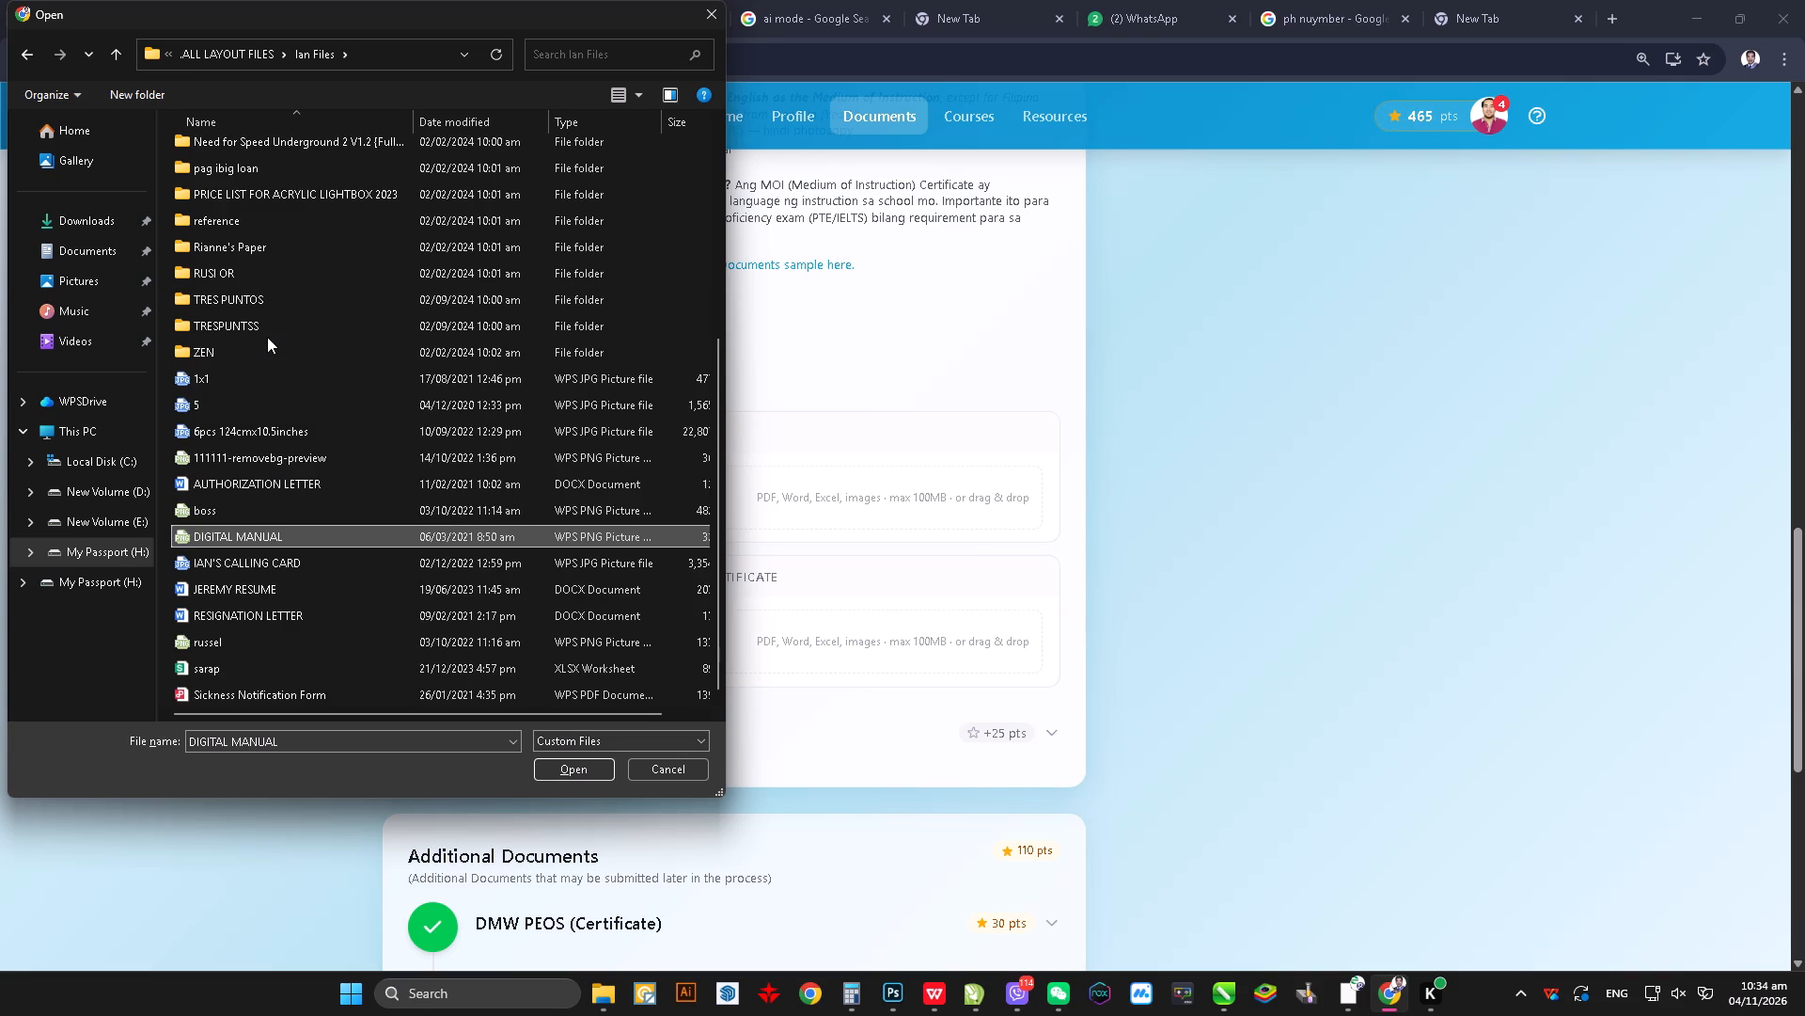
{"action": "key", "text": "d"}
{"action": "scroll", "coordinate": [271, 271], "scroll_direction": "up", "scroll_amount": 3}
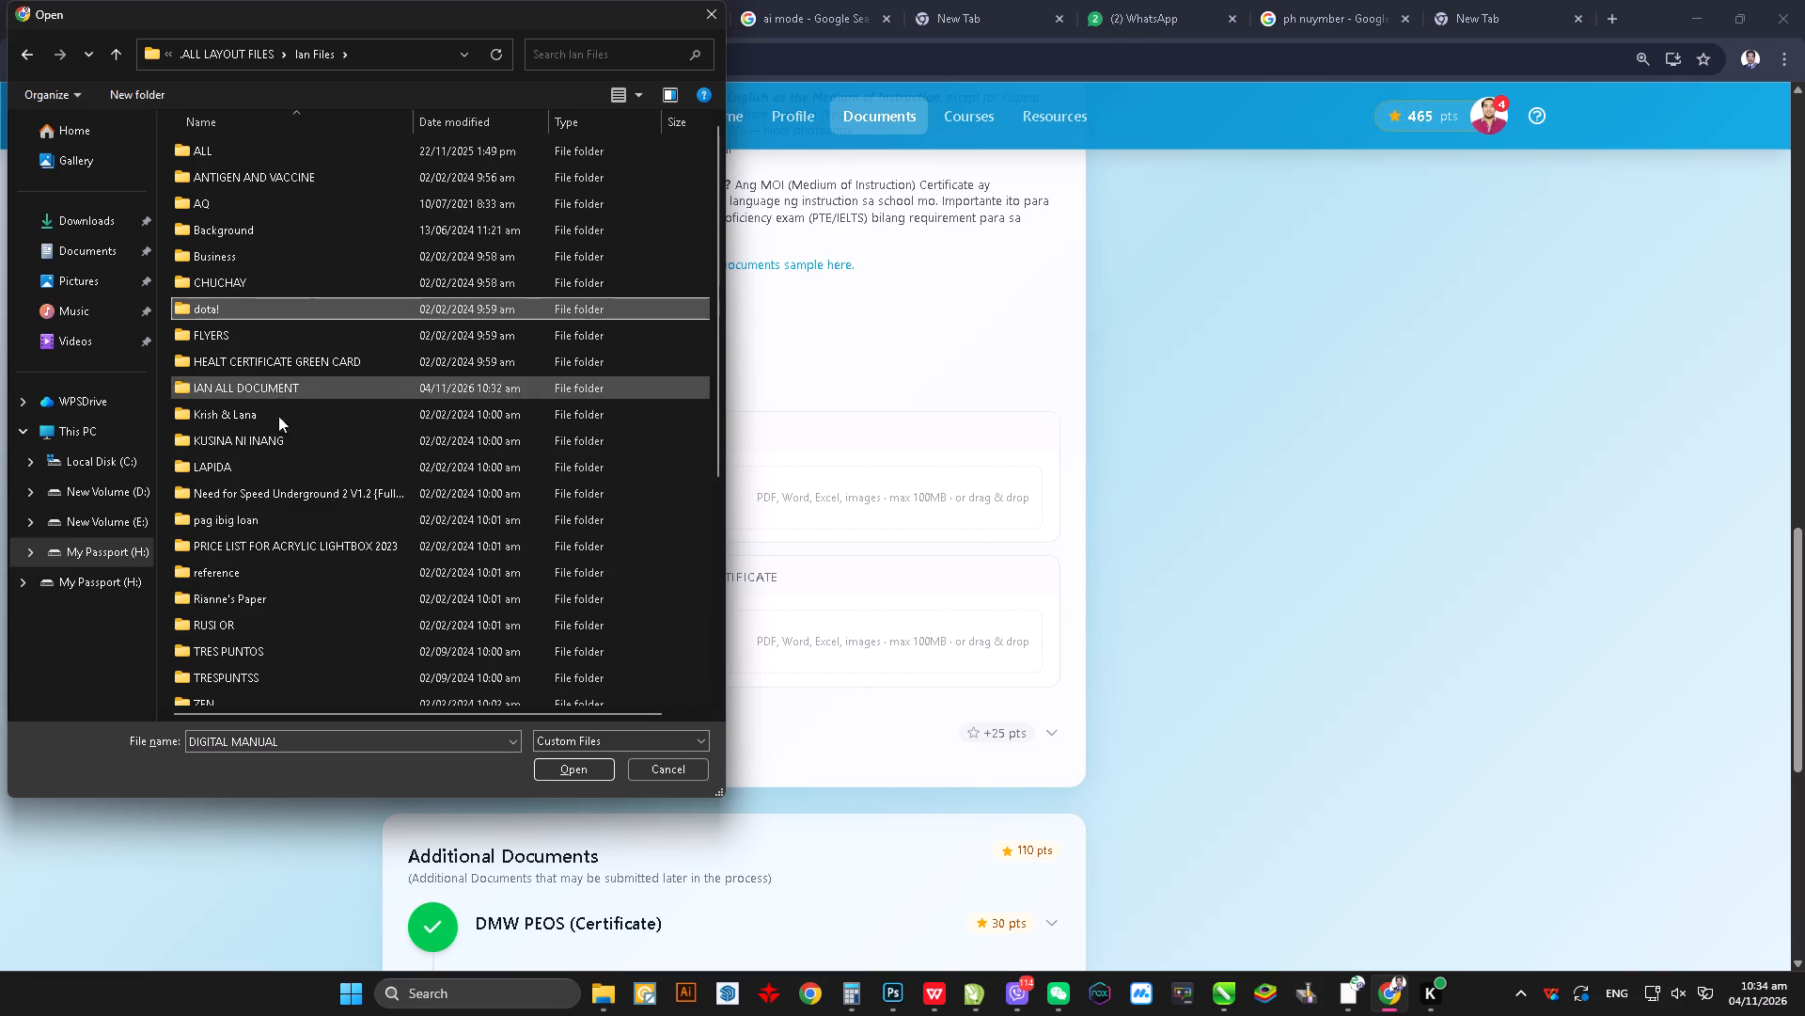
{"action": "double_click", "coordinate": [275, 379]}
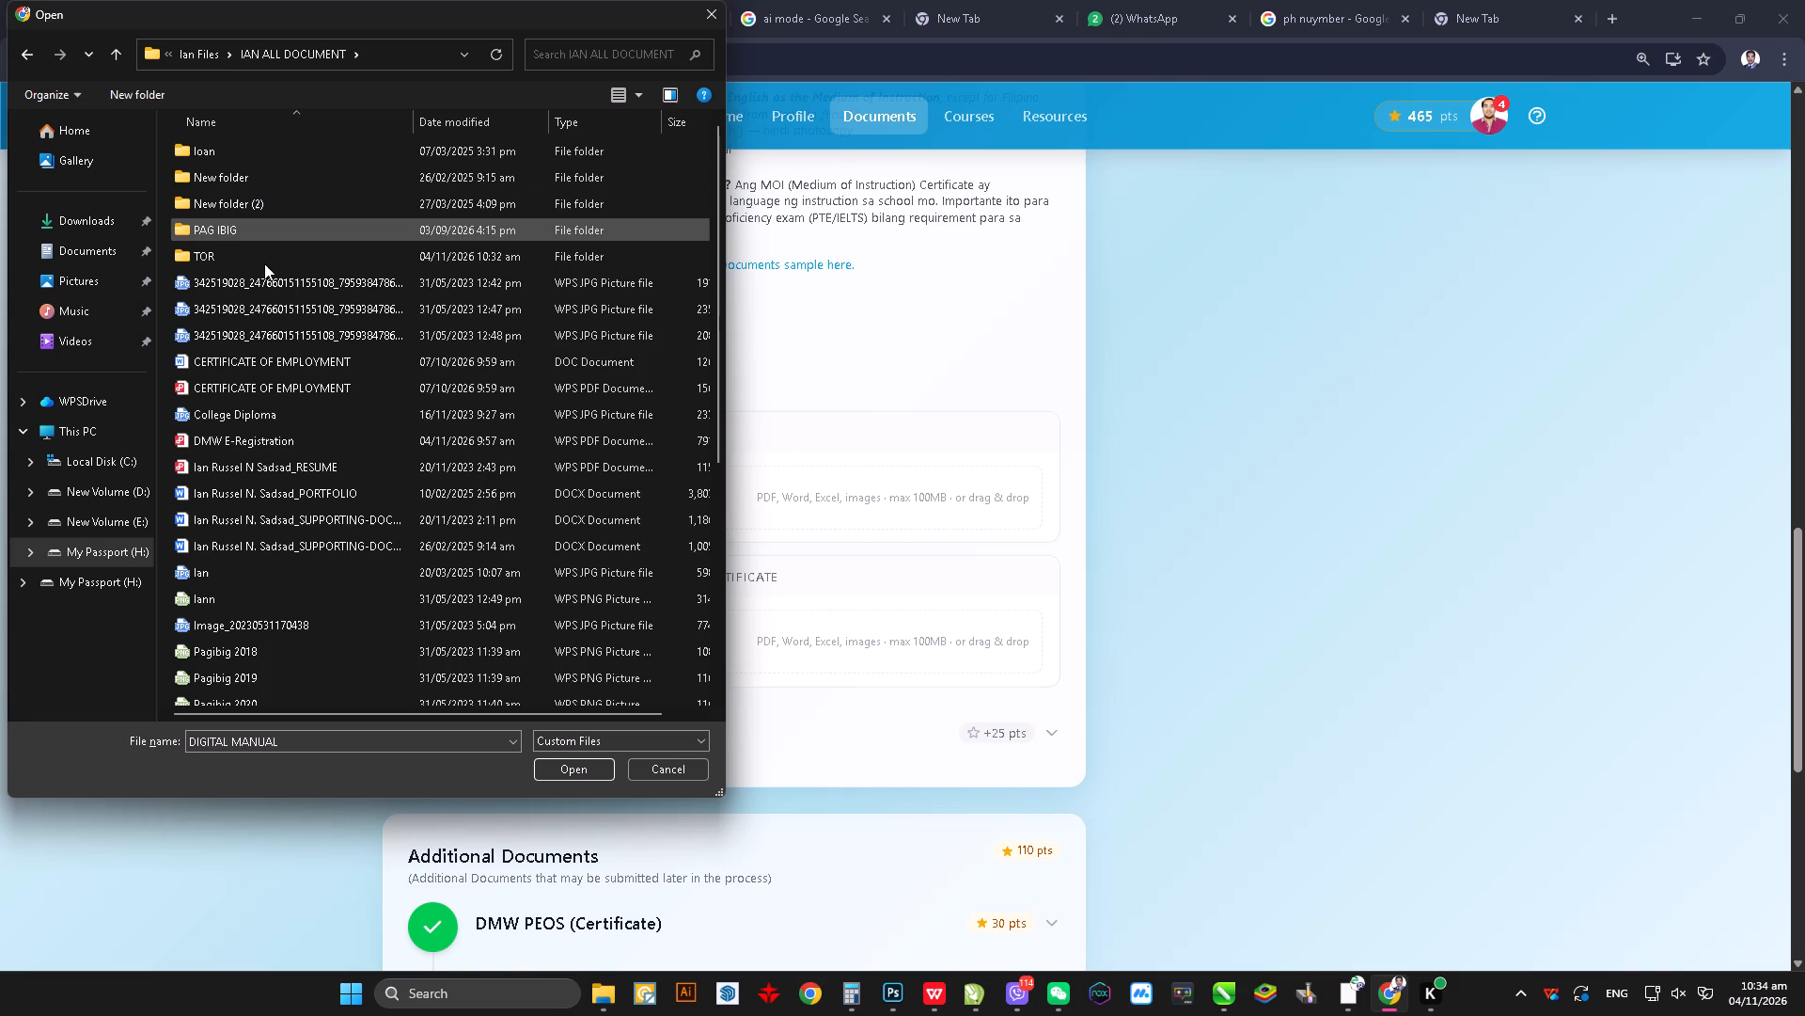
{"action": "double_click", "coordinate": [260, 251]}
{"action": "left_click", "coordinate": [231, 168]}
{"action": "left_click", "coordinate": [312, 175], "text": "ctrl"}
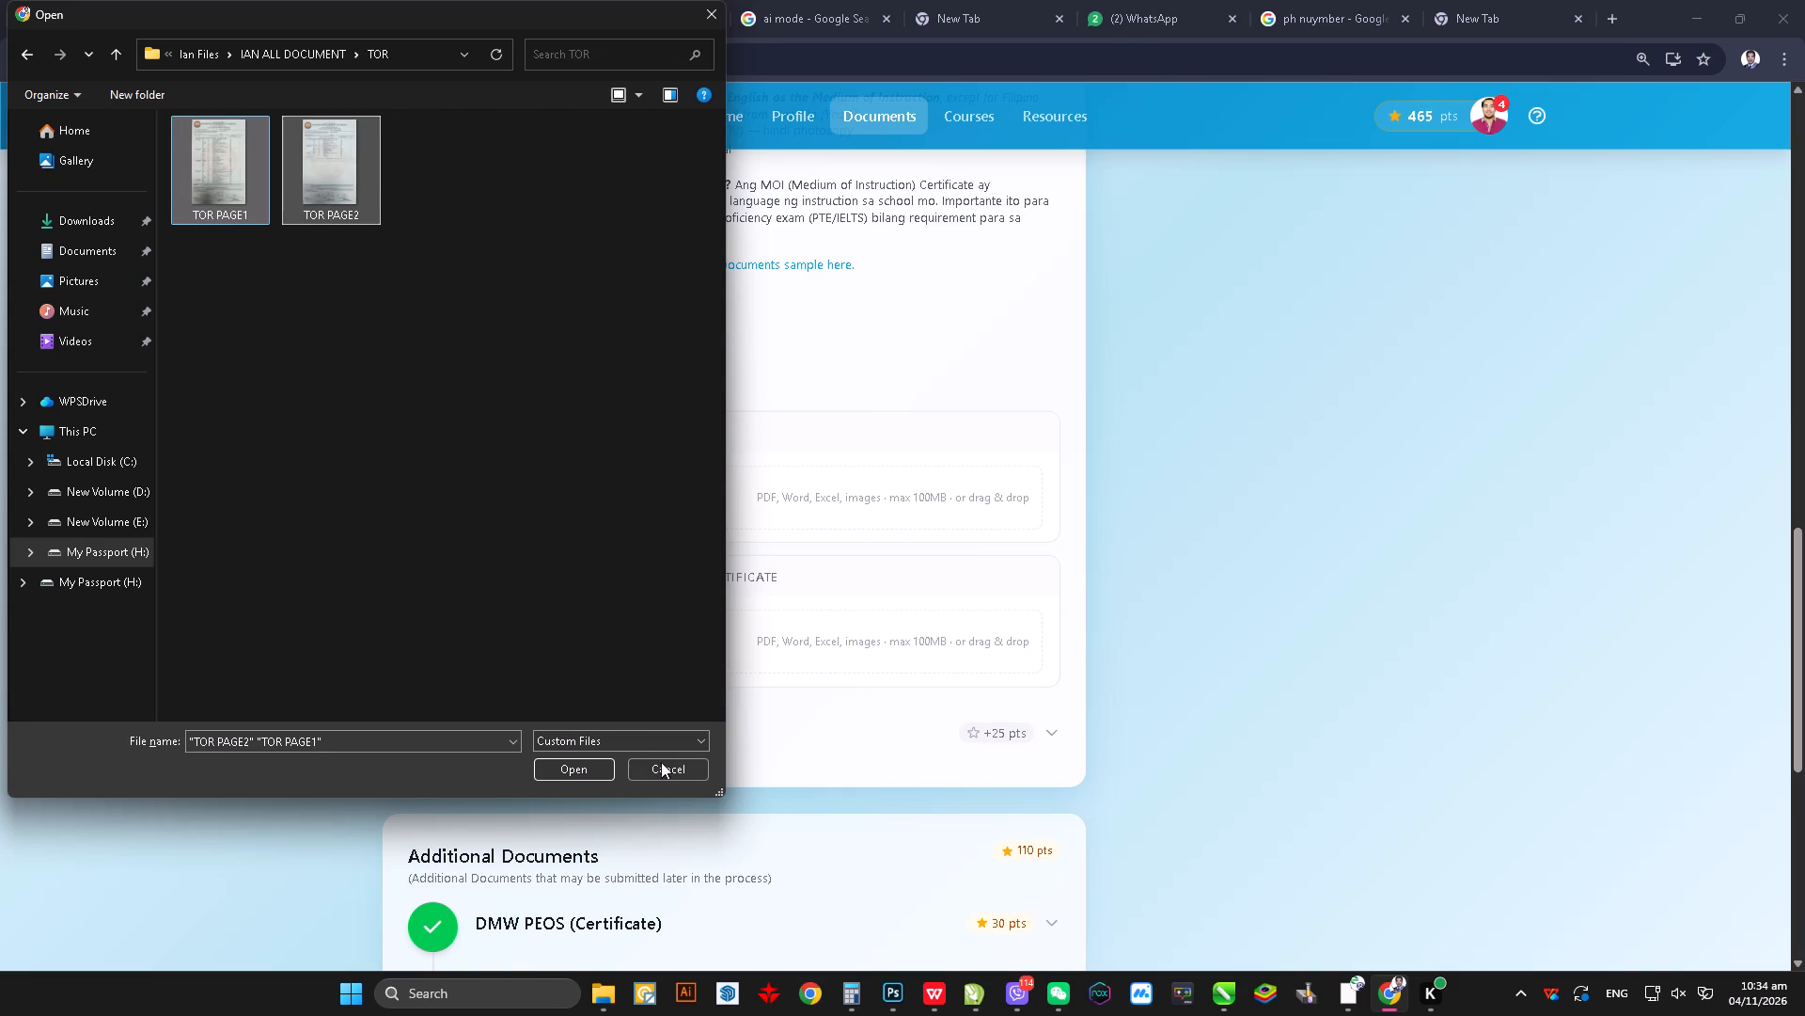
{"action": "left_click", "coordinate": [570, 772]}
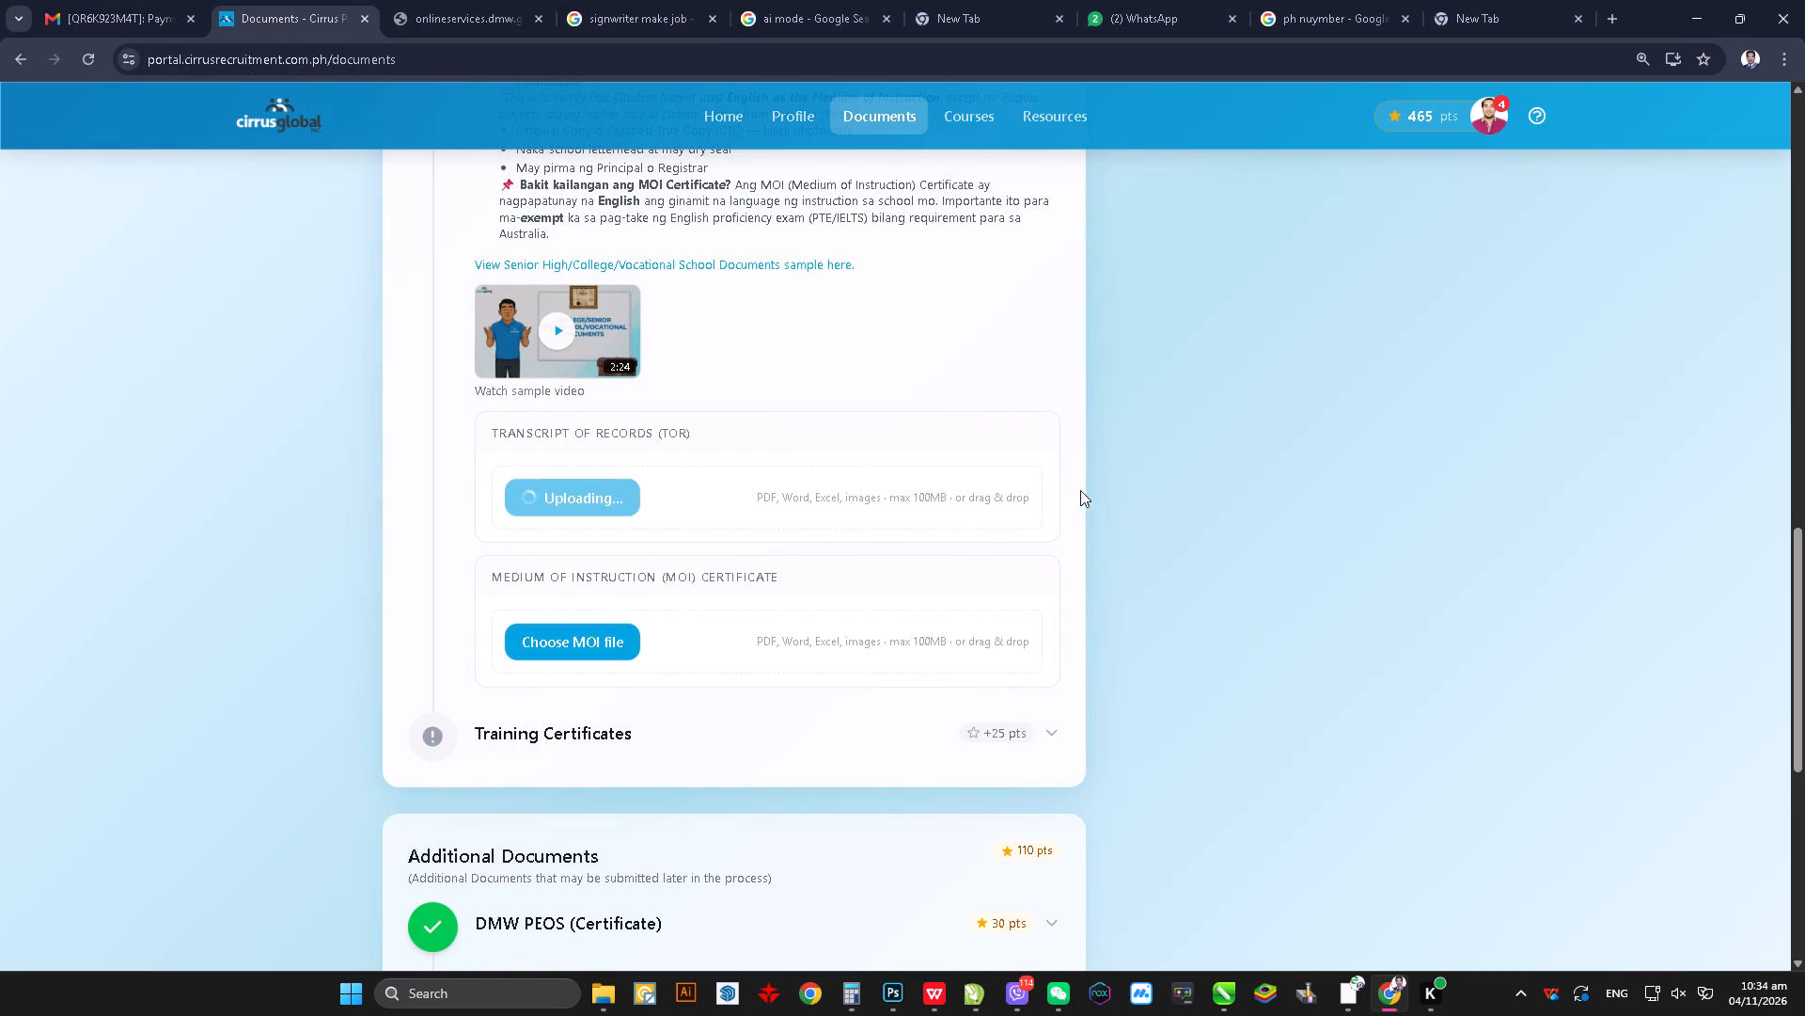
Check the Transcript of Records upload and the Senior High/College/Vocational School Documents requirements around it.
{"action": "scroll", "coordinate": [1071, 485], "scroll_direction": "up", "scroll_amount": 2}
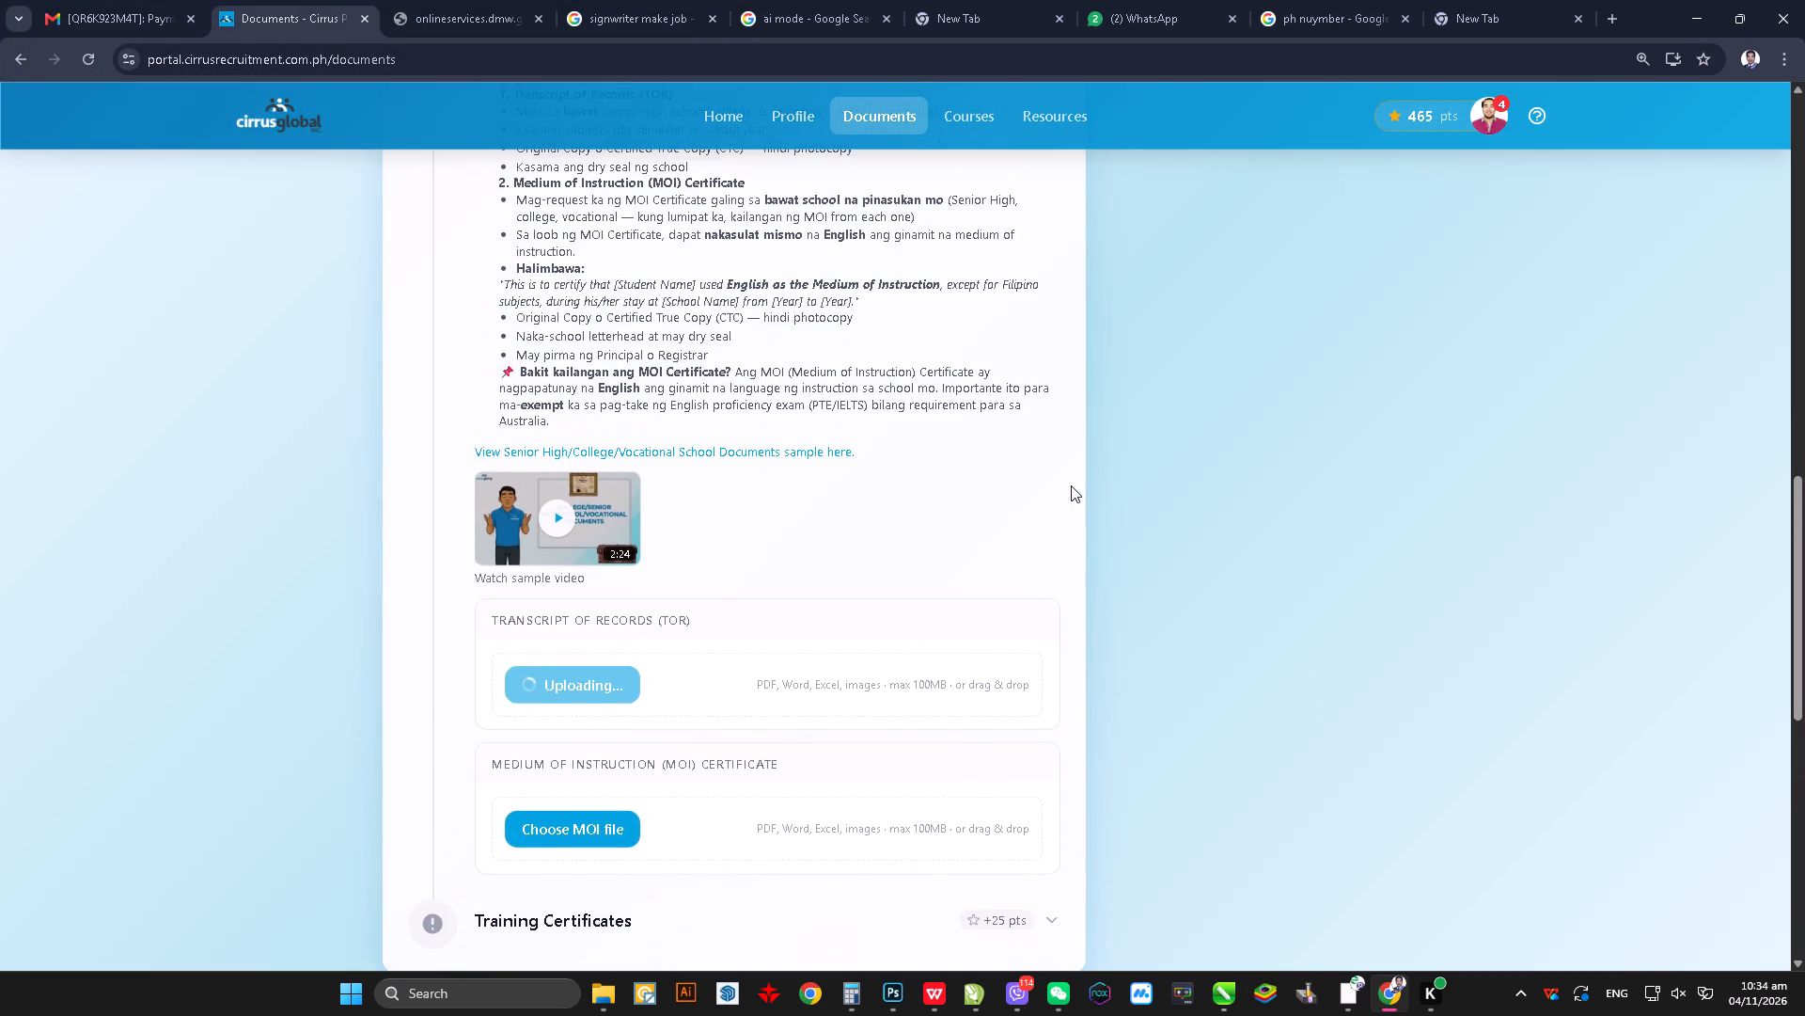
{"action": "scroll", "coordinate": [1071, 485], "scroll_direction": "up", "scroll_amount": 2}
{"action": "scroll", "coordinate": [1068, 484], "scroll_direction": "down", "scroll_amount": 4}
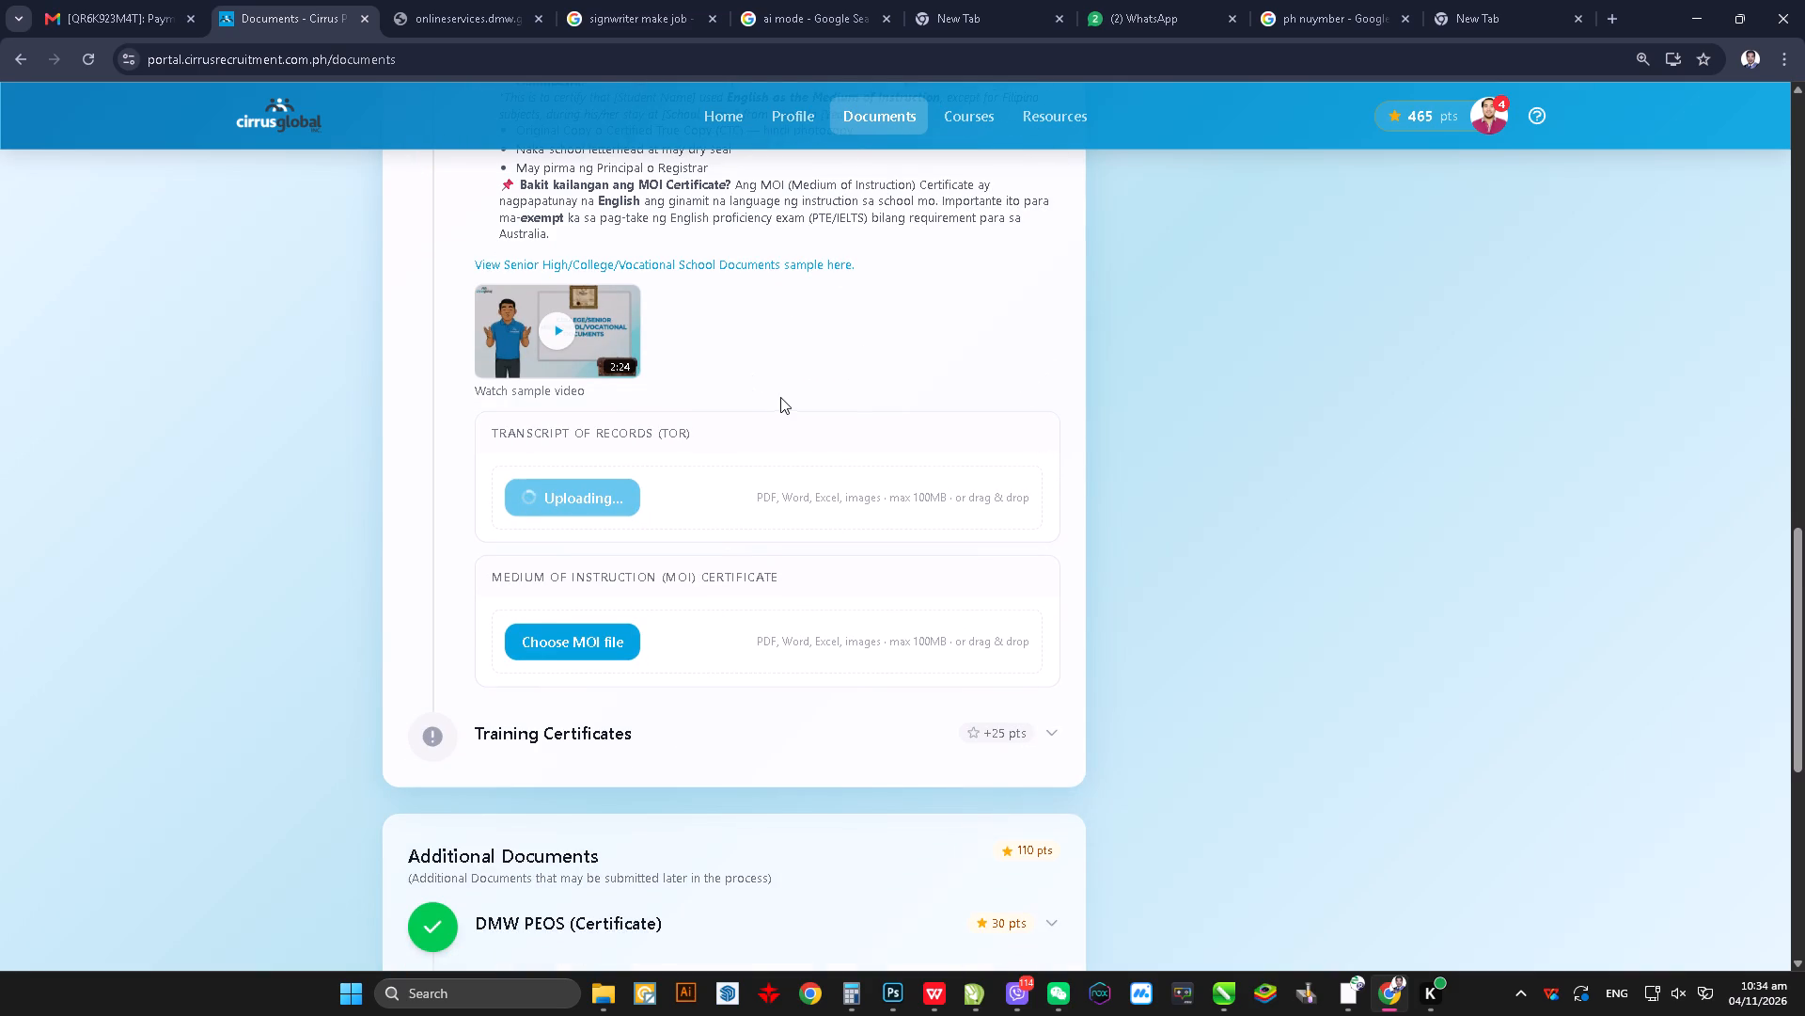
{"action": "scroll", "coordinate": [779, 496], "scroll_direction": "up", "scroll_amount": 4}
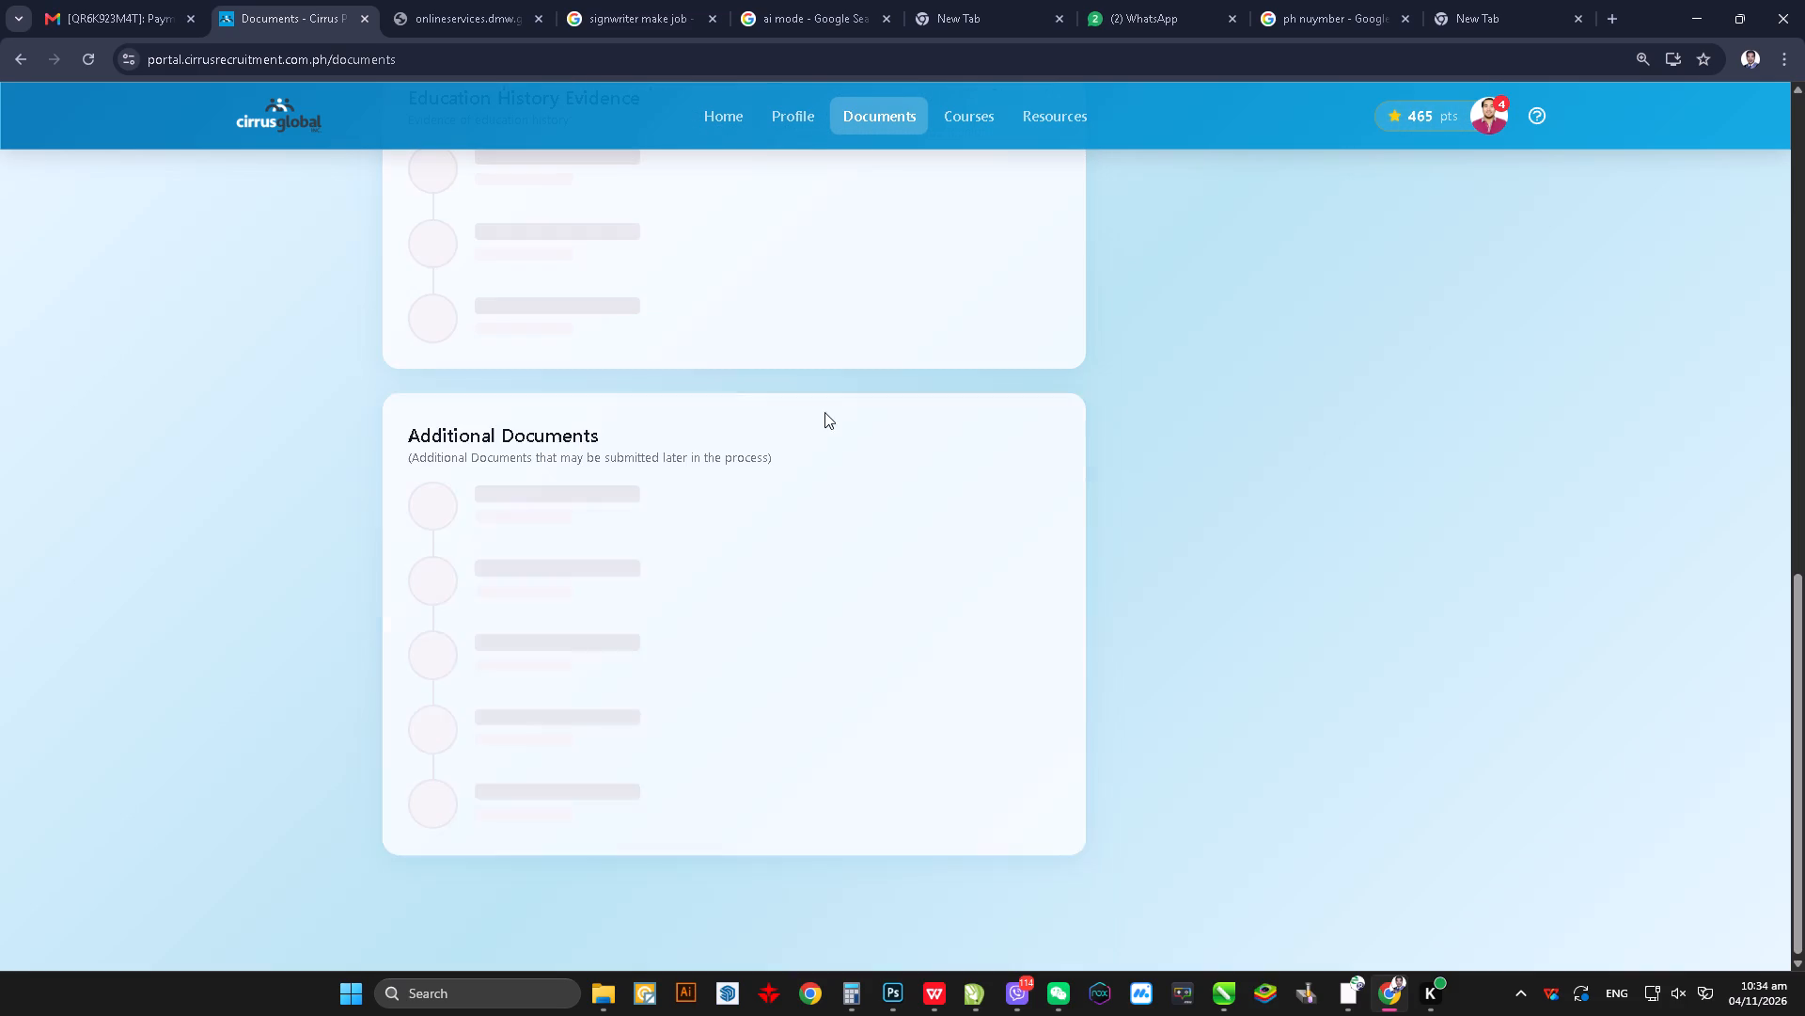
{"action": "scroll", "coordinate": [765, 442], "scroll_direction": "up", "scroll_amount": 6}
{"action": "scroll", "coordinate": [770, 452], "scroll_direction": "down", "scroll_amount": 10}
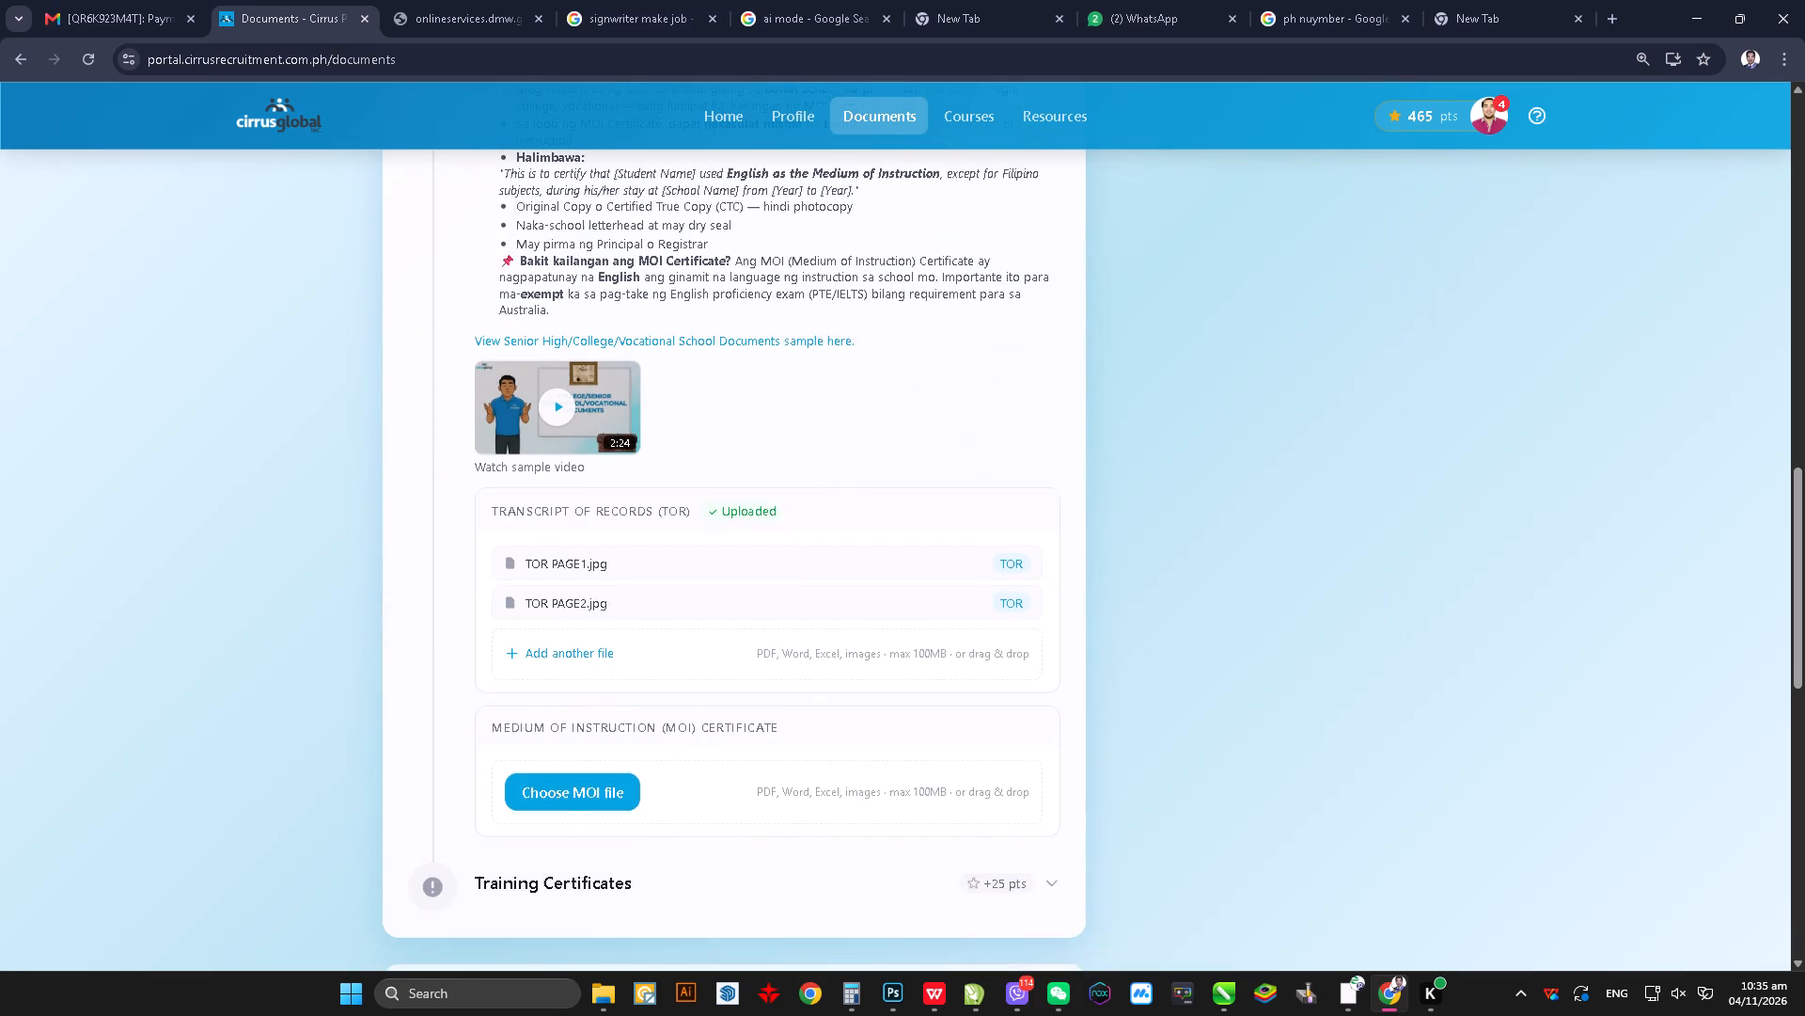
{"action": "scroll", "coordinate": [749, 494], "scroll_direction": "up", "scroll_amount": 5}
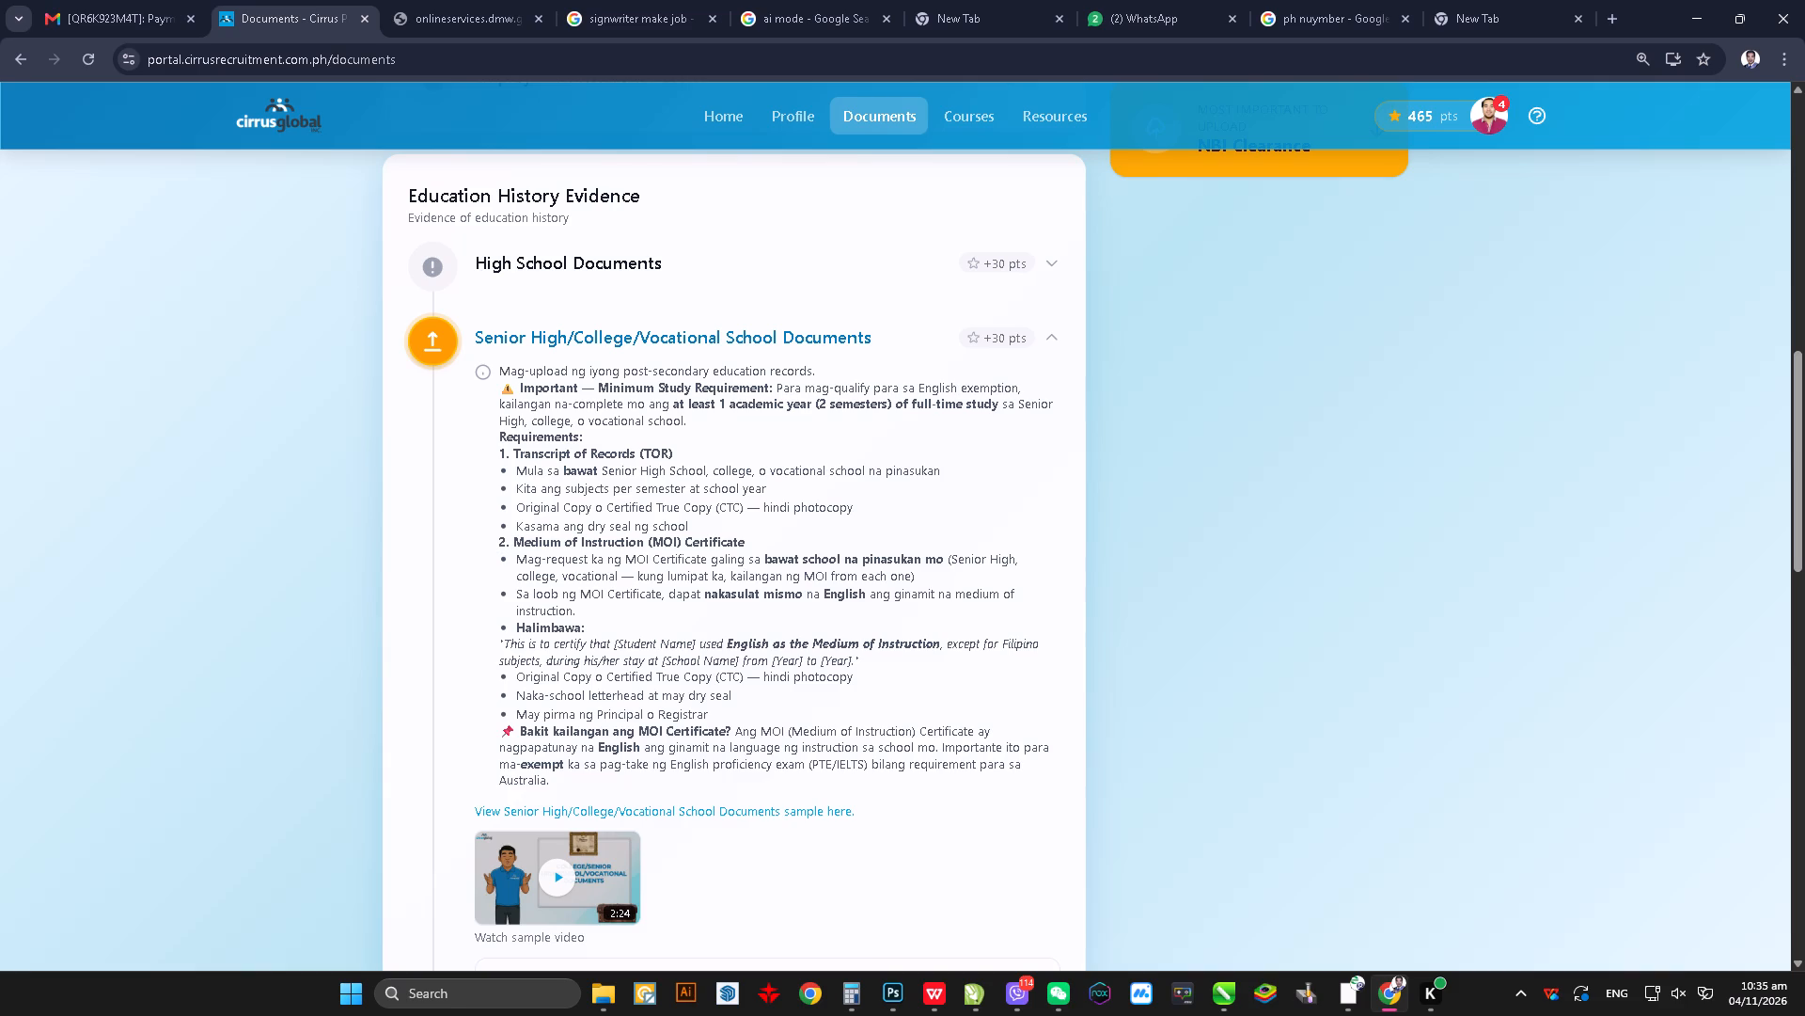
{"action": "scroll", "coordinate": [733, 414], "scroll_direction": "down", "scroll_amount": 5}
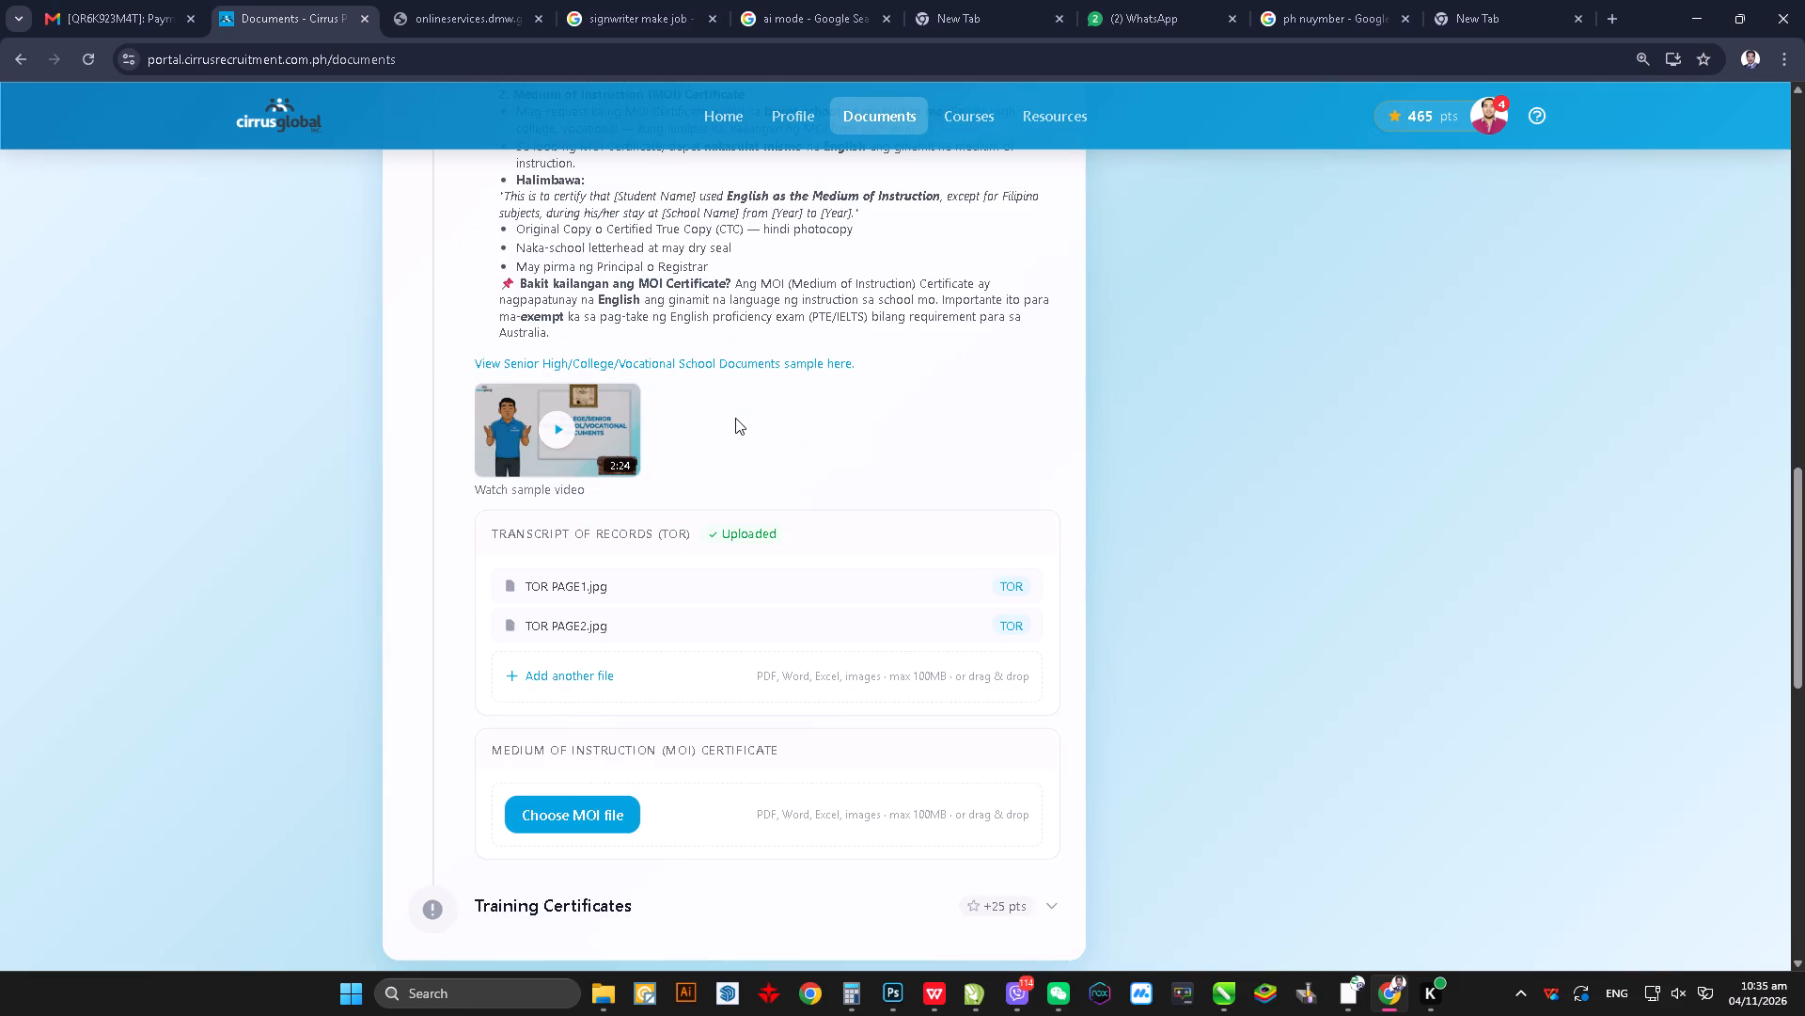
Submit the uploaded Senior High/College/Vocational School Documents for review.
{"action": "scroll", "coordinate": [771, 600], "scroll_direction": "down", "scroll_amount": 4}
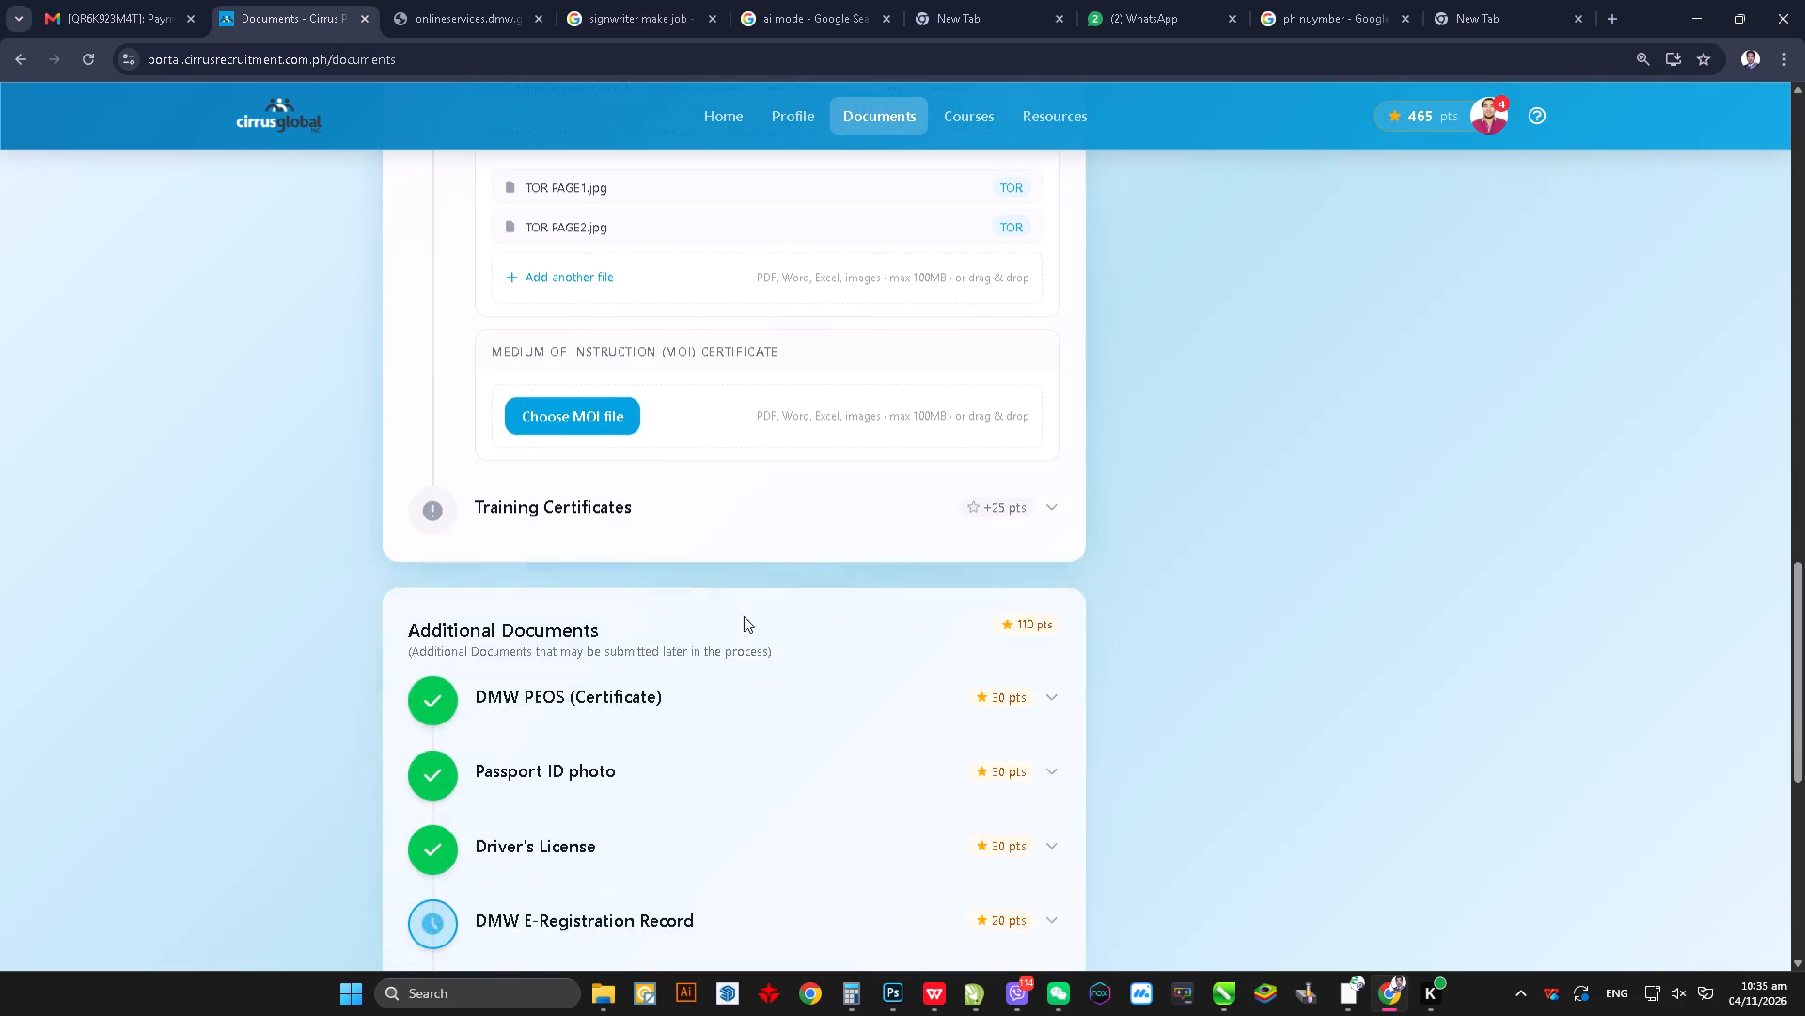
{"action": "scroll", "coordinate": [731, 645], "scroll_direction": "up", "scroll_amount": 11}
{"action": "scroll", "coordinate": [749, 648], "scroll_direction": "down", "scroll_amount": 17}
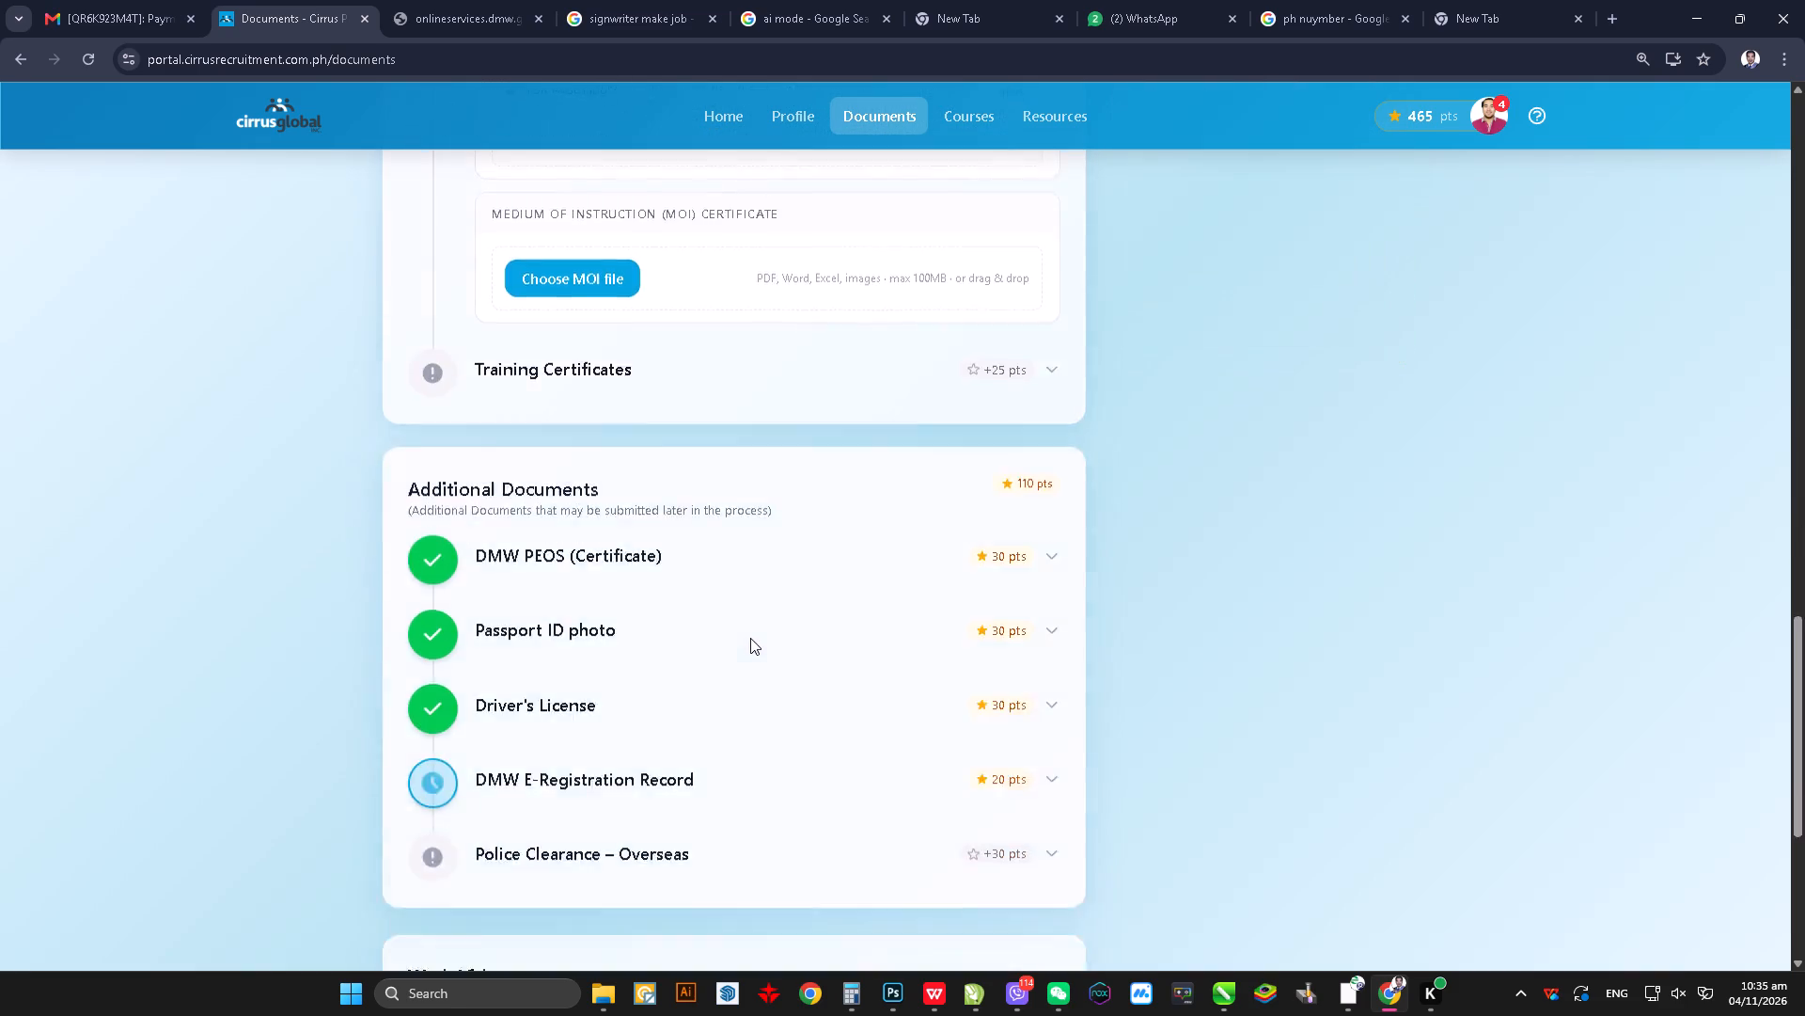
{"action": "scroll", "coordinate": [750, 638], "scroll_direction": "down", "scroll_amount": 7}
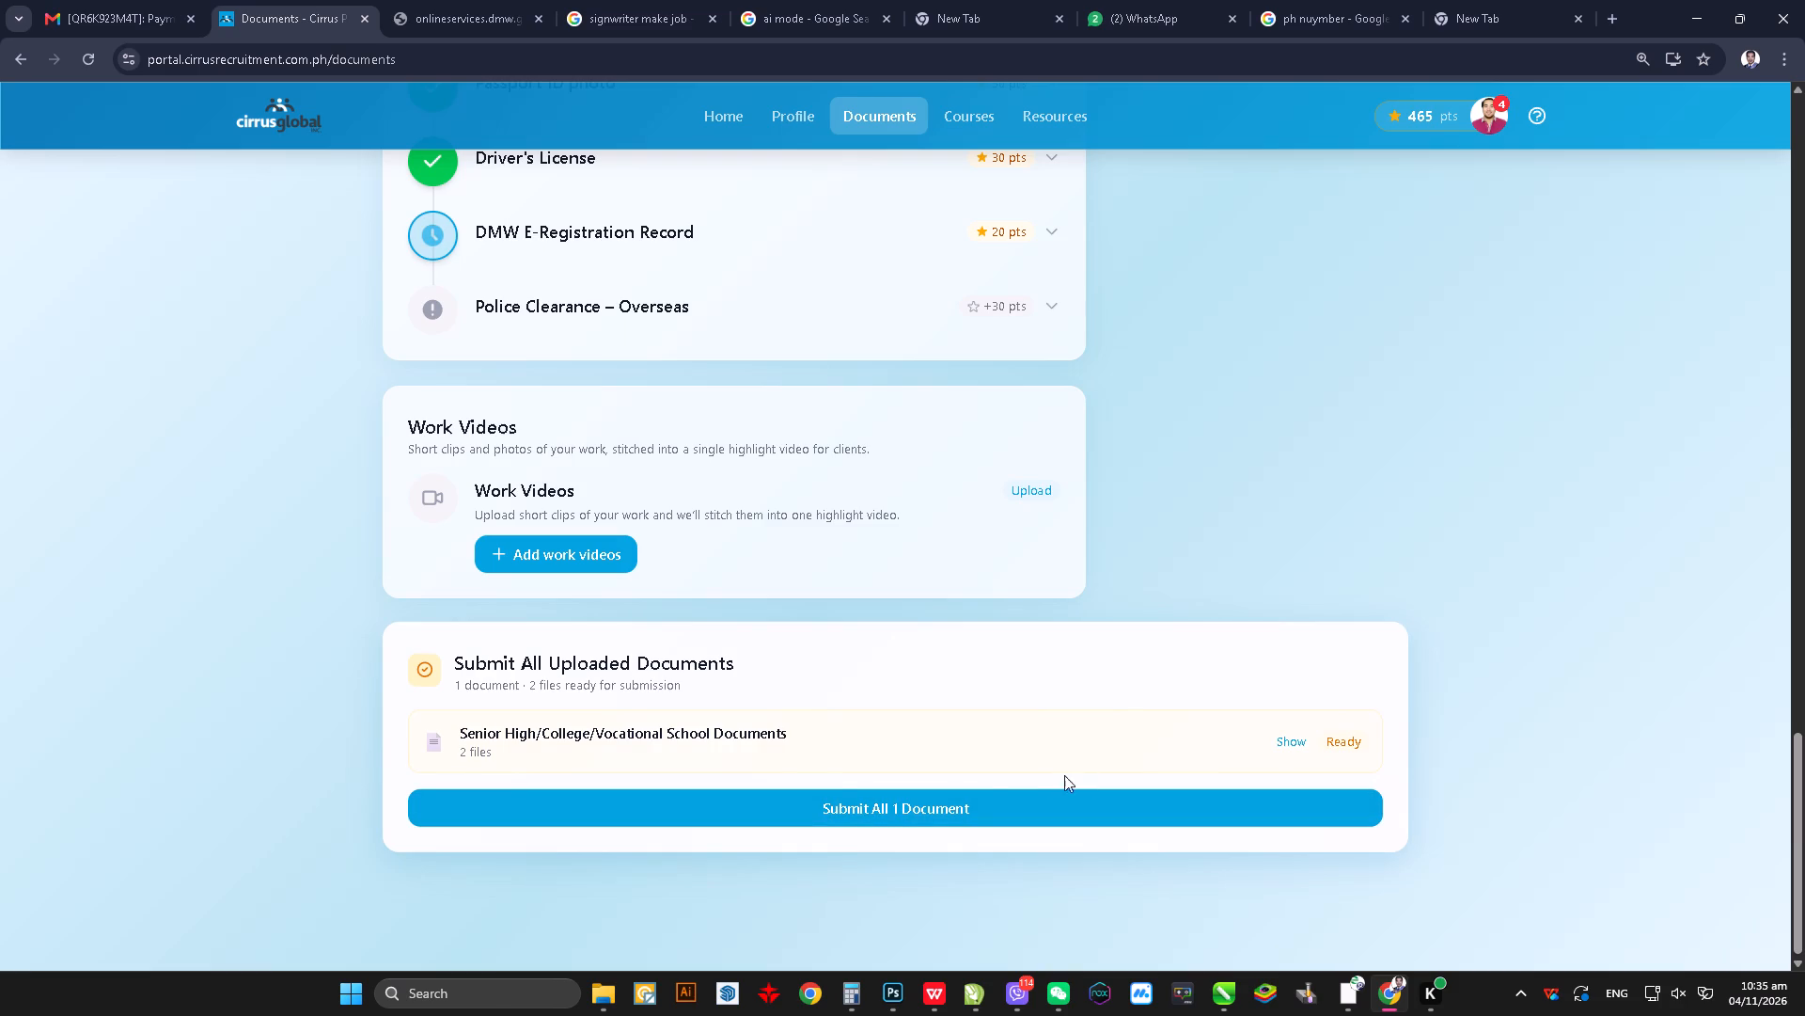
{"action": "scroll", "coordinate": [904, 638], "scroll_direction": "up", "scroll_amount": 7}
{"action": "scroll", "coordinate": [915, 569], "scroll_direction": "down", "scroll_amount": 14}
{"action": "left_click", "coordinate": [871, 812]}
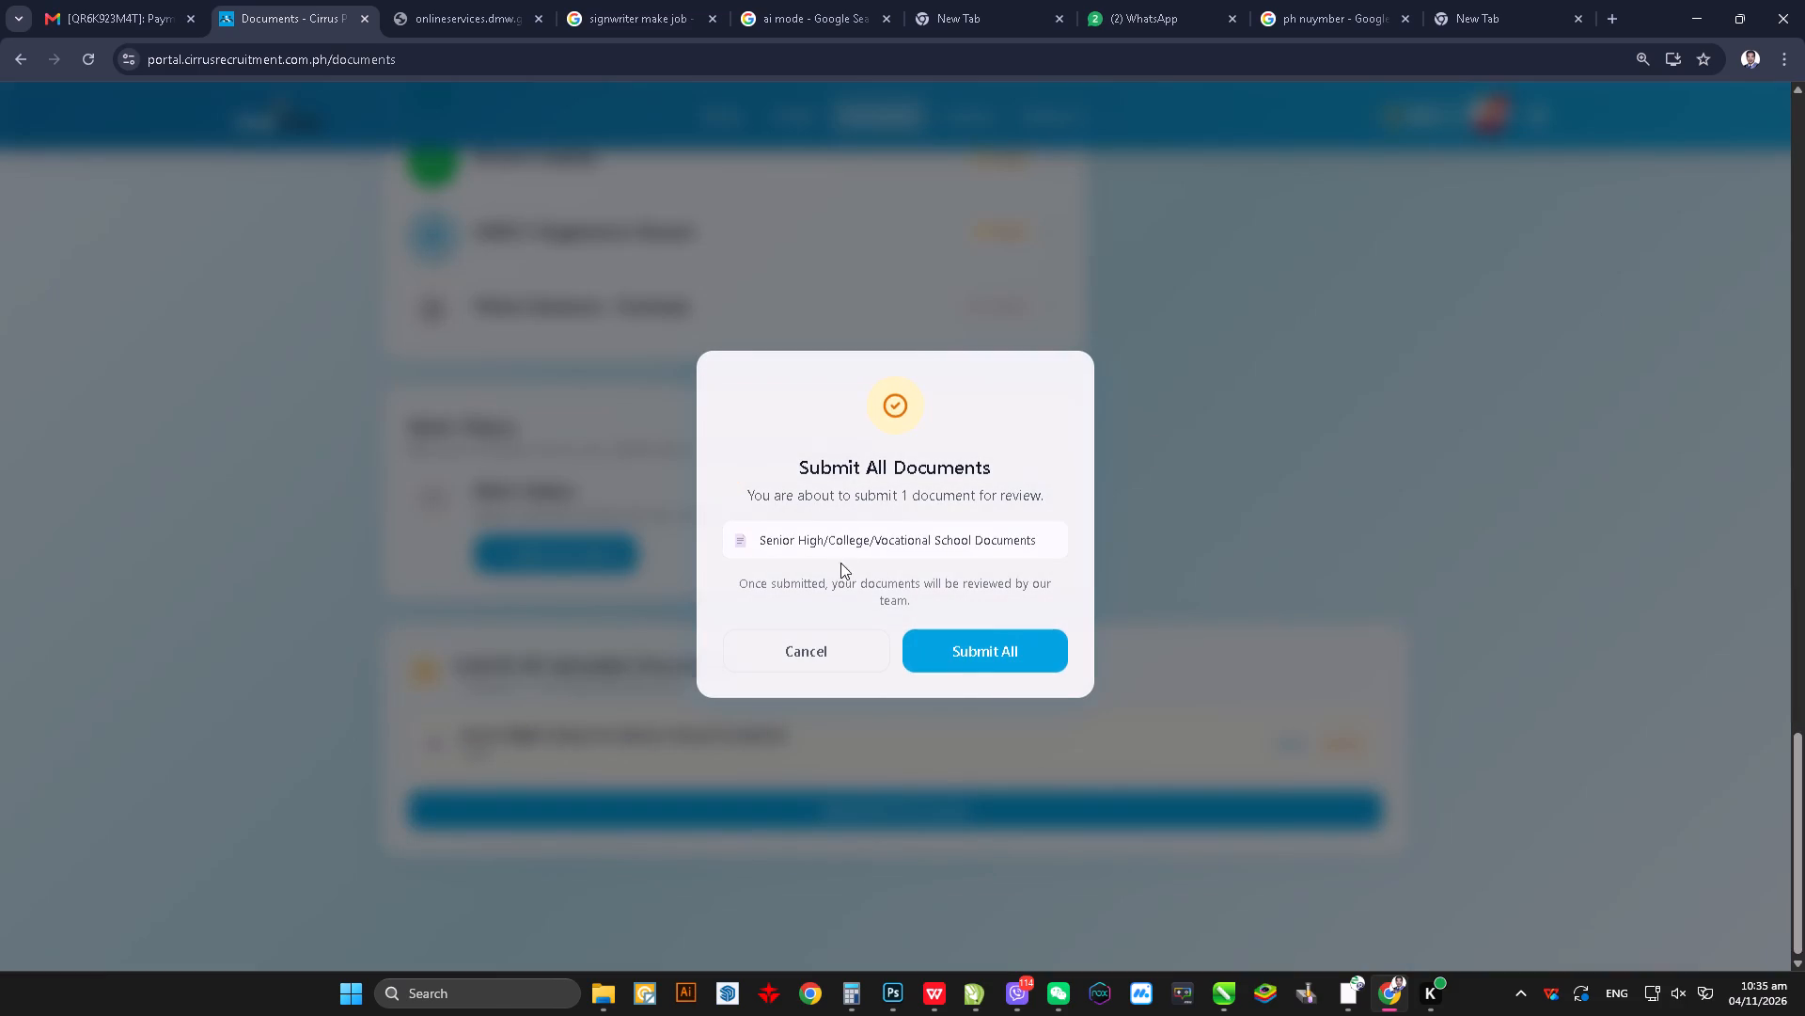
{"action": "left_click", "coordinate": [976, 649]}
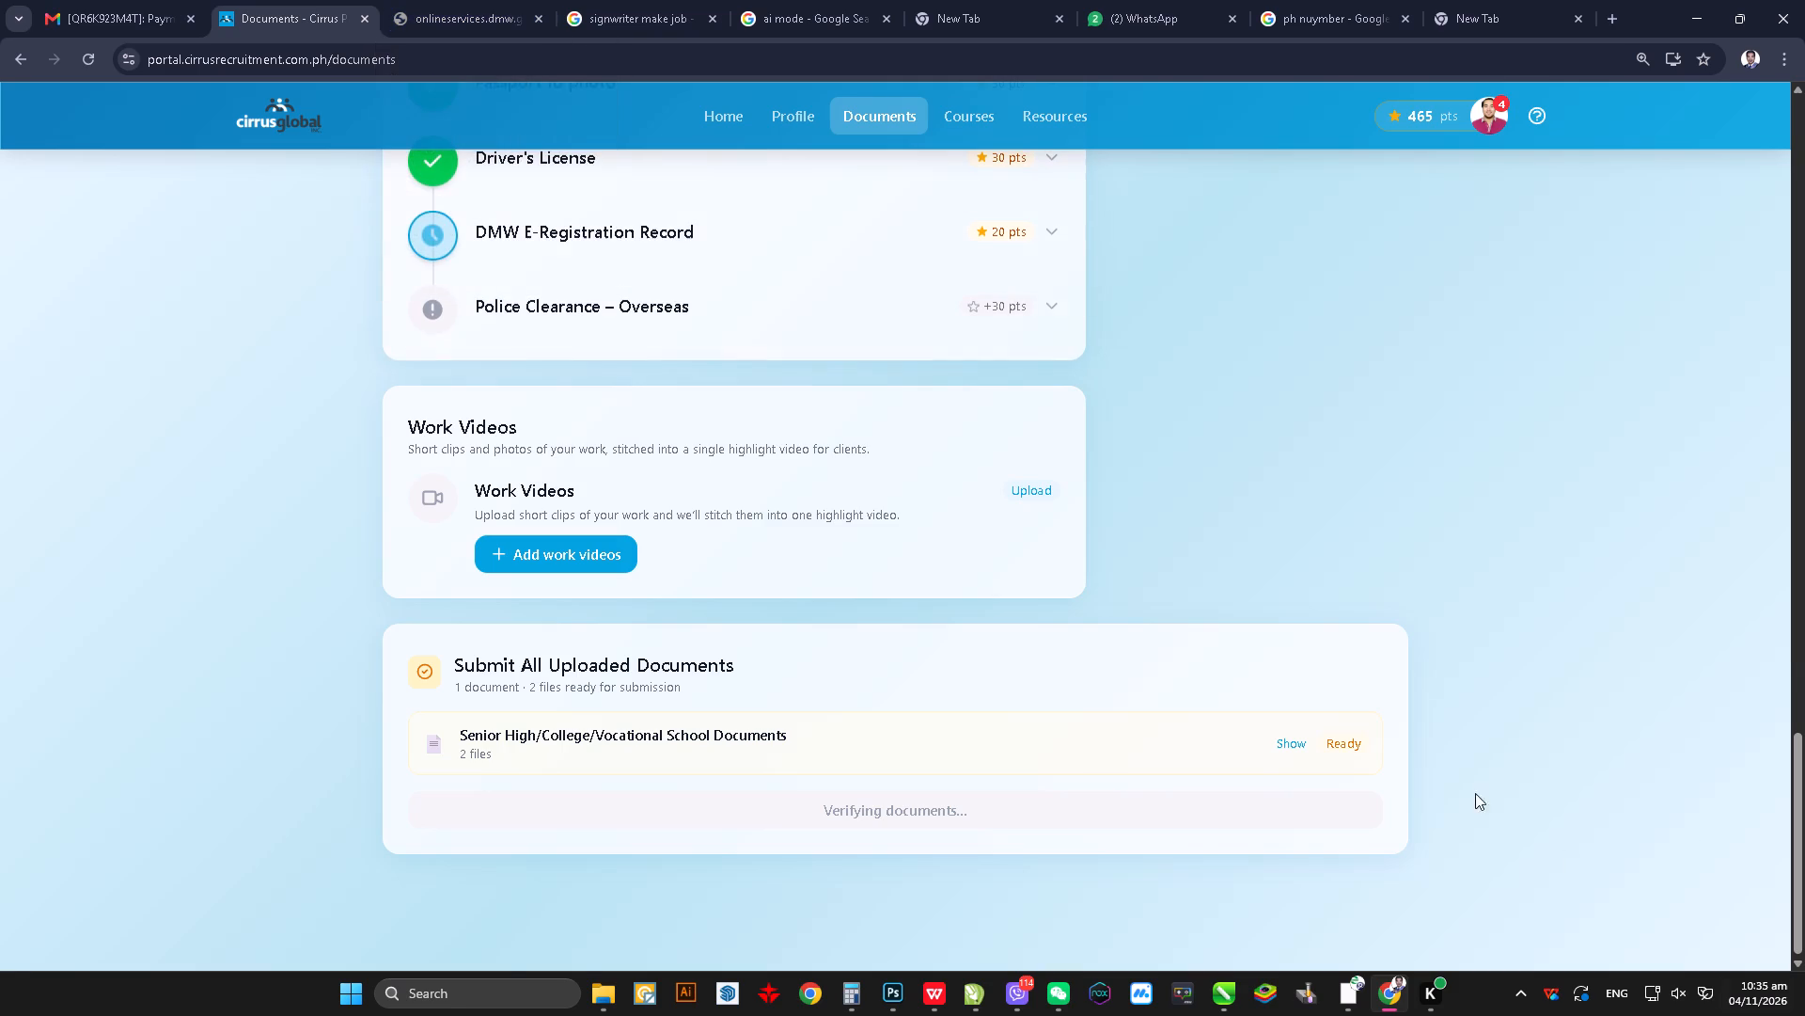
Switch to the desktop and open the "A4 size cut in 3mm Sintraboard" drawing in JDPaint.
{"action": "left_click", "coordinate": [1804, 1015]}
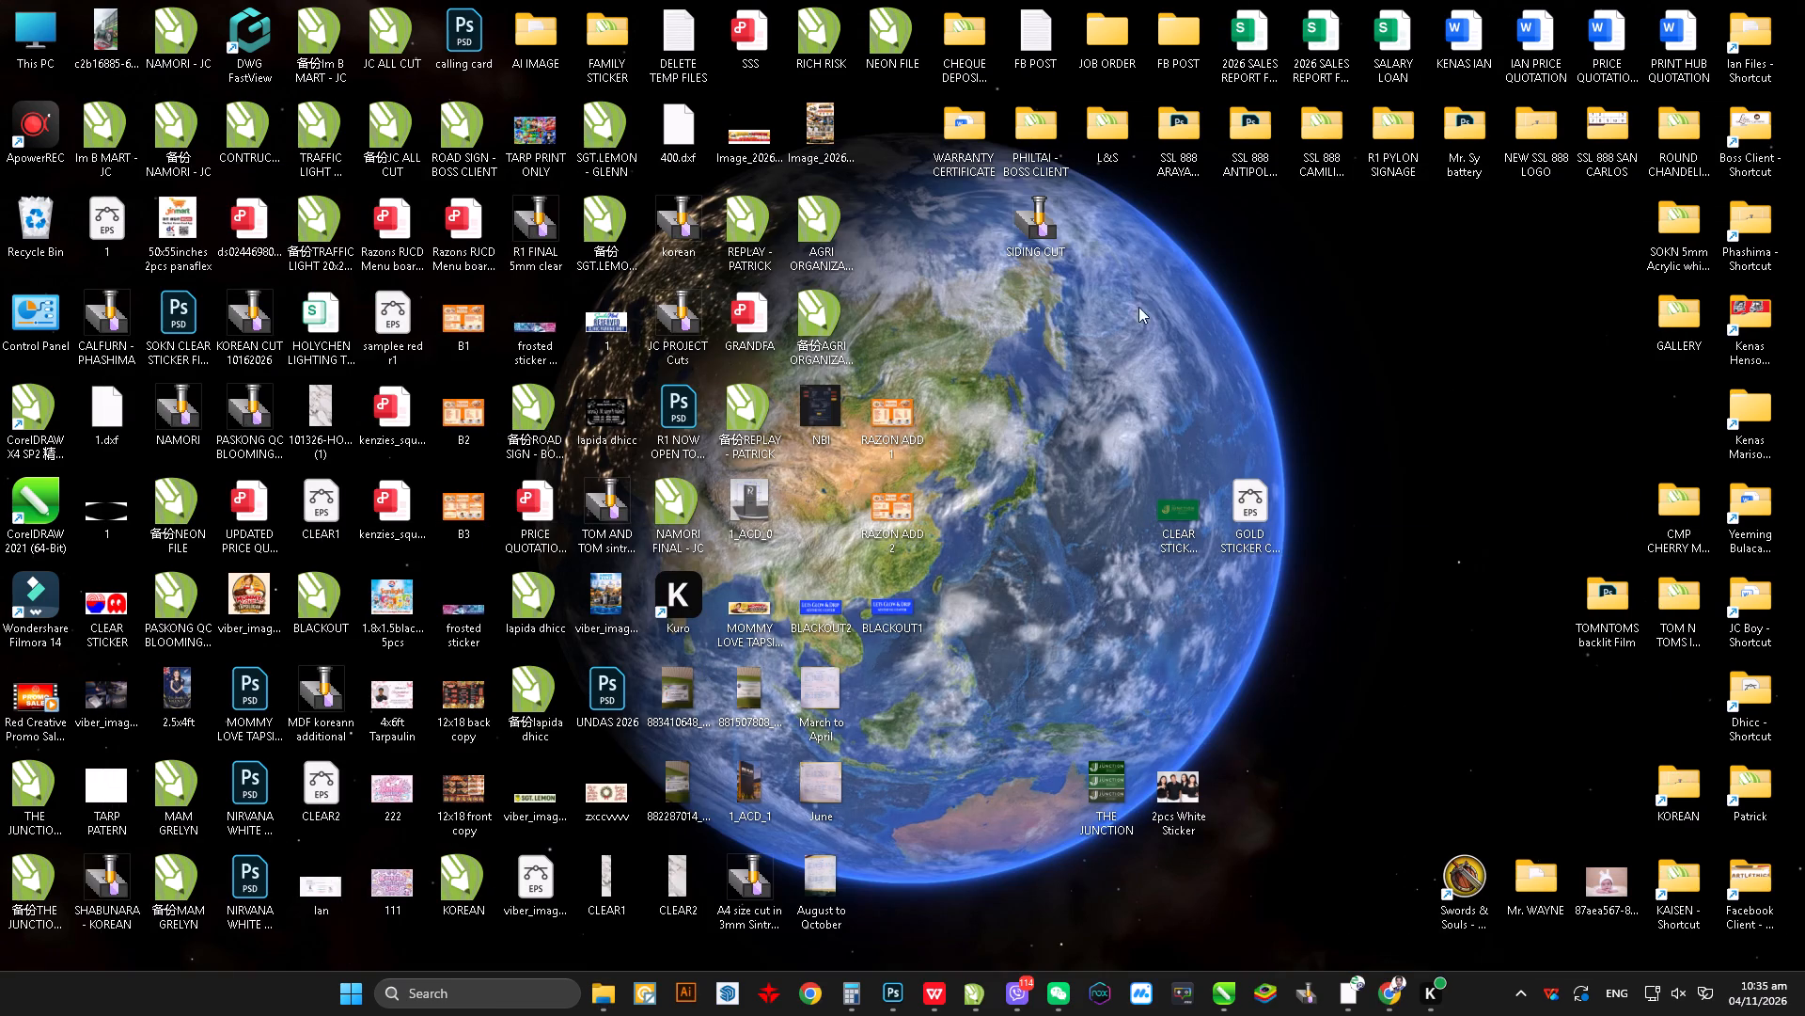
{"action": "left_click", "coordinate": [1044, 230]}
{"action": "double_click", "coordinate": [735, 885]}
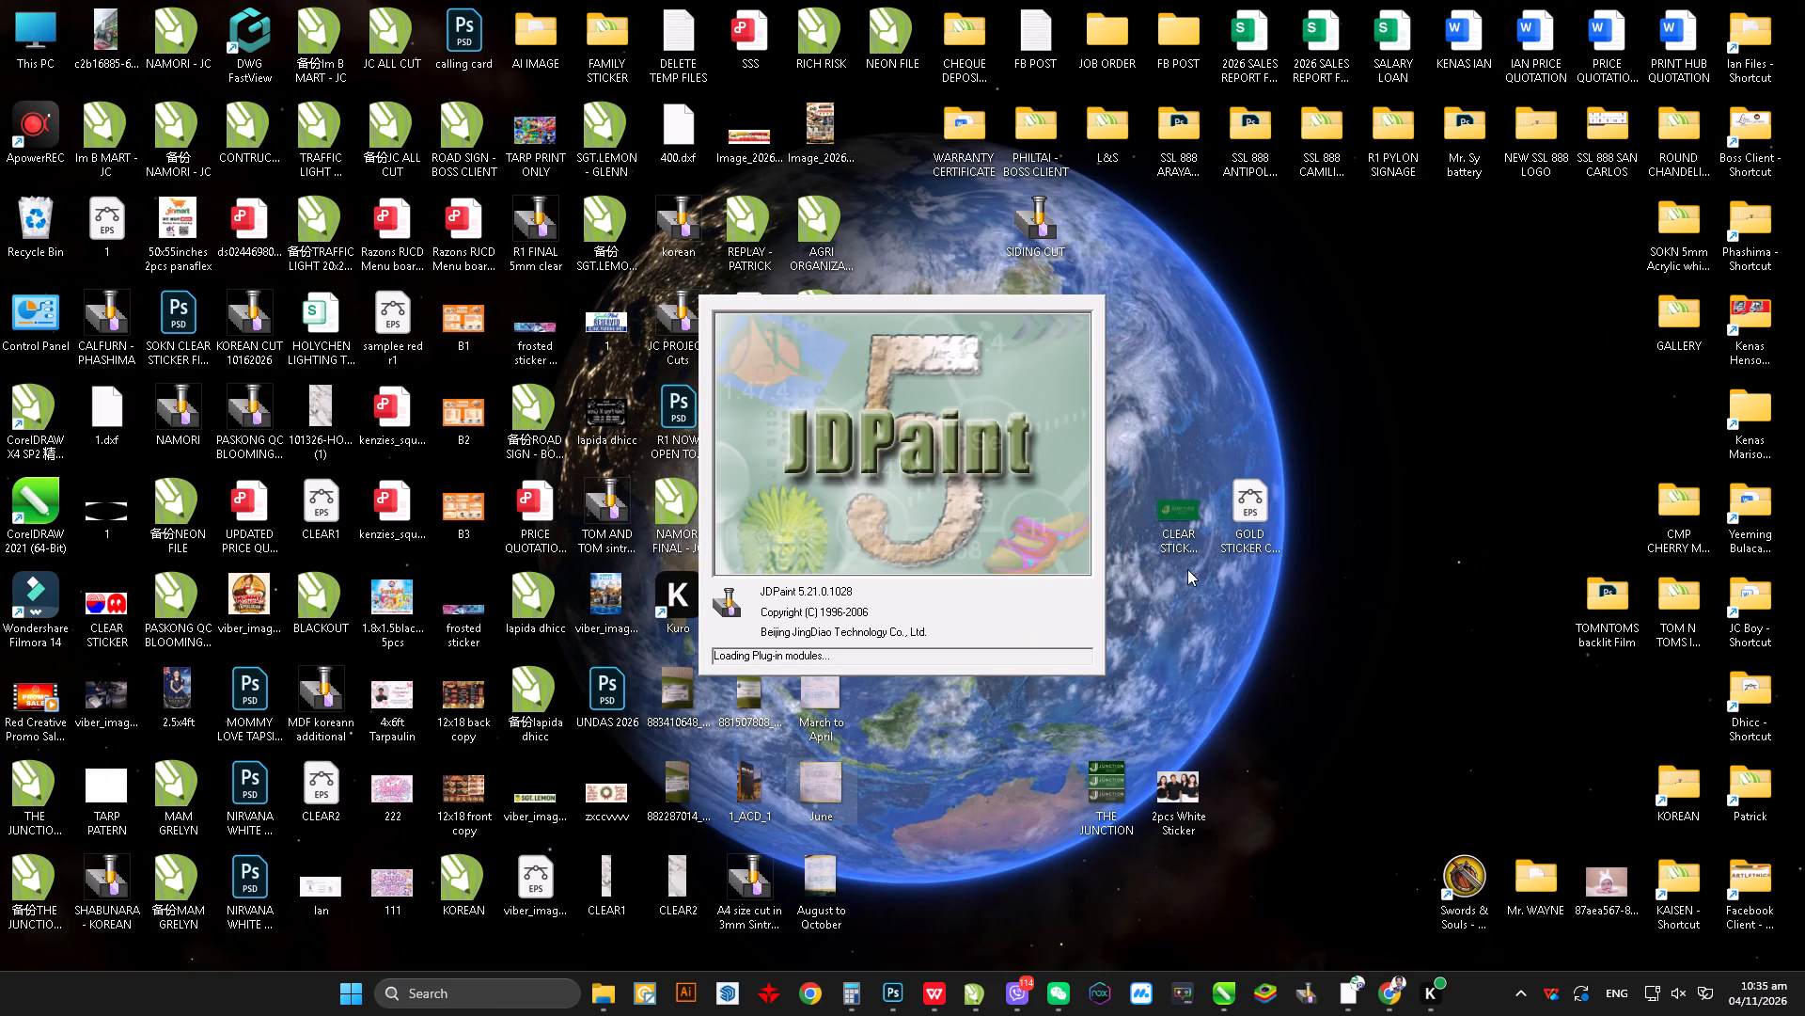
Examine the rectangular cutting grids and the narrow strips around their outlines in the A4 sintraboard drawing.
{"action": "scroll", "coordinate": [1537, 592], "scroll_direction": "up", "scroll_amount": 13}
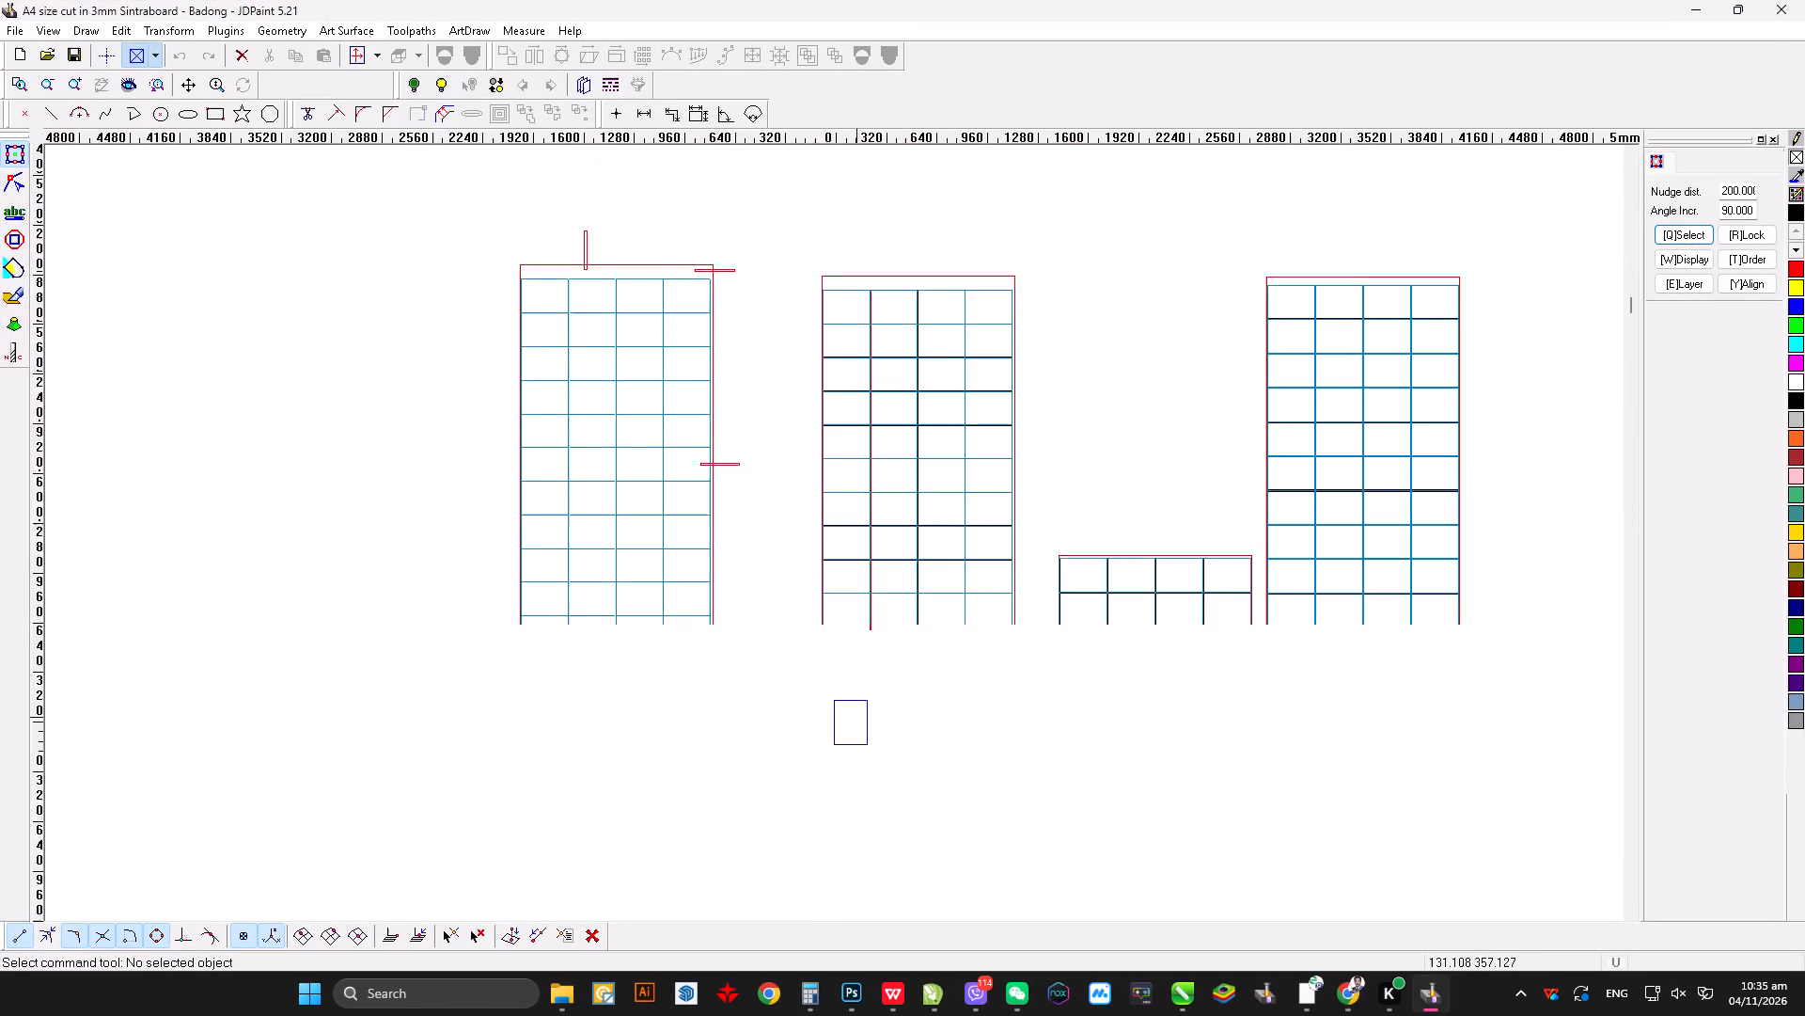
{"action": "scroll", "coordinate": [835, 686], "scroll_direction": "up", "scroll_amount": 1}
{"action": "scroll", "coordinate": [652, 562], "scroll_direction": "down", "scroll_amount": 3}
{"action": "scroll", "coordinate": [810, 552], "scroll_direction": "up", "scroll_amount": 1}
{"action": "scroll", "coordinate": [696, 392], "scroll_direction": "down", "scroll_amount": 2}
{"action": "scroll", "coordinate": [890, 474], "scroll_direction": "up", "scroll_amount": 2}
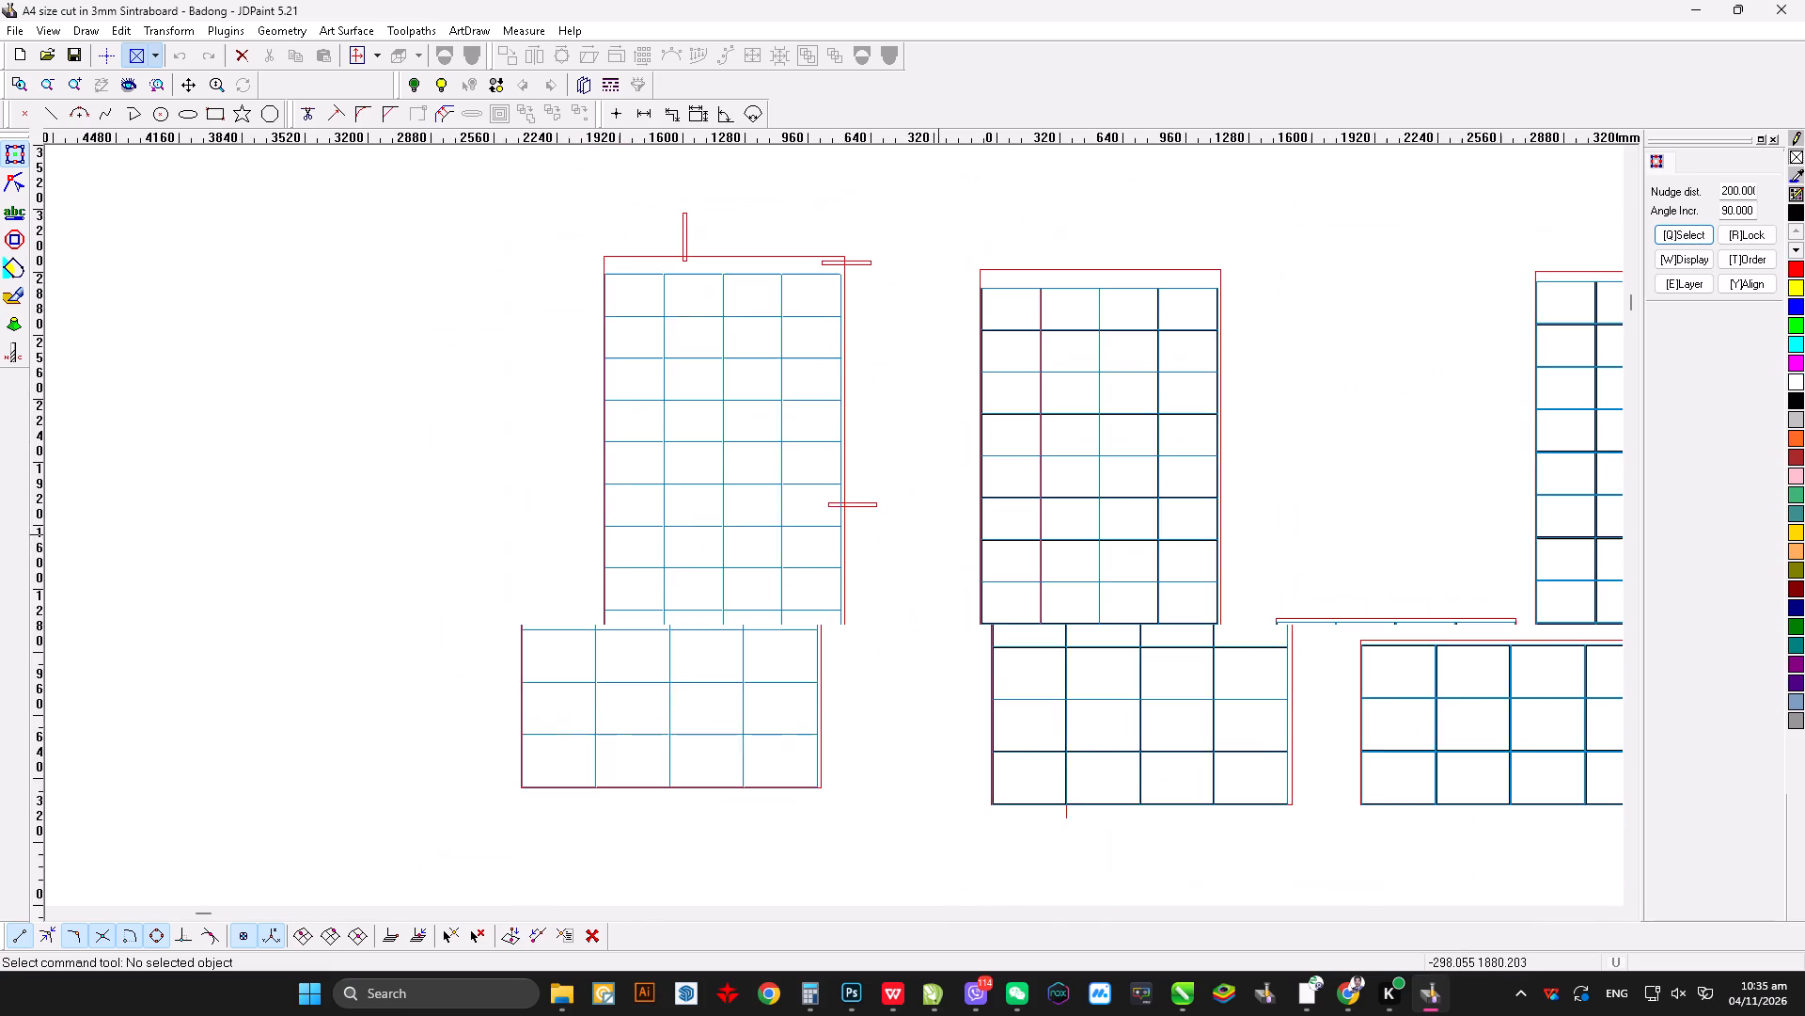
{"action": "scroll", "coordinate": [832, 521], "scroll_direction": "down", "scroll_amount": 3}
{"action": "scroll", "coordinate": [861, 514], "scroll_direction": "up", "scroll_amount": 4}
{"action": "scroll", "coordinate": [861, 524], "scroll_direction": "down", "scroll_amount": 4}
{"action": "scroll", "coordinate": [648, 527], "scroll_direction": "up", "scroll_amount": 3}
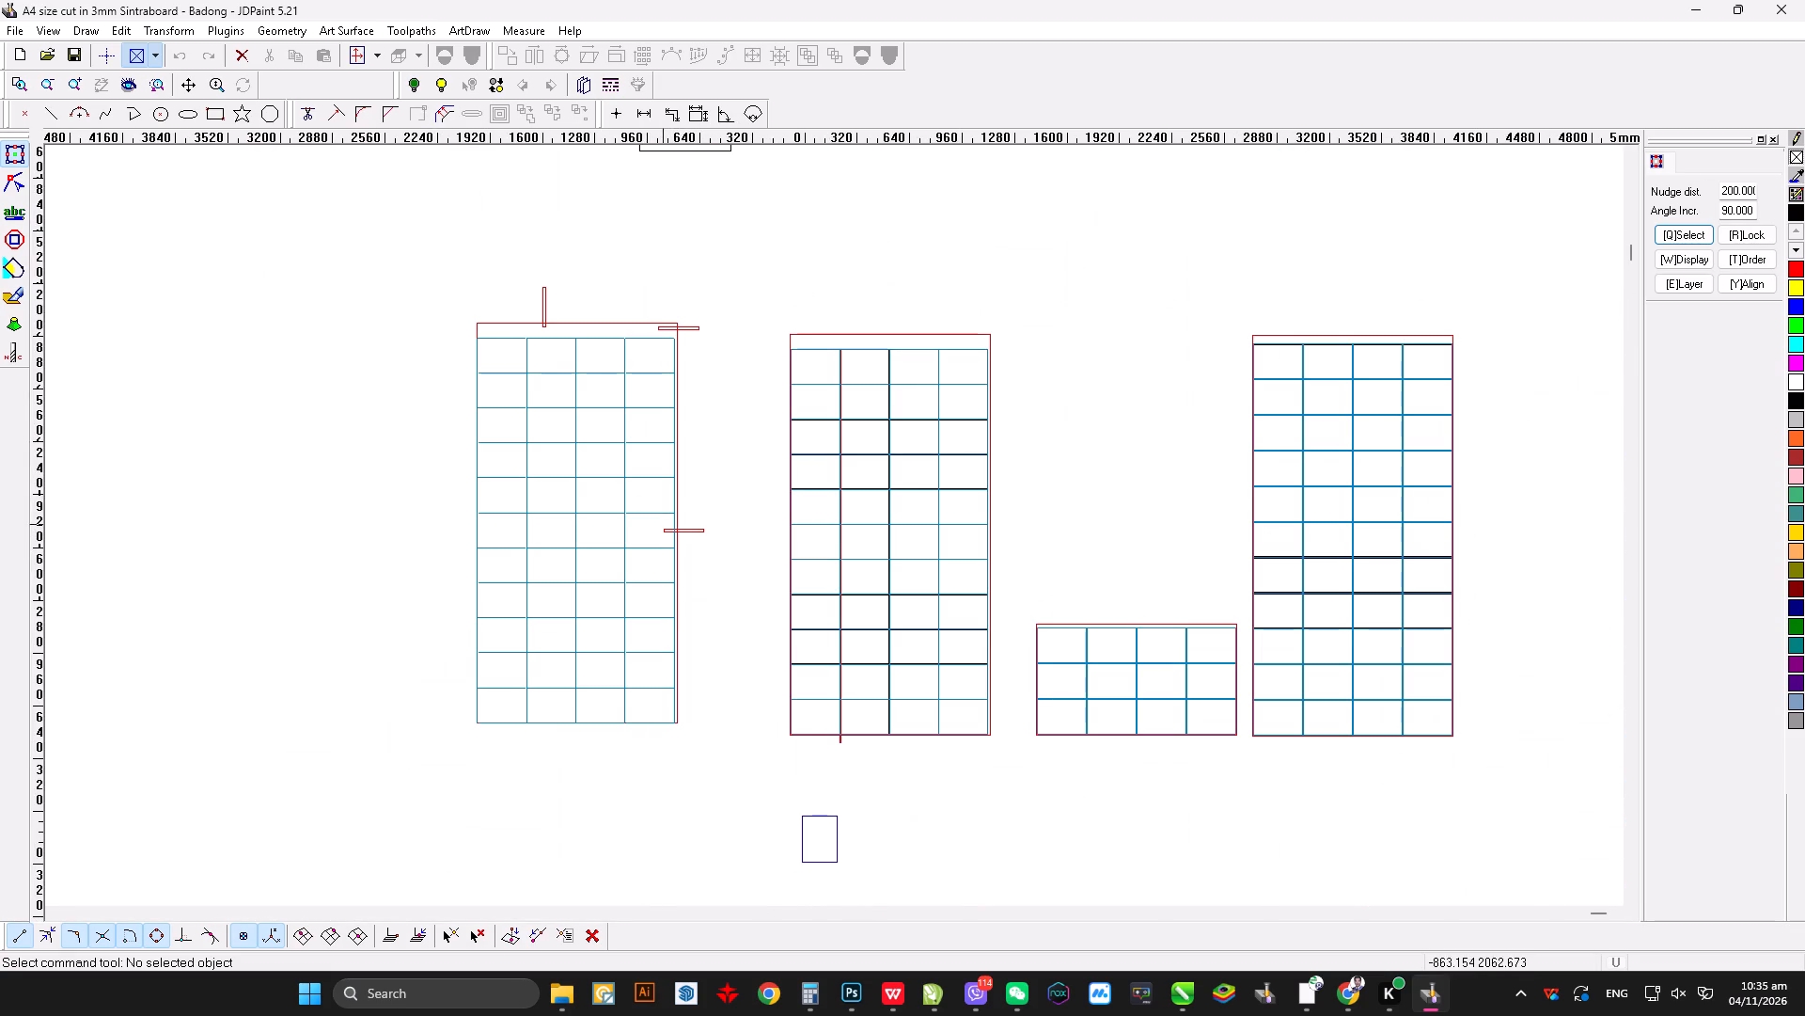
{"action": "scroll", "coordinate": [657, 534], "scroll_direction": "down", "scroll_amount": 3}
{"action": "scroll", "coordinate": [717, 535], "scroll_direction": "up", "scroll_amount": 1}
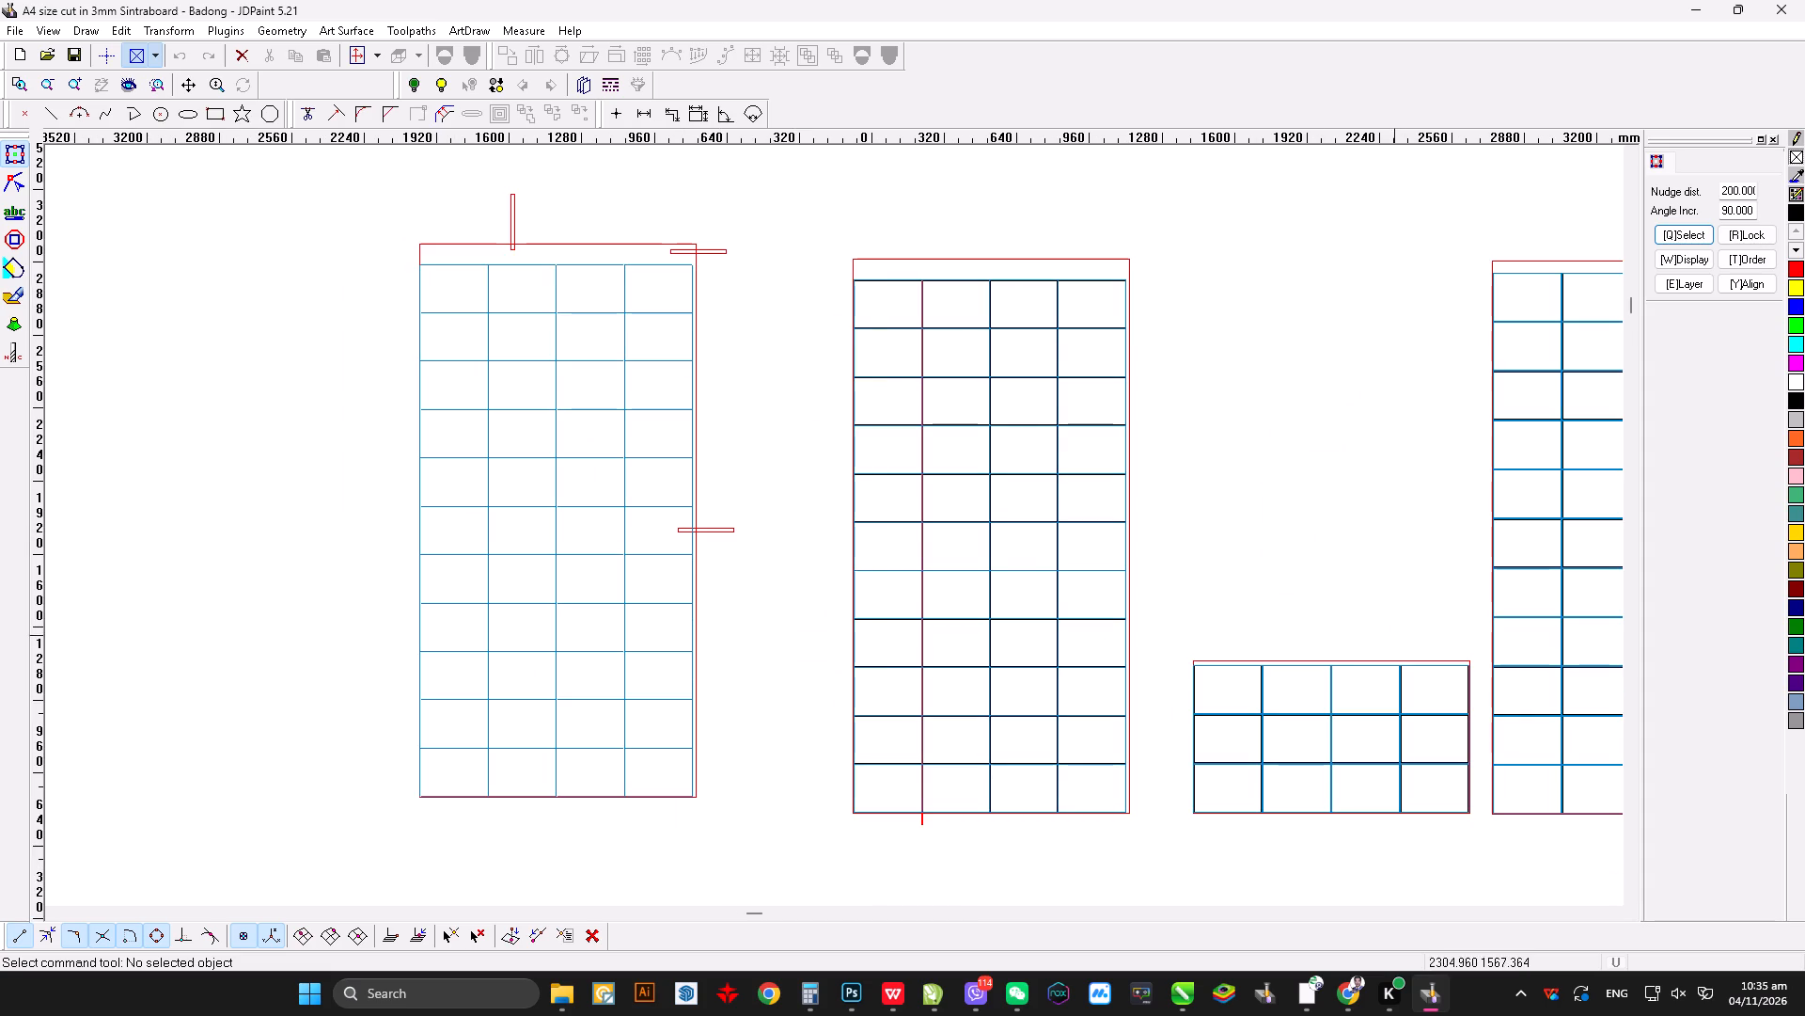
{"action": "scroll", "coordinate": [1342, 576], "scroll_direction": "up", "scroll_amount": 2}
{"action": "scroll", "coordinate": [1053, 380], "scroll_direction": "up", "scroll_amount": 1}
{"action": "scroll", "coordinate": [519, 278], "scroll_direction": "down", "scroll_amount": 4}
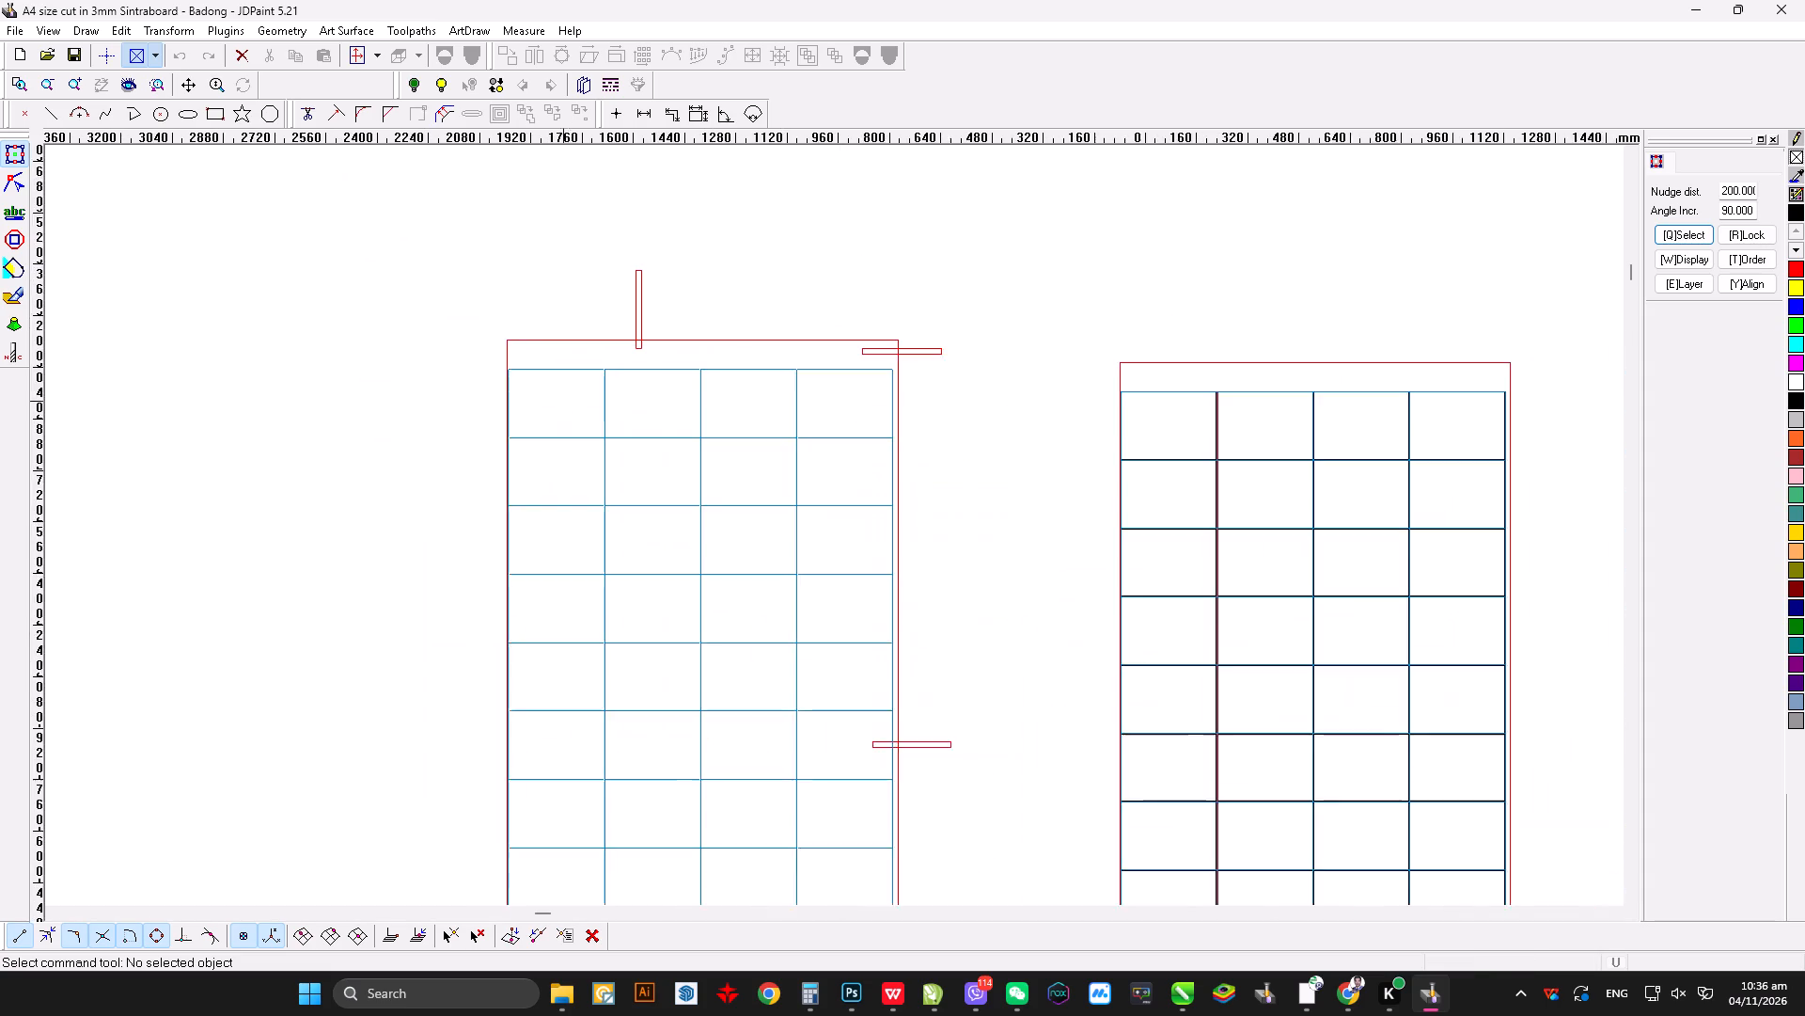
Examine the line crossings of the second tall grid and the lower corner of the leftmost tall grid.
{"action": "scroll", "coordinate": [556, 423], "scroll_direction": "down", "scroll_amount": 5}
{"action": "scroll", "coordinate": [603, 356], "scroll_direction": "up", "scroll_amount": 6}
{"action": "scroll", "coordinate": [1098, 390], "scroll_direction": "down", "scroll_amount": 6}
{"action": "scroll", "coordinate": [992, 160], "scroll_direction": "down", "scroll_amount": 11}
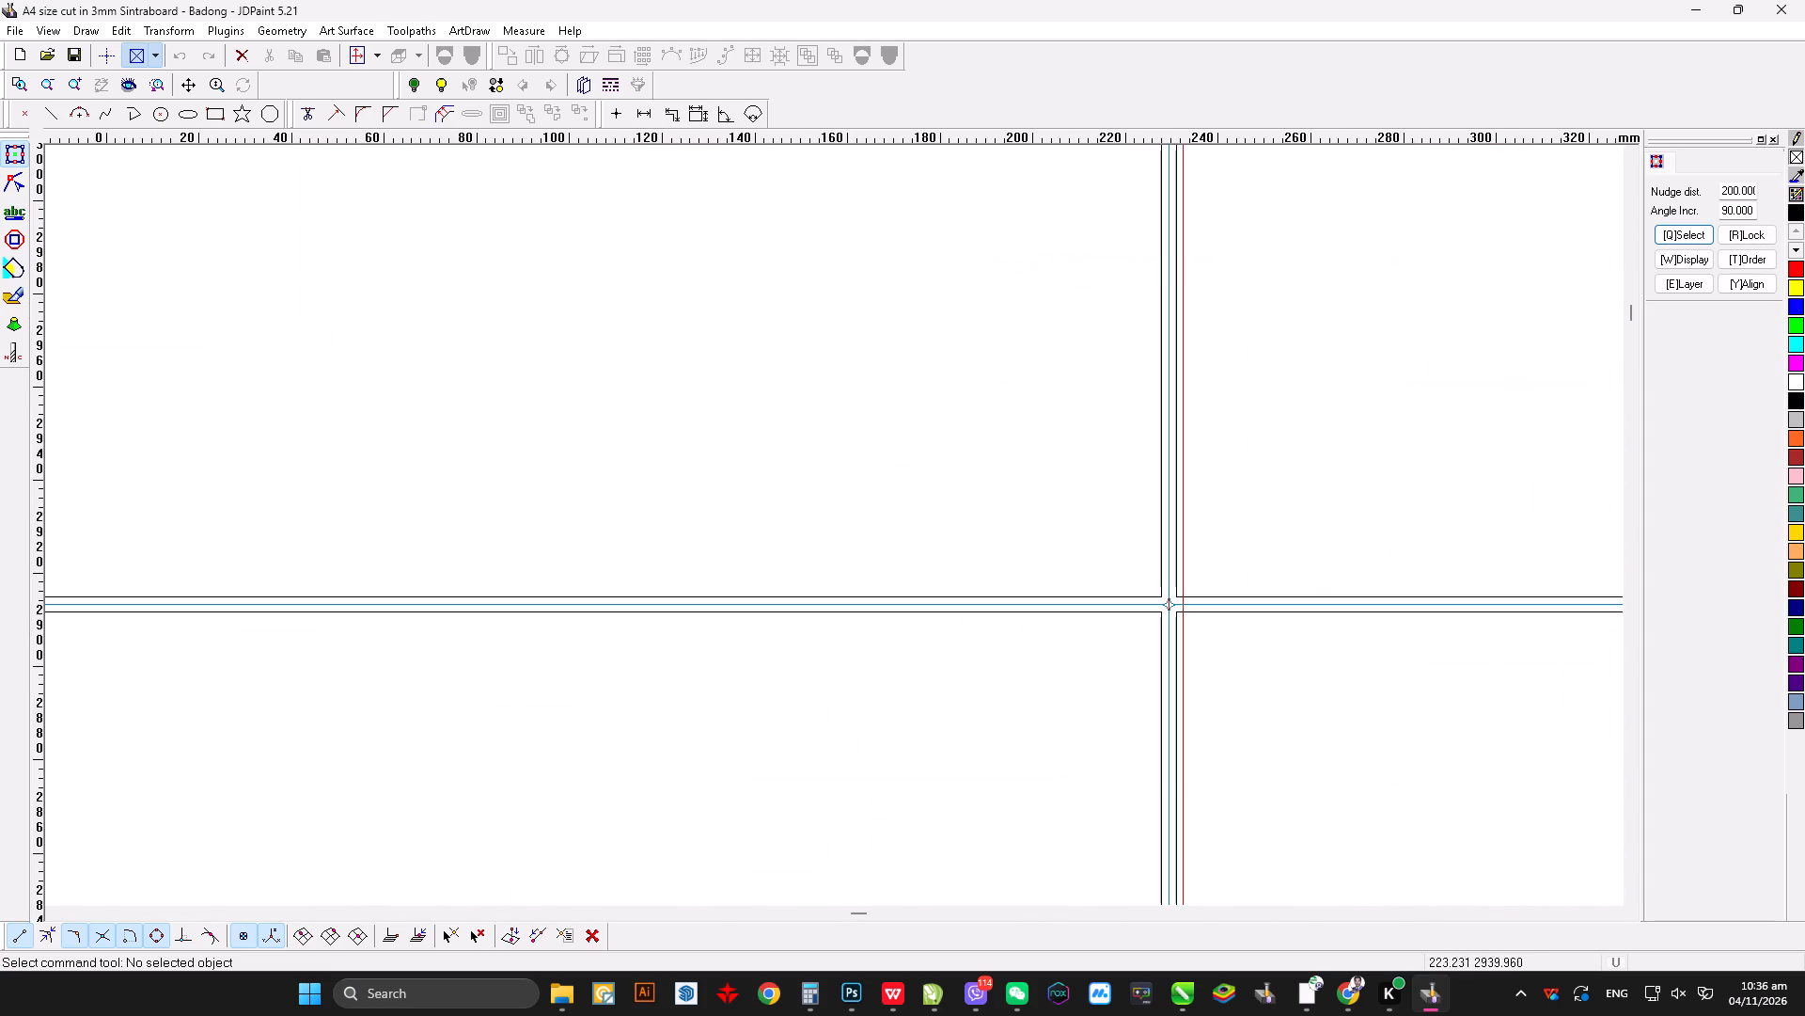
{"action": "scroll", "coordinate": [947, 349], "scroll_direction": "up", "scroll_amount": 19}
{"action": "scroll", "coordinate": [682, 278], "scroll_direction": "up", "scroll_amount": 1}
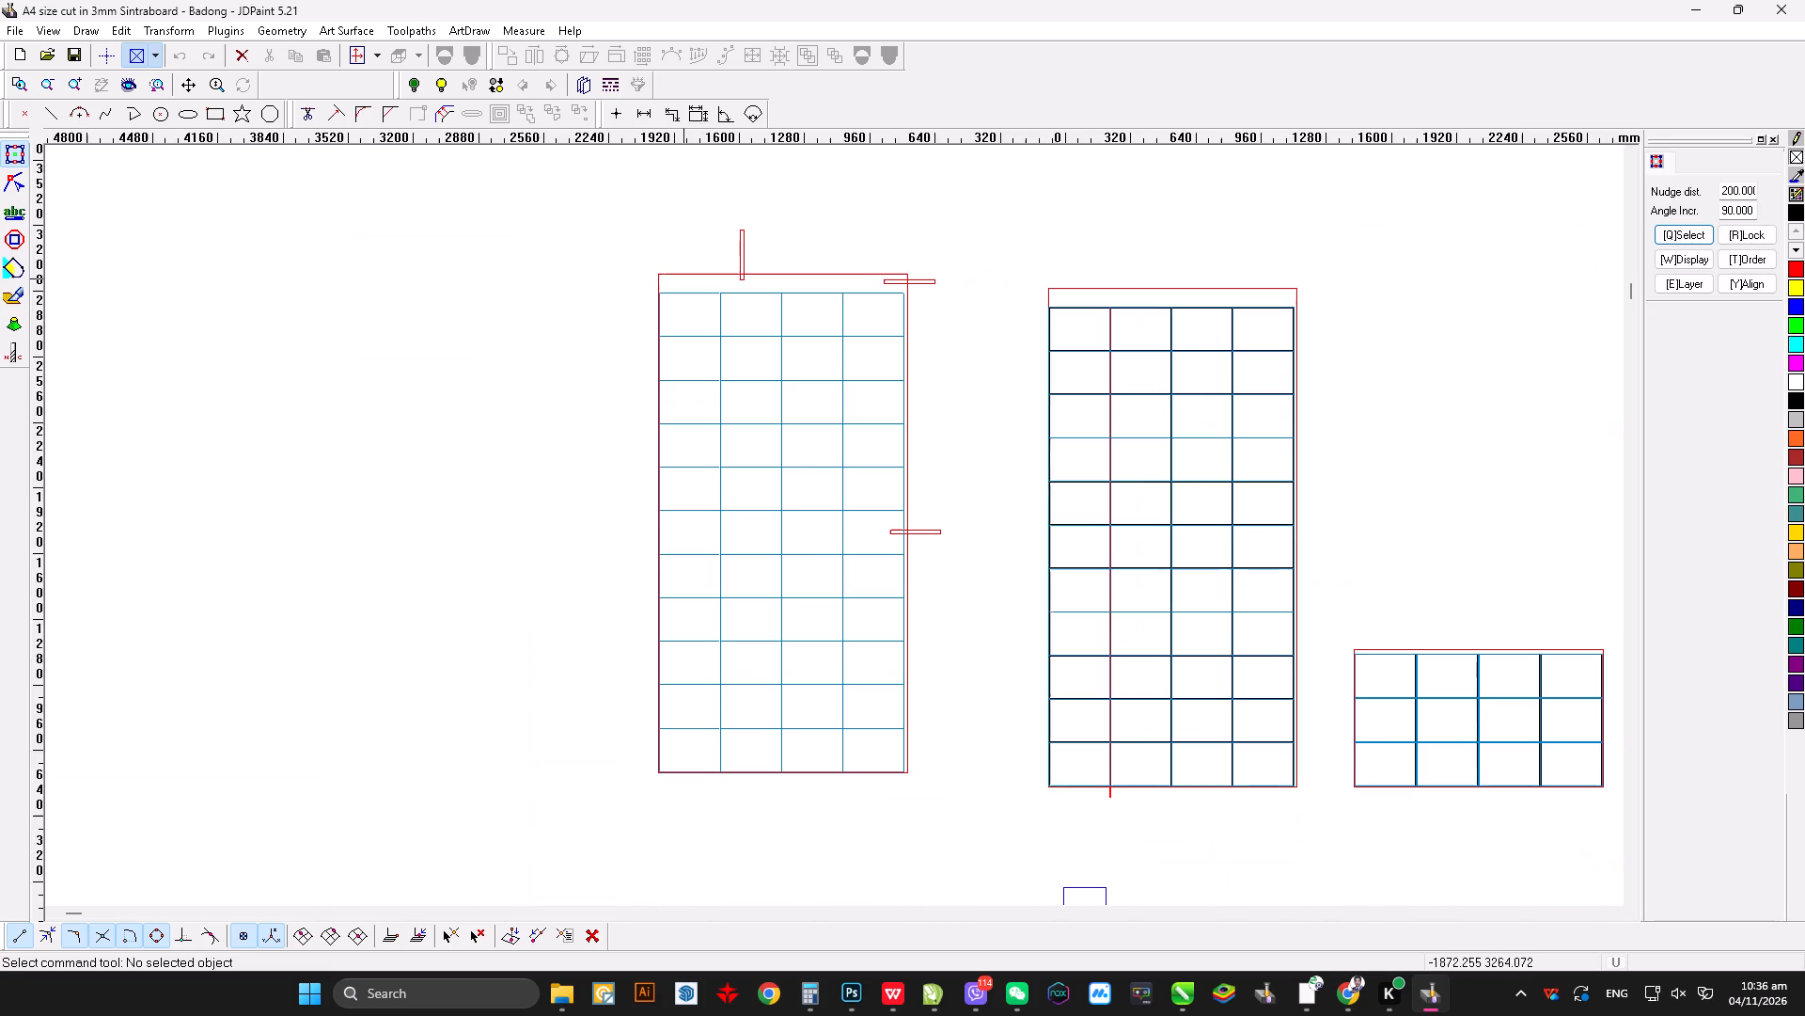
{"action": "scroll", "coordinate": [630, 802], "scroll_direction": "down", "scroll_amount": 19}
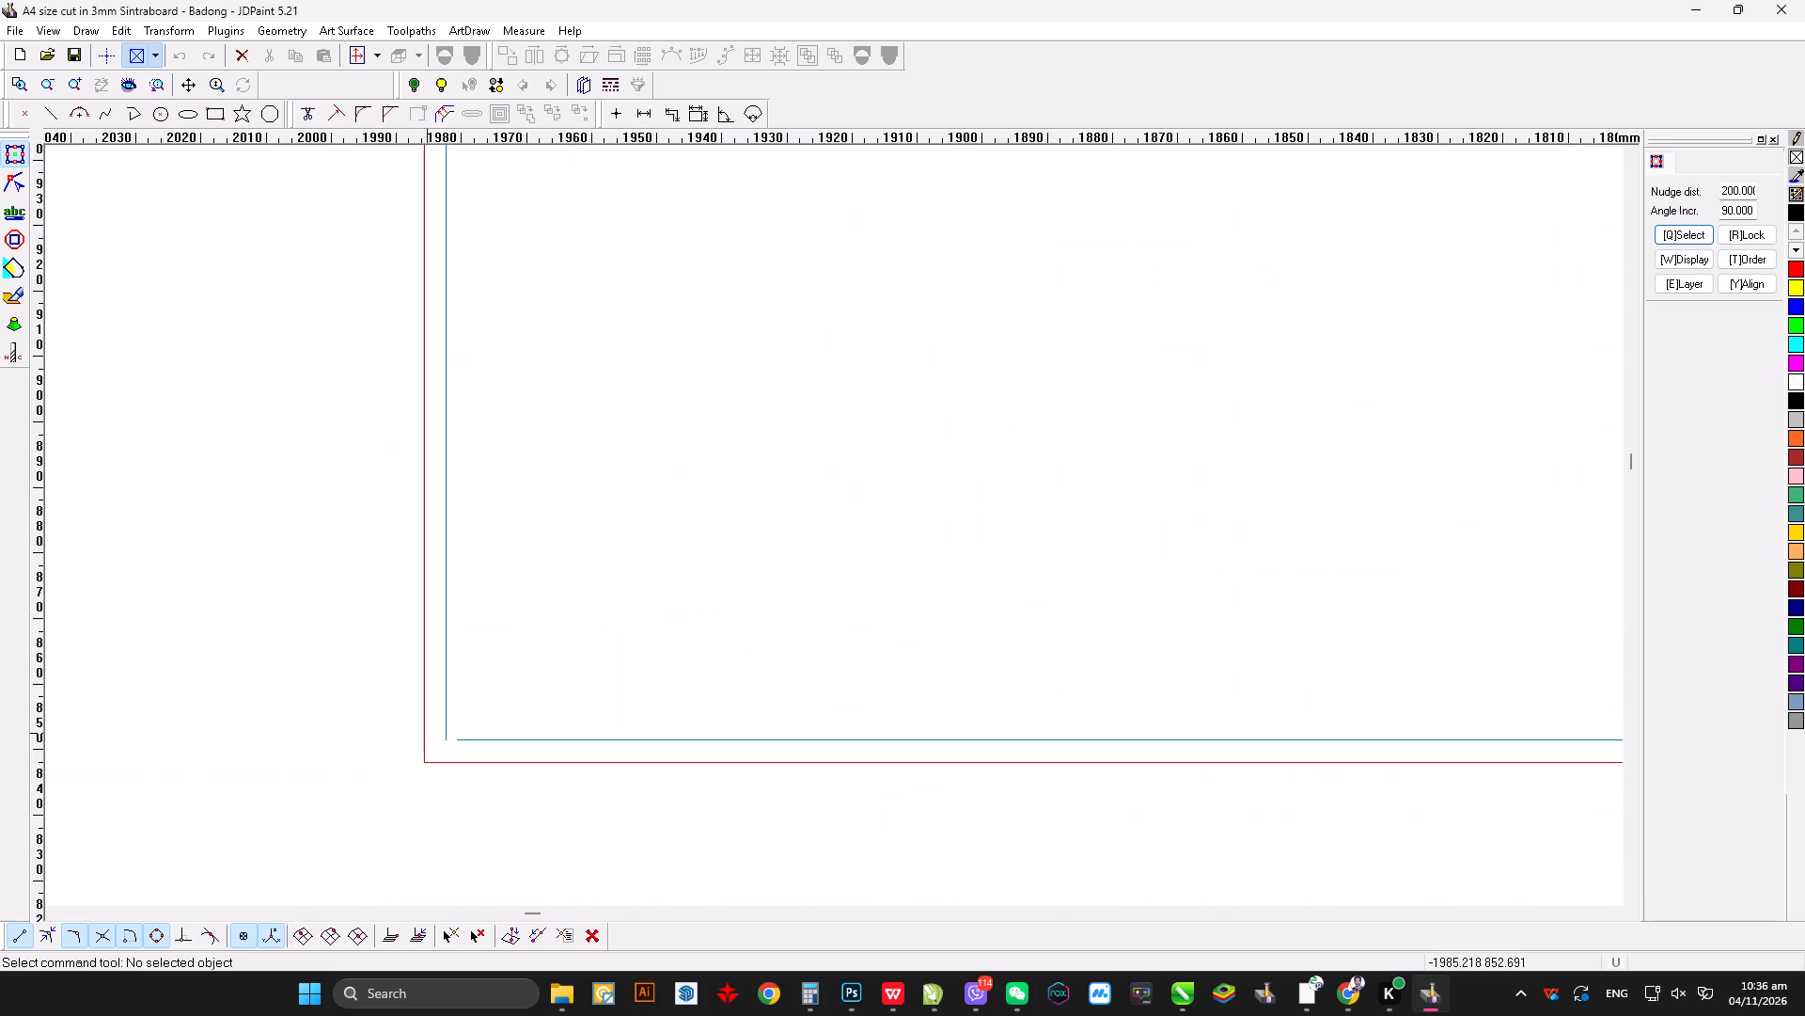
{"action": "scroll", "coordinate": [893, 871], "scroll_direction": "up", "scroll_amount": 16}
{"action": "scroll", "coordinate": [1177, 791], "scroll_direction": "up", "scroll_amount": 2}
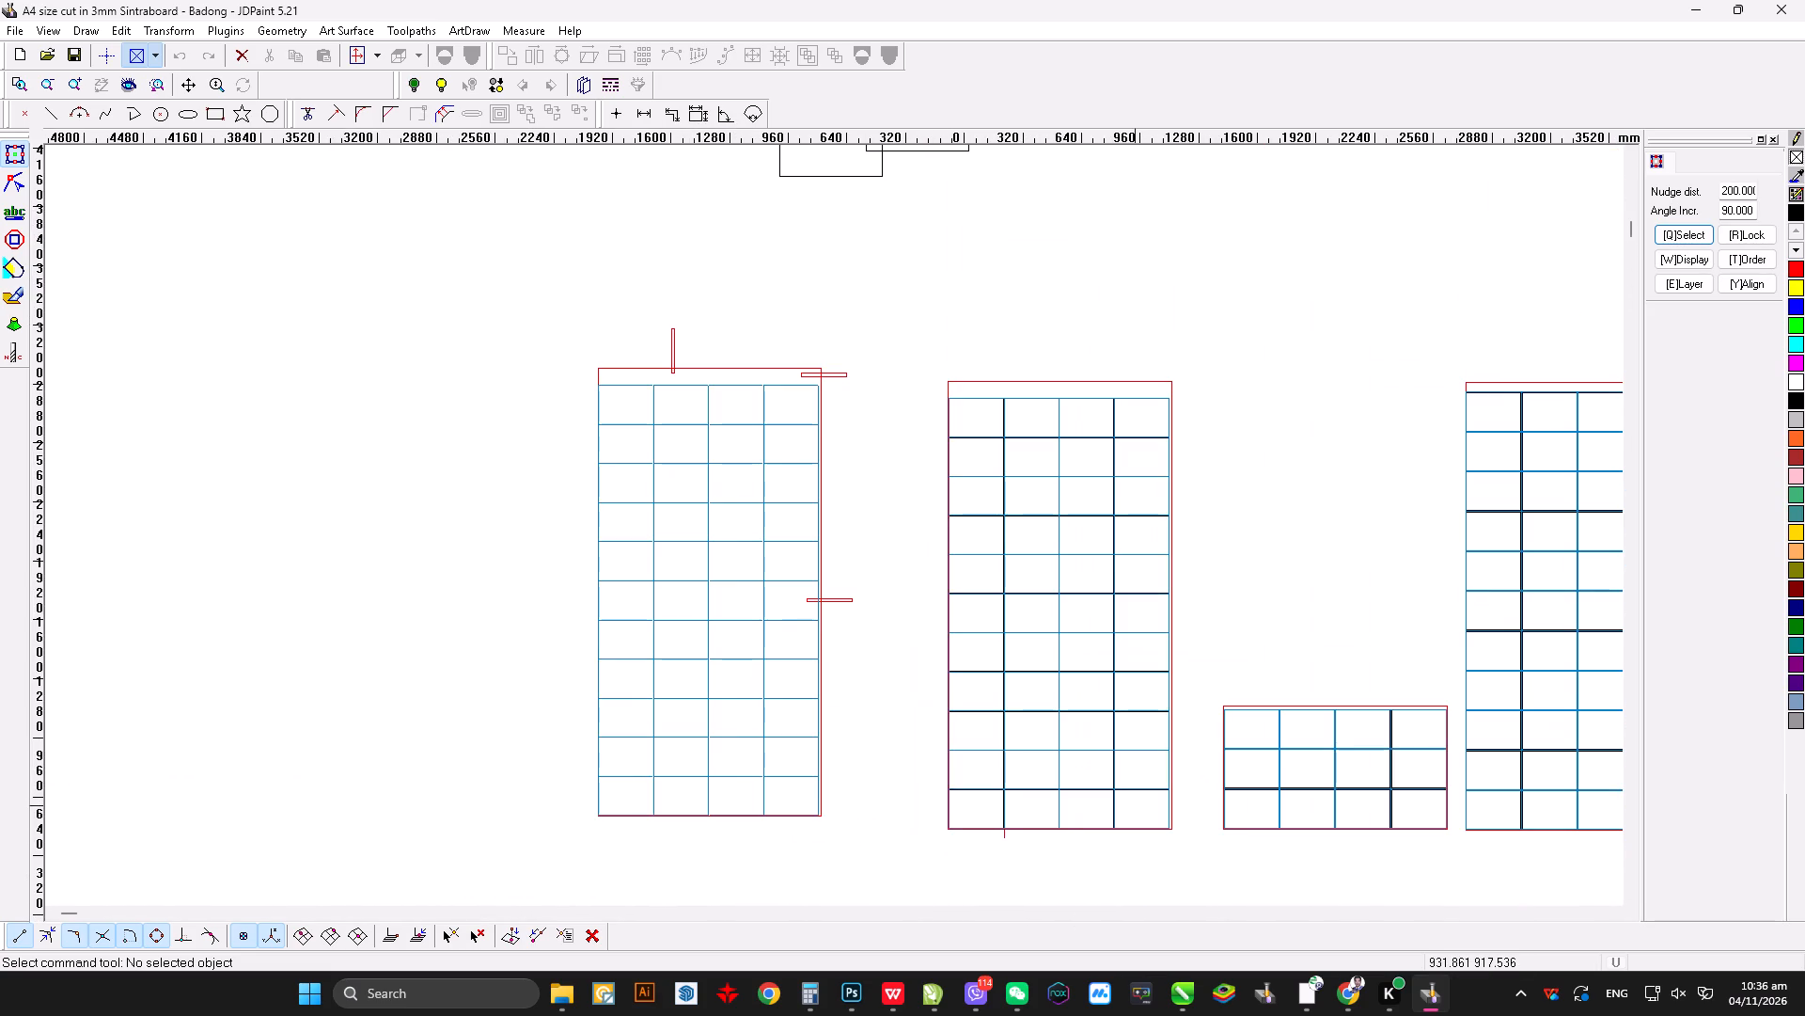
Examine the leftmost tall grid, from its narrow strips down to its lower edge, and compare it with the neighbouring grids.
{"action": "scroll", "coordinate": [566, 336], "scroll_direction": "down", "scroll_amount": 2}
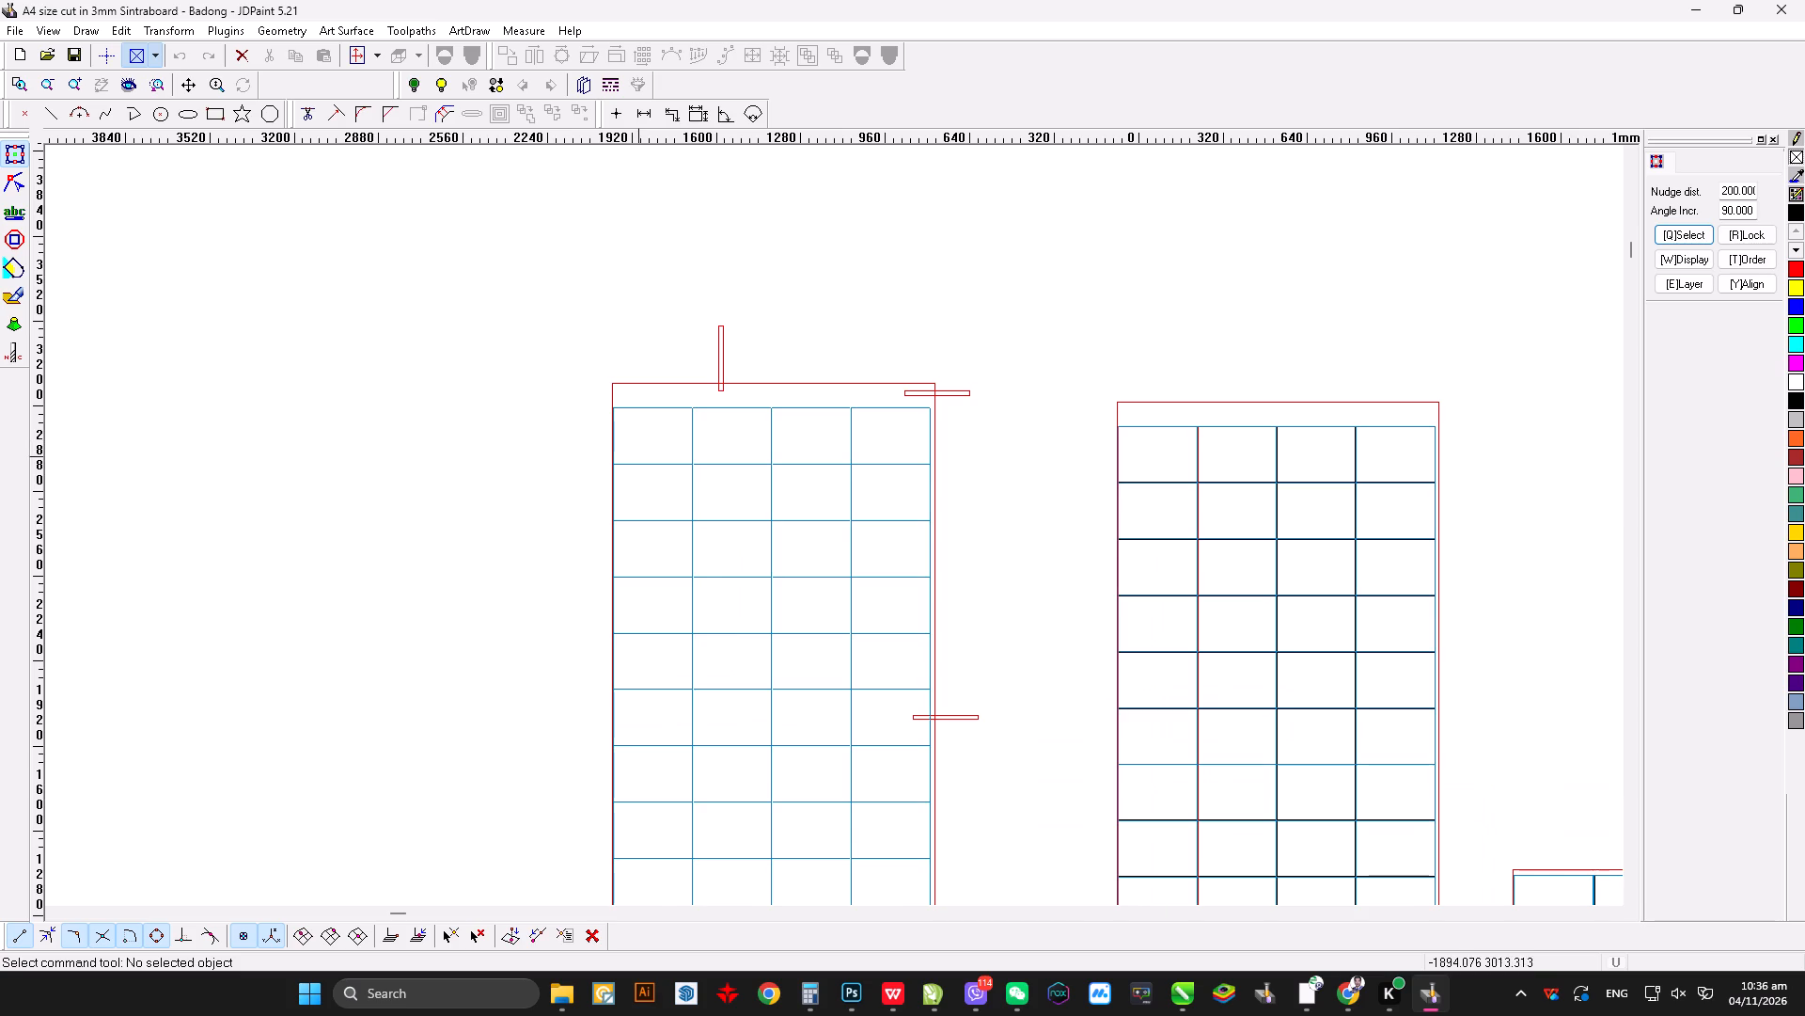
{"action": "scroll", "coordinate": [645, 434], "scroll_direction": "down", "scroll_amount": 4}
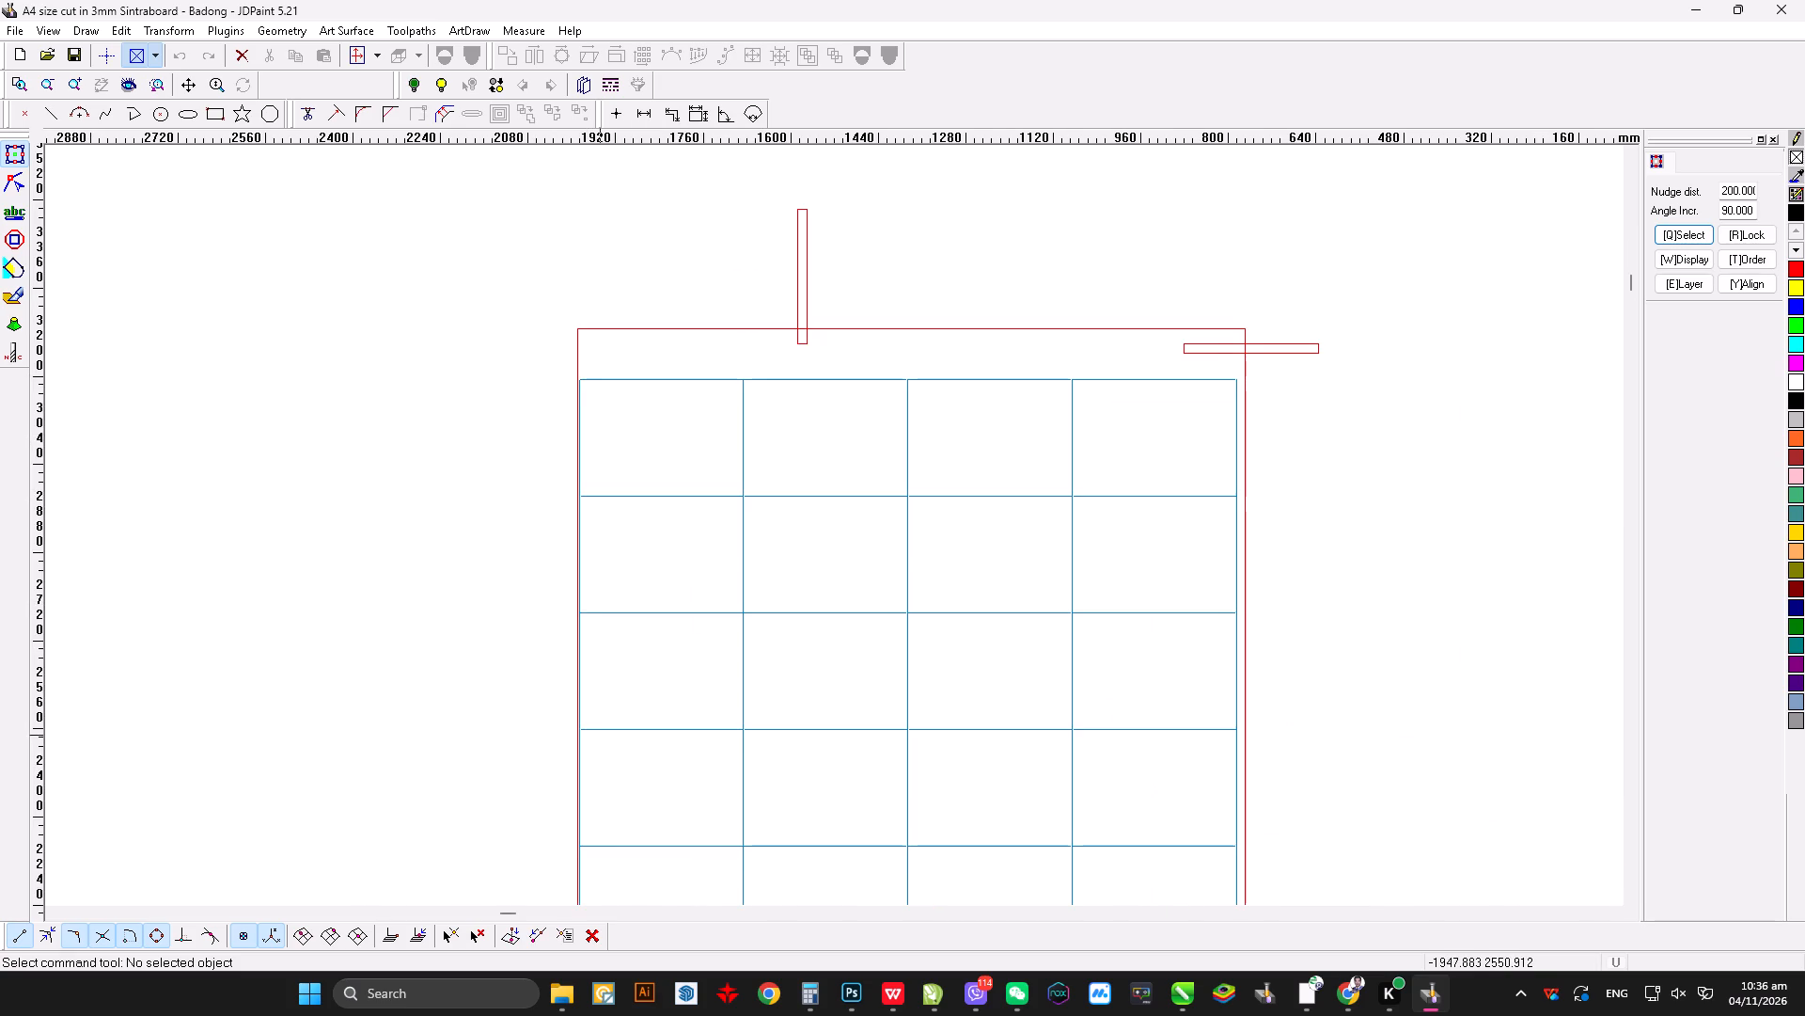
{"action": "scroll", "coordinate": [807, 0], "scroll_direction": "up", "scroll_amount": 3}
{"action": "scroll", "coordinate": [830, 153], "scroll_direction": "up", "scroll_amount": 4}
{"action": "scroll", "coordinate": [826, 0], "scroll_direction": "up", "scroll_amount": 2}
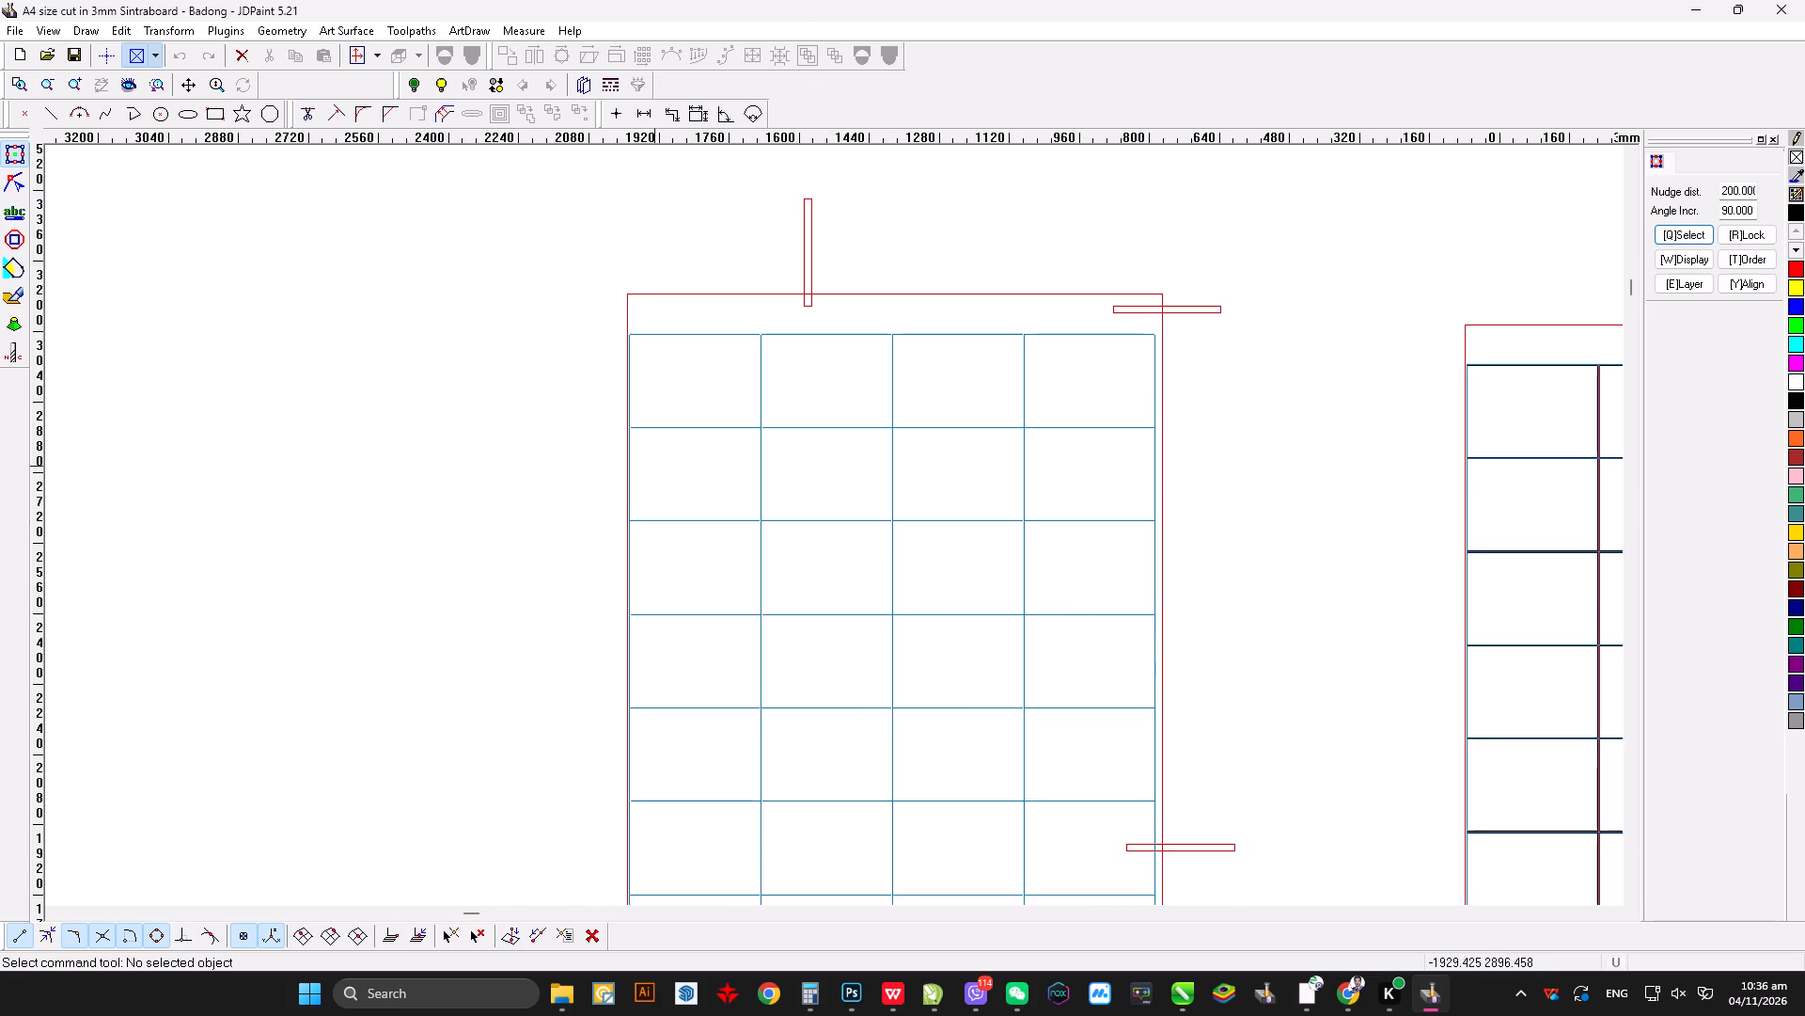
{"action": "scroll", "coordinate": [708, 358], "scroll_direction": "up", "scroll_amount": 2}
{"action": "scroll", "coordinate": [741, 268], "scroll_direction": "up", "scroll_amount": 2}
{"action": "scroll", "coordinate": [498, 763], "scroll_direction": "down", "scroll_amount": 4}
{"action": "scroll", "coordinate": [743, 695], "scroll_direction": "down", "scroll_amount": 2}
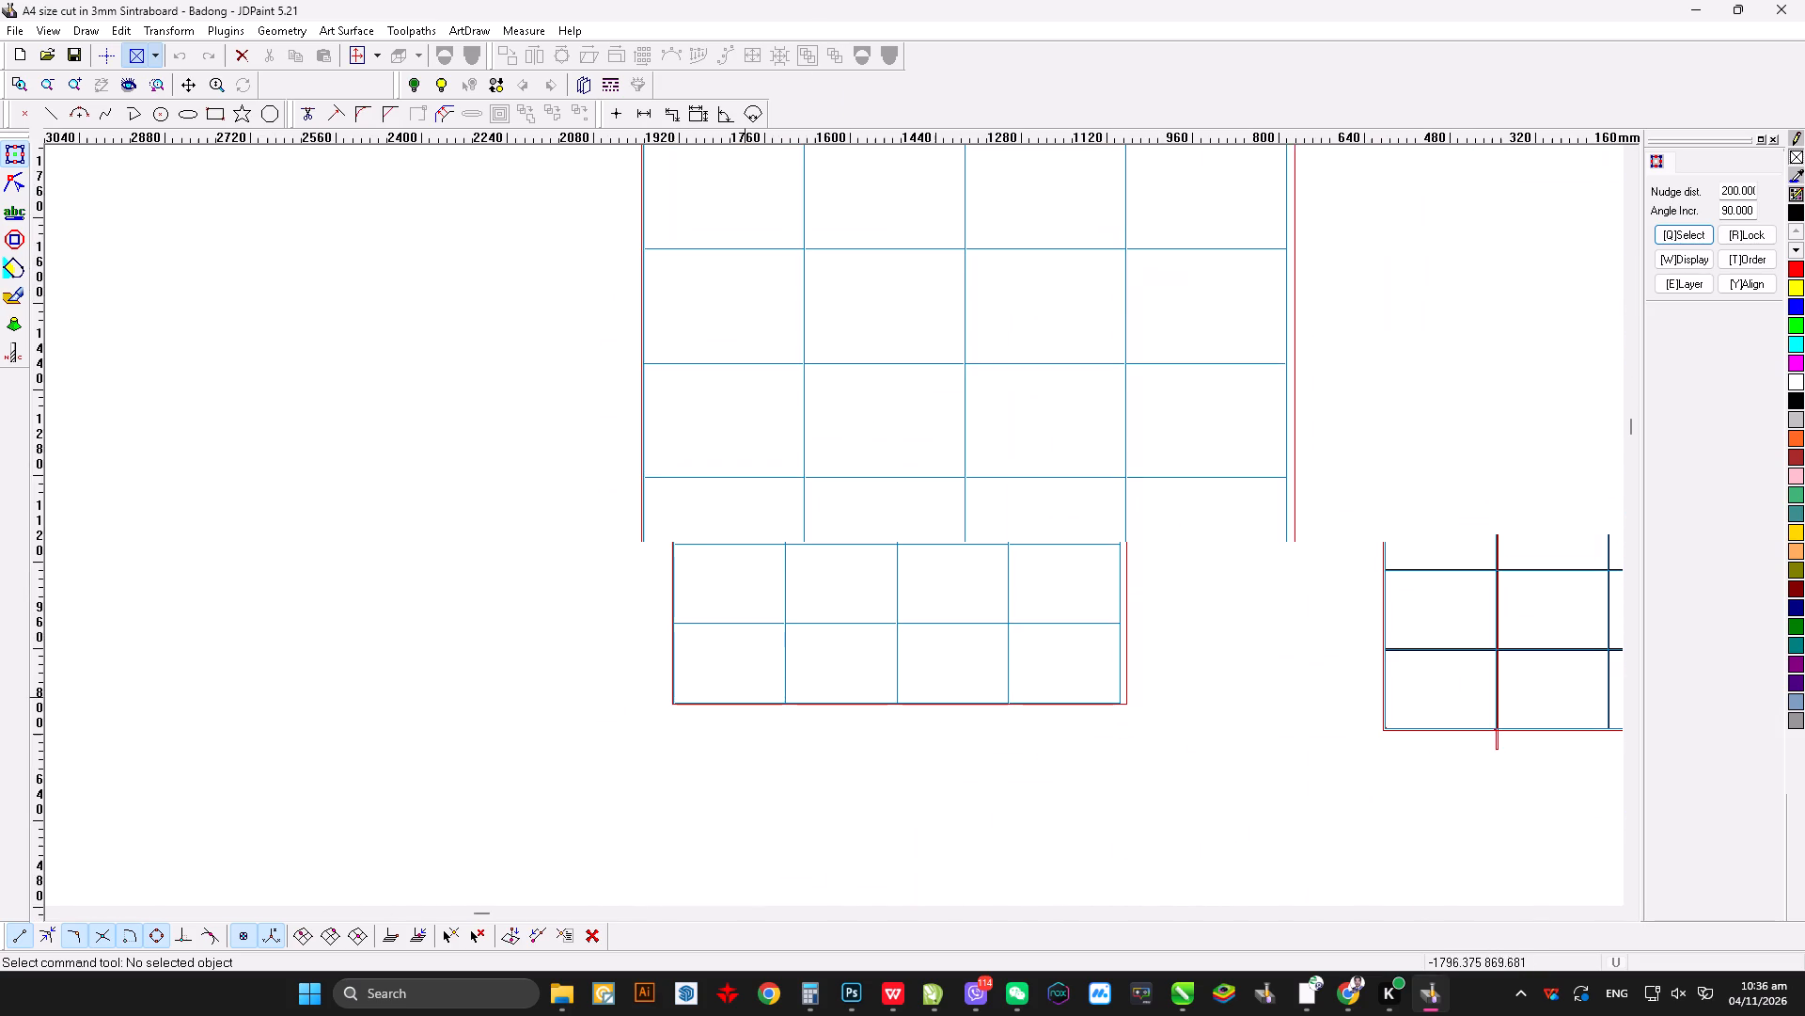
{"action": "scroll", "coordinate": [749, 710], "scroll_direction": "up", "scroll_amount": 2}
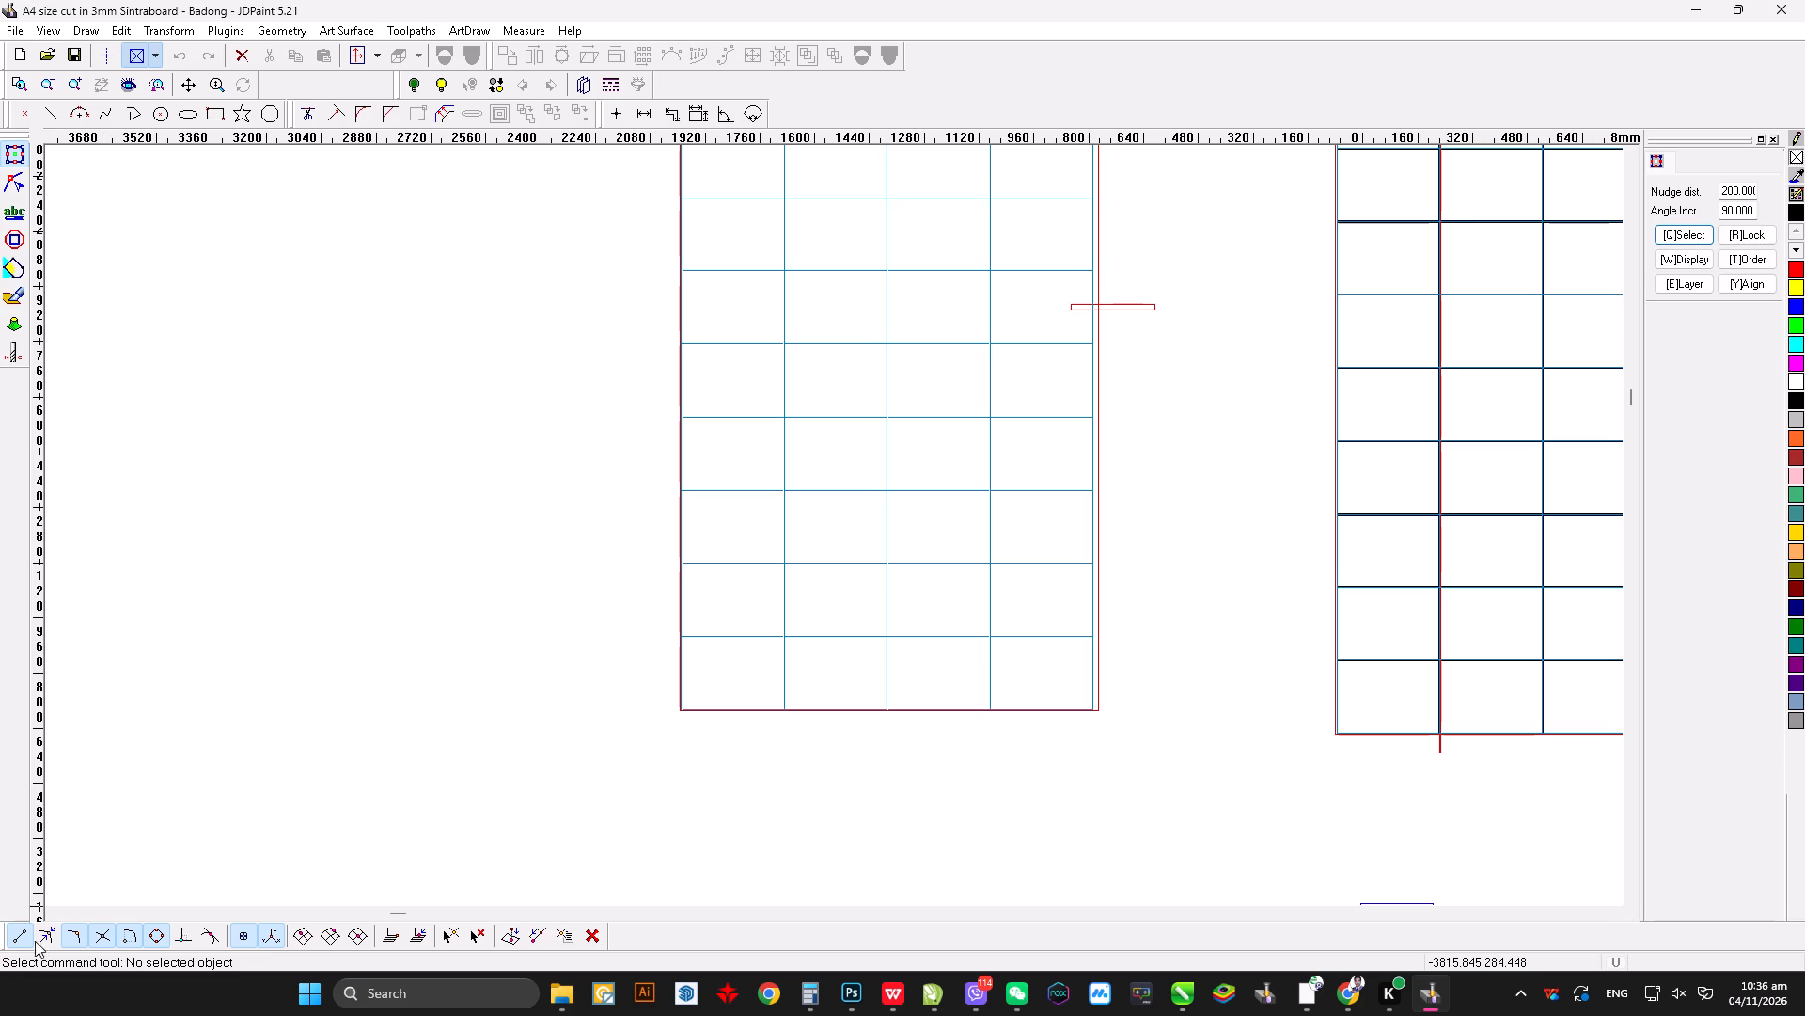
{"action": "scroll", "coordinate": [714, 707], "scroll_direction": "up", "scroll_amount": 3}
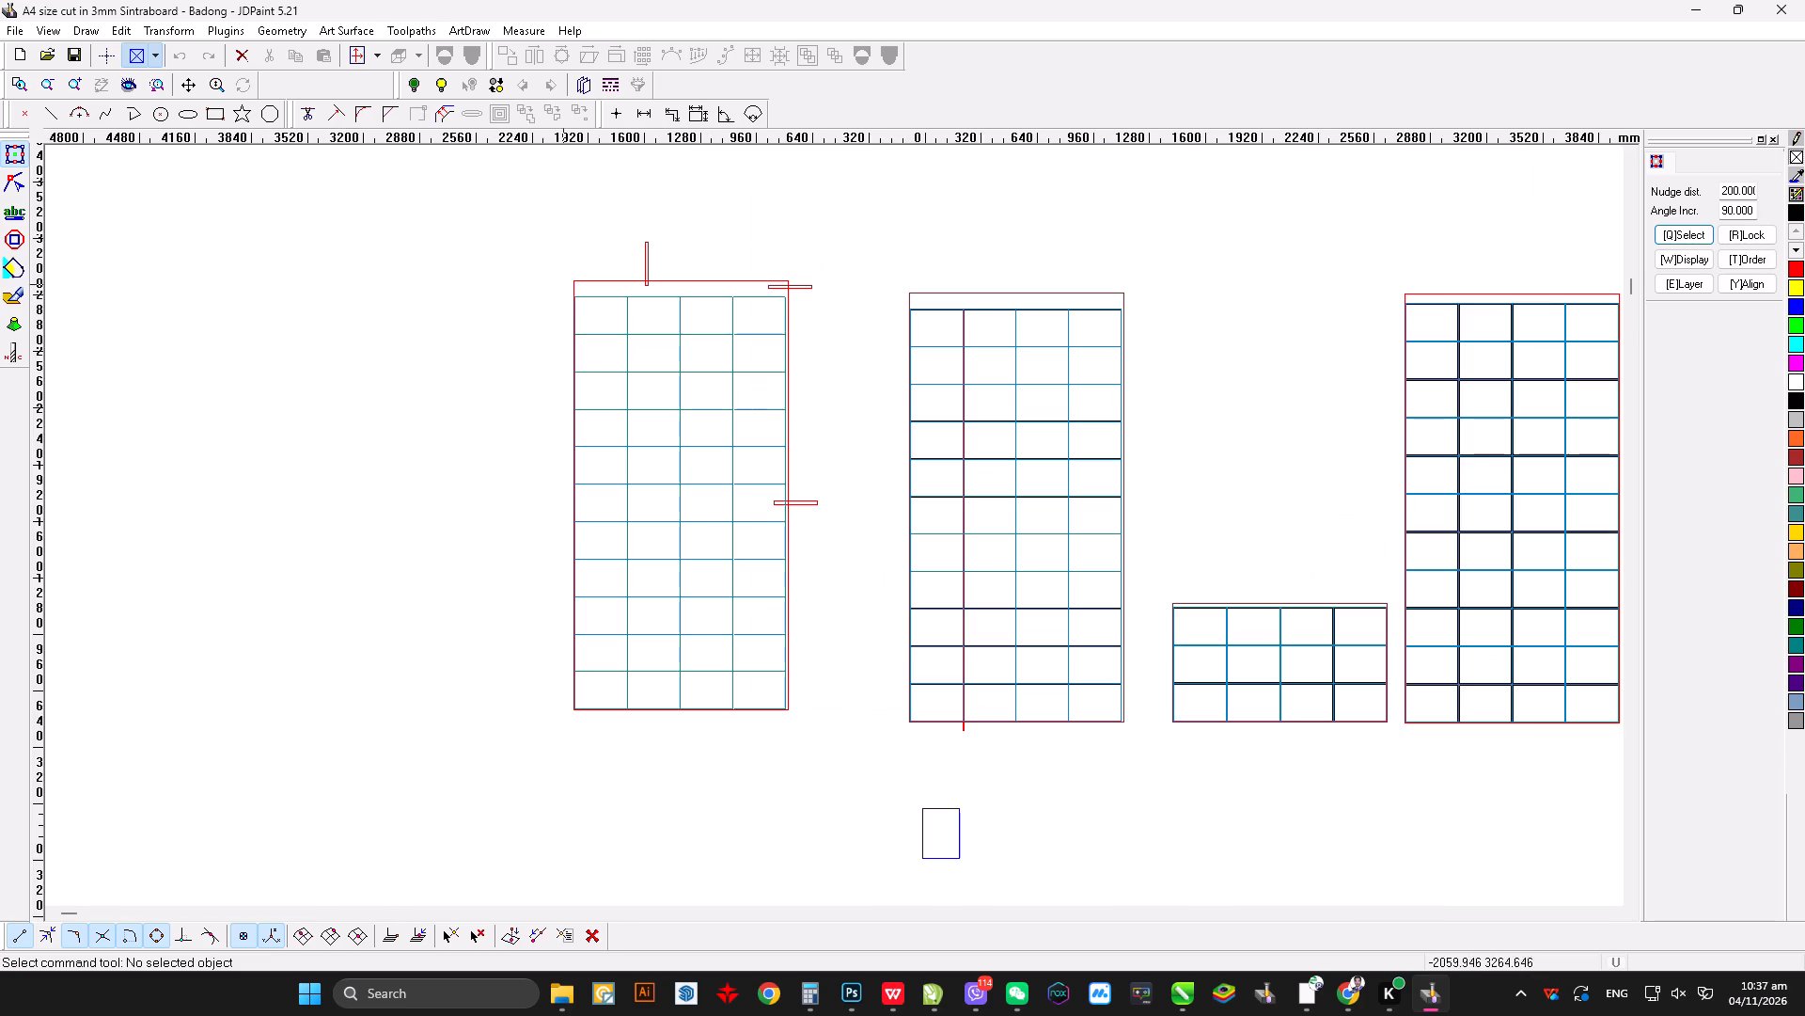
{"action": "scroll", "coordinate": [558, 209], "scroll_direction": "down", "scroll_amount": 1}
{"action": "scroll", "coordinate": [635, 309], "scroll_direction": "down", "scroll_amount": 2}
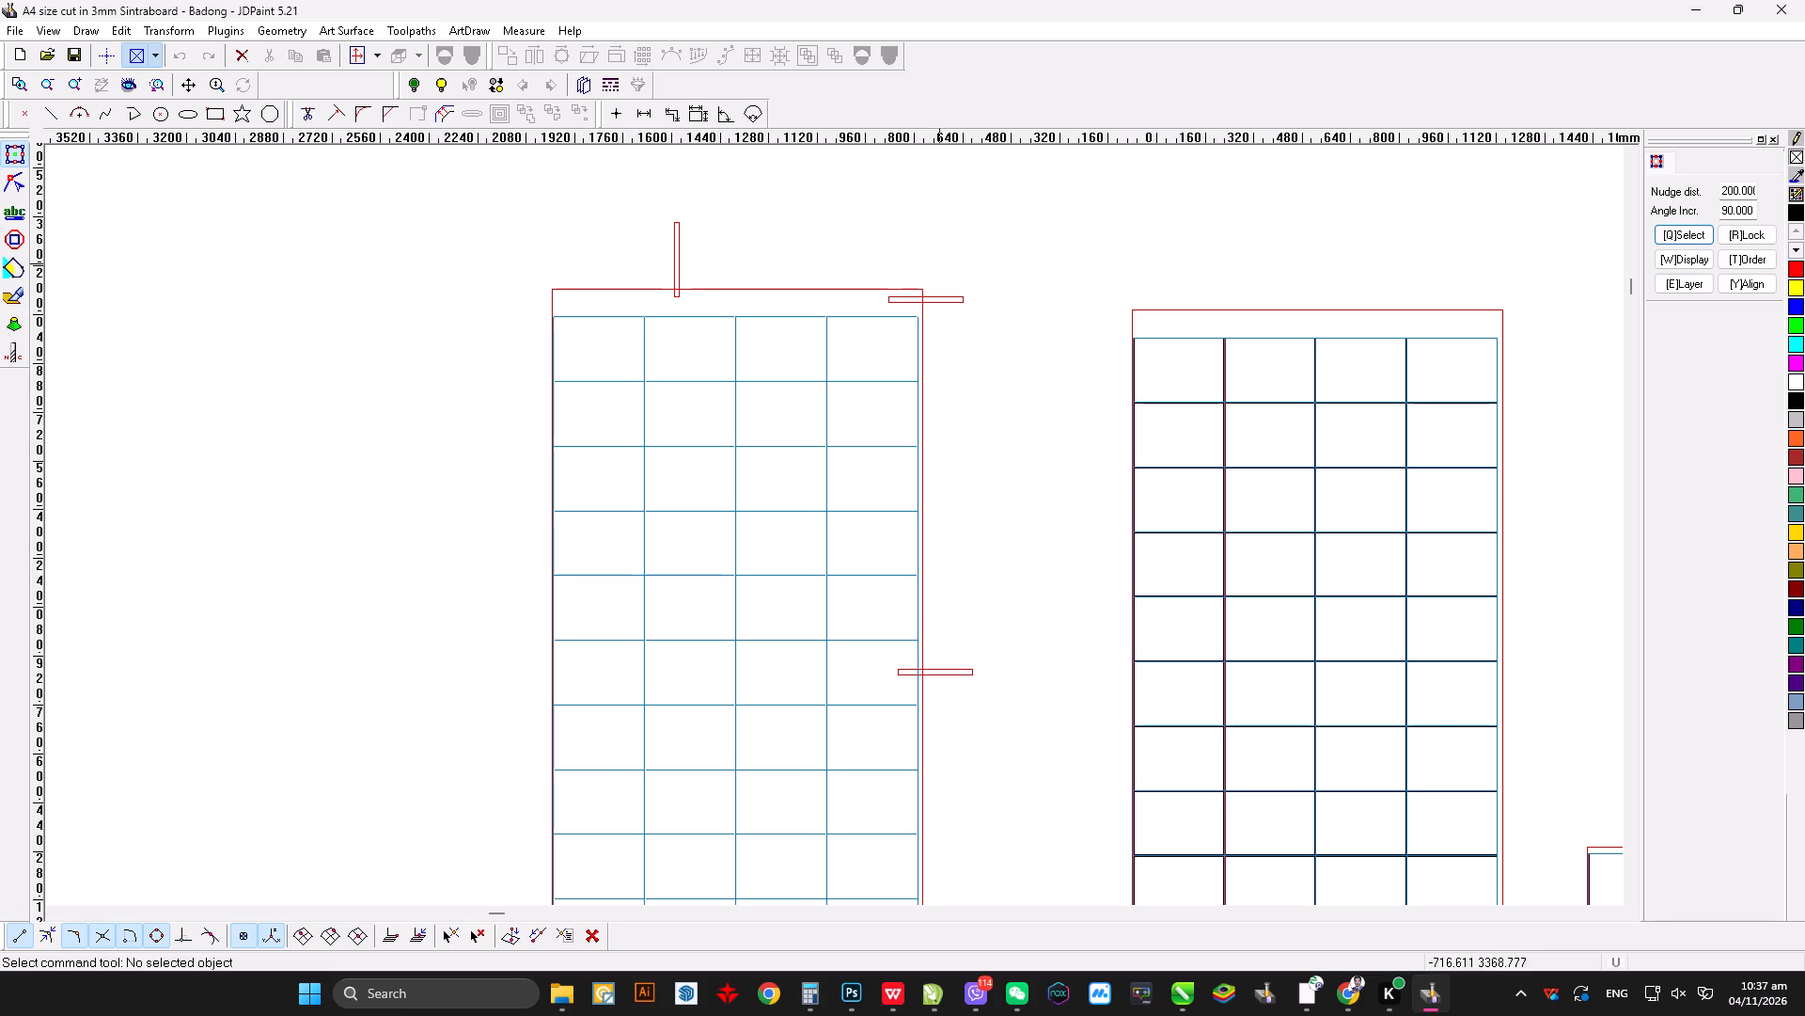
{"action": "scroll", "coordinate": [937, 261], "scroll_direction": "up", "scroll_amount": 3}
{"action": "scroll", "coordinate": [763, 365], "scroll_direction": "down", "scroll_amount": 1}
{"action": "scroll", "coordinate": [570, 370], "scroll_direction": "down", "scroll_amount": 3}
{"action": "scroll", "coordinate": [640, 234], "scroll_direction": "up", "scroll_amount": 2}
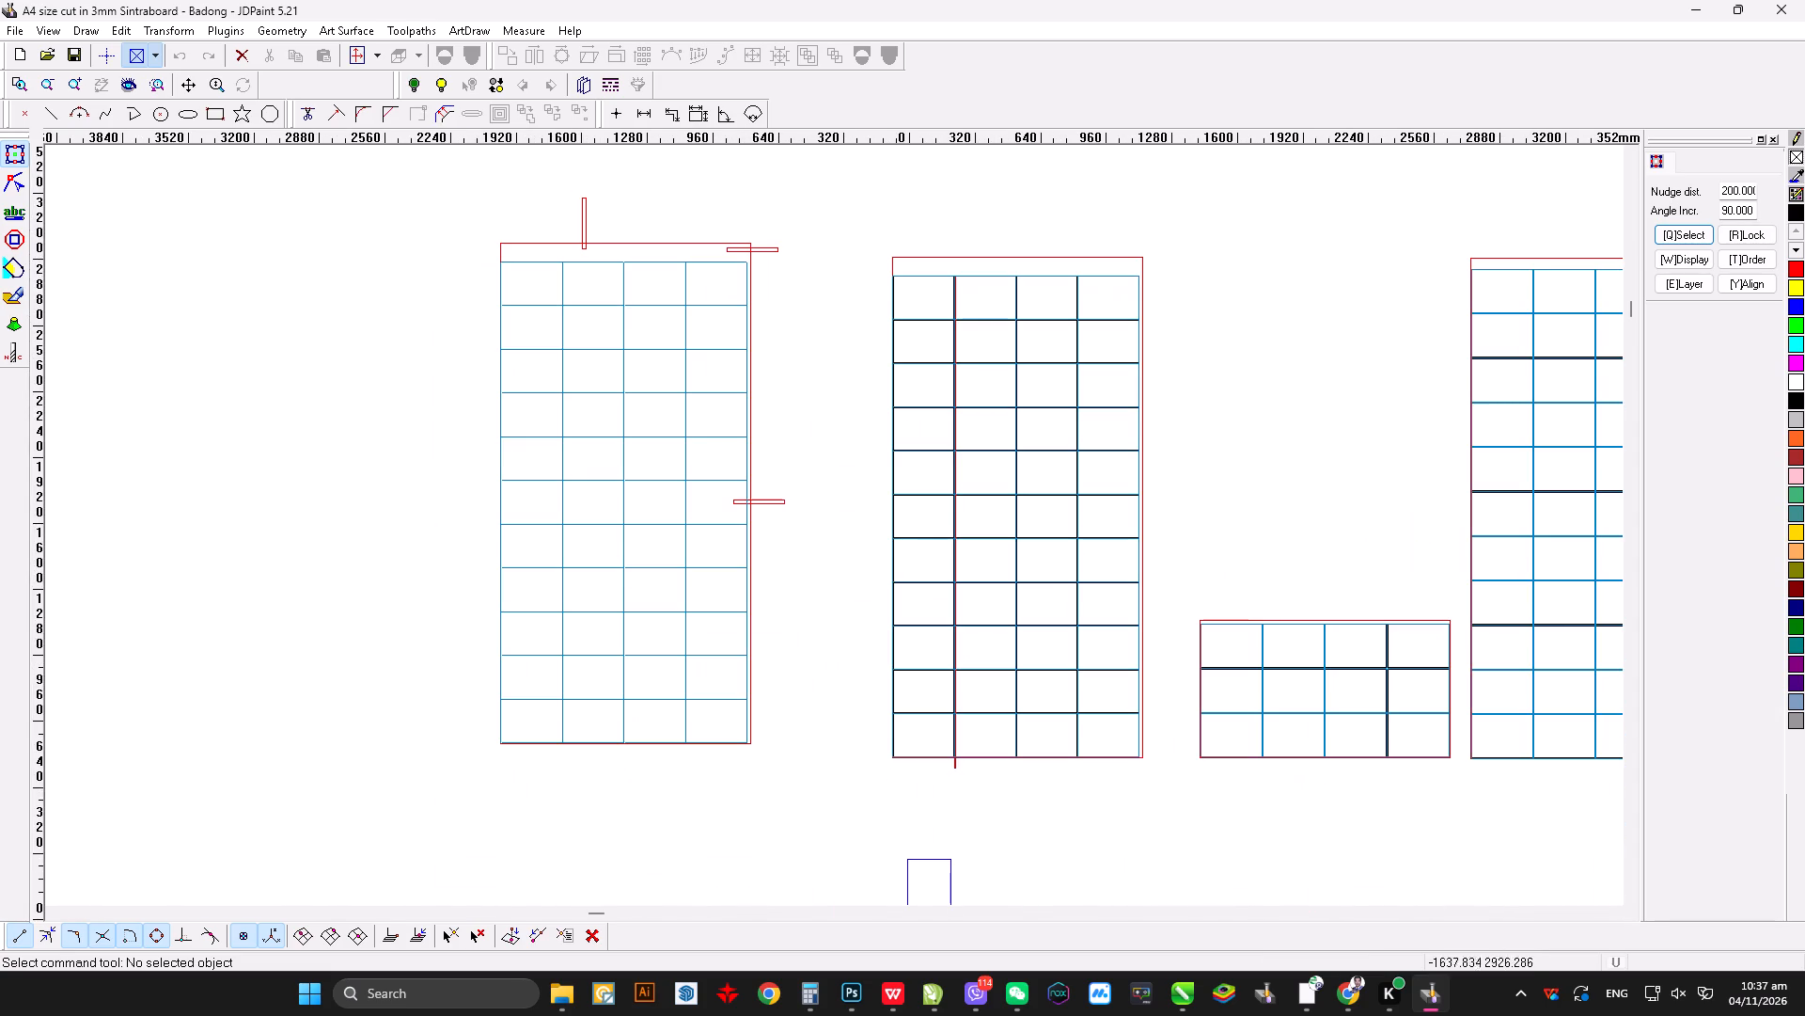
{"action": "scroll", "coordinate": [765, 483], "scroll_direction": "up", "scroll_amount": 1}
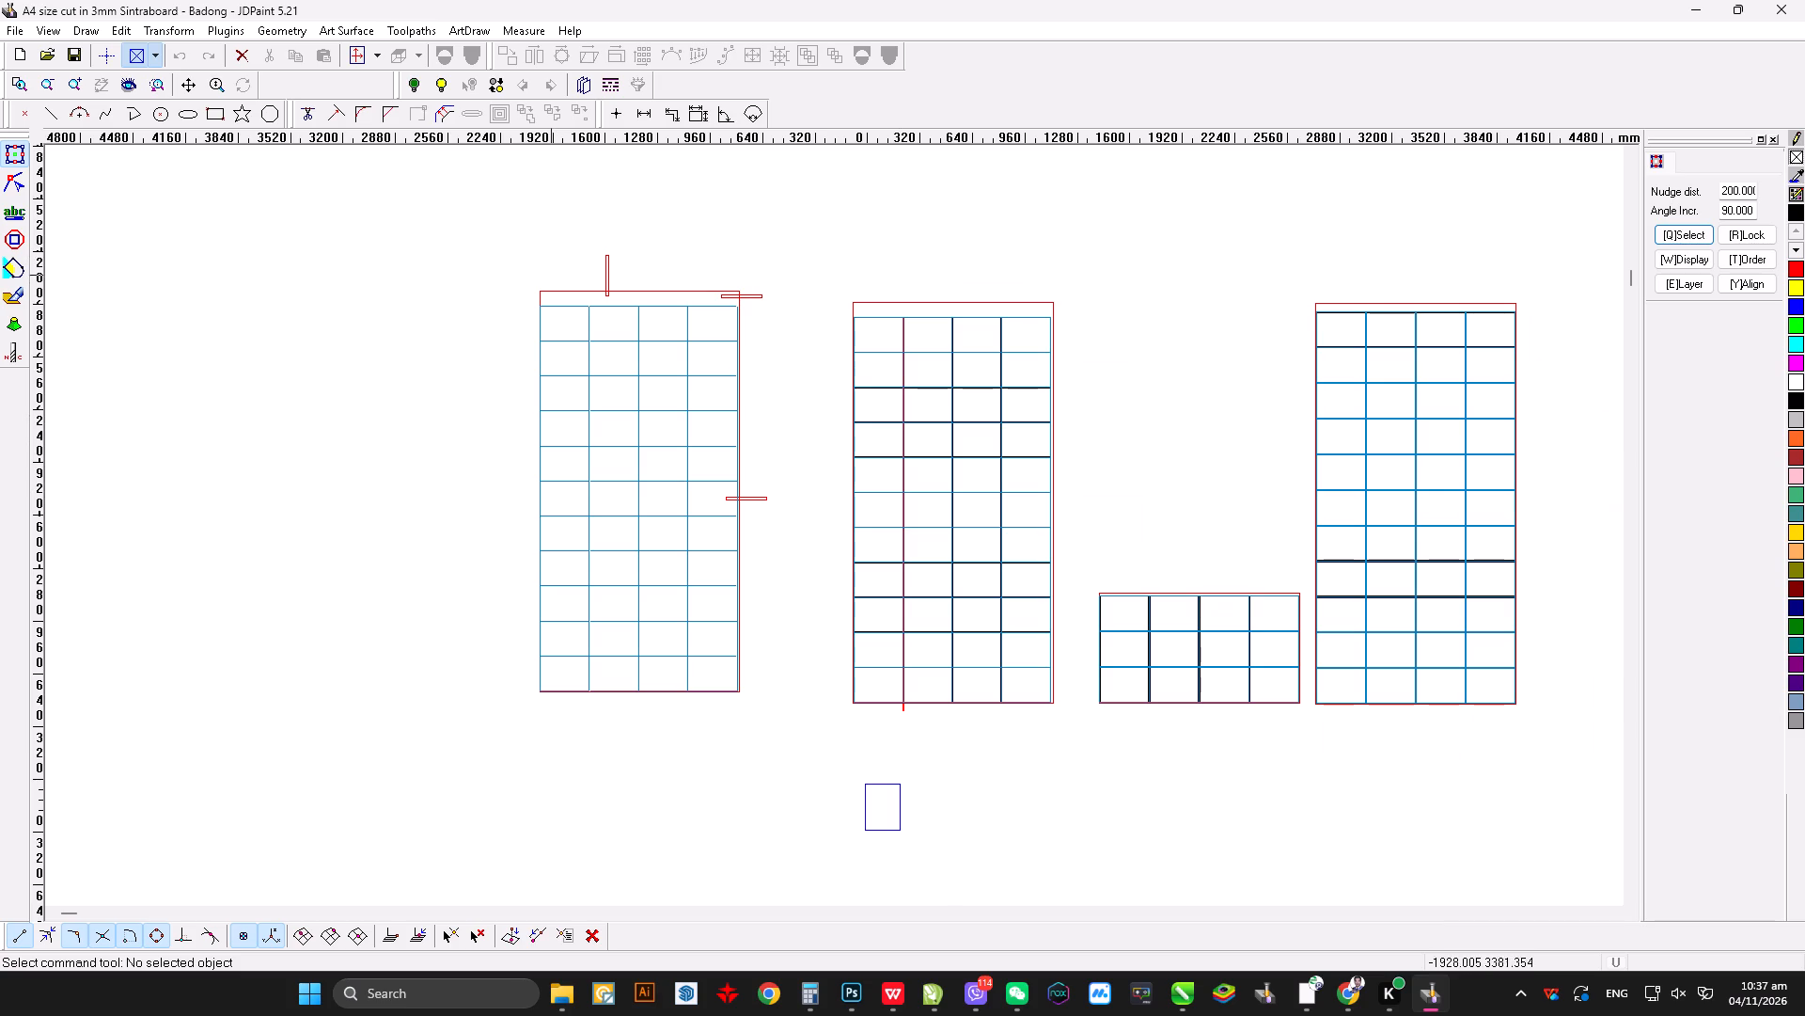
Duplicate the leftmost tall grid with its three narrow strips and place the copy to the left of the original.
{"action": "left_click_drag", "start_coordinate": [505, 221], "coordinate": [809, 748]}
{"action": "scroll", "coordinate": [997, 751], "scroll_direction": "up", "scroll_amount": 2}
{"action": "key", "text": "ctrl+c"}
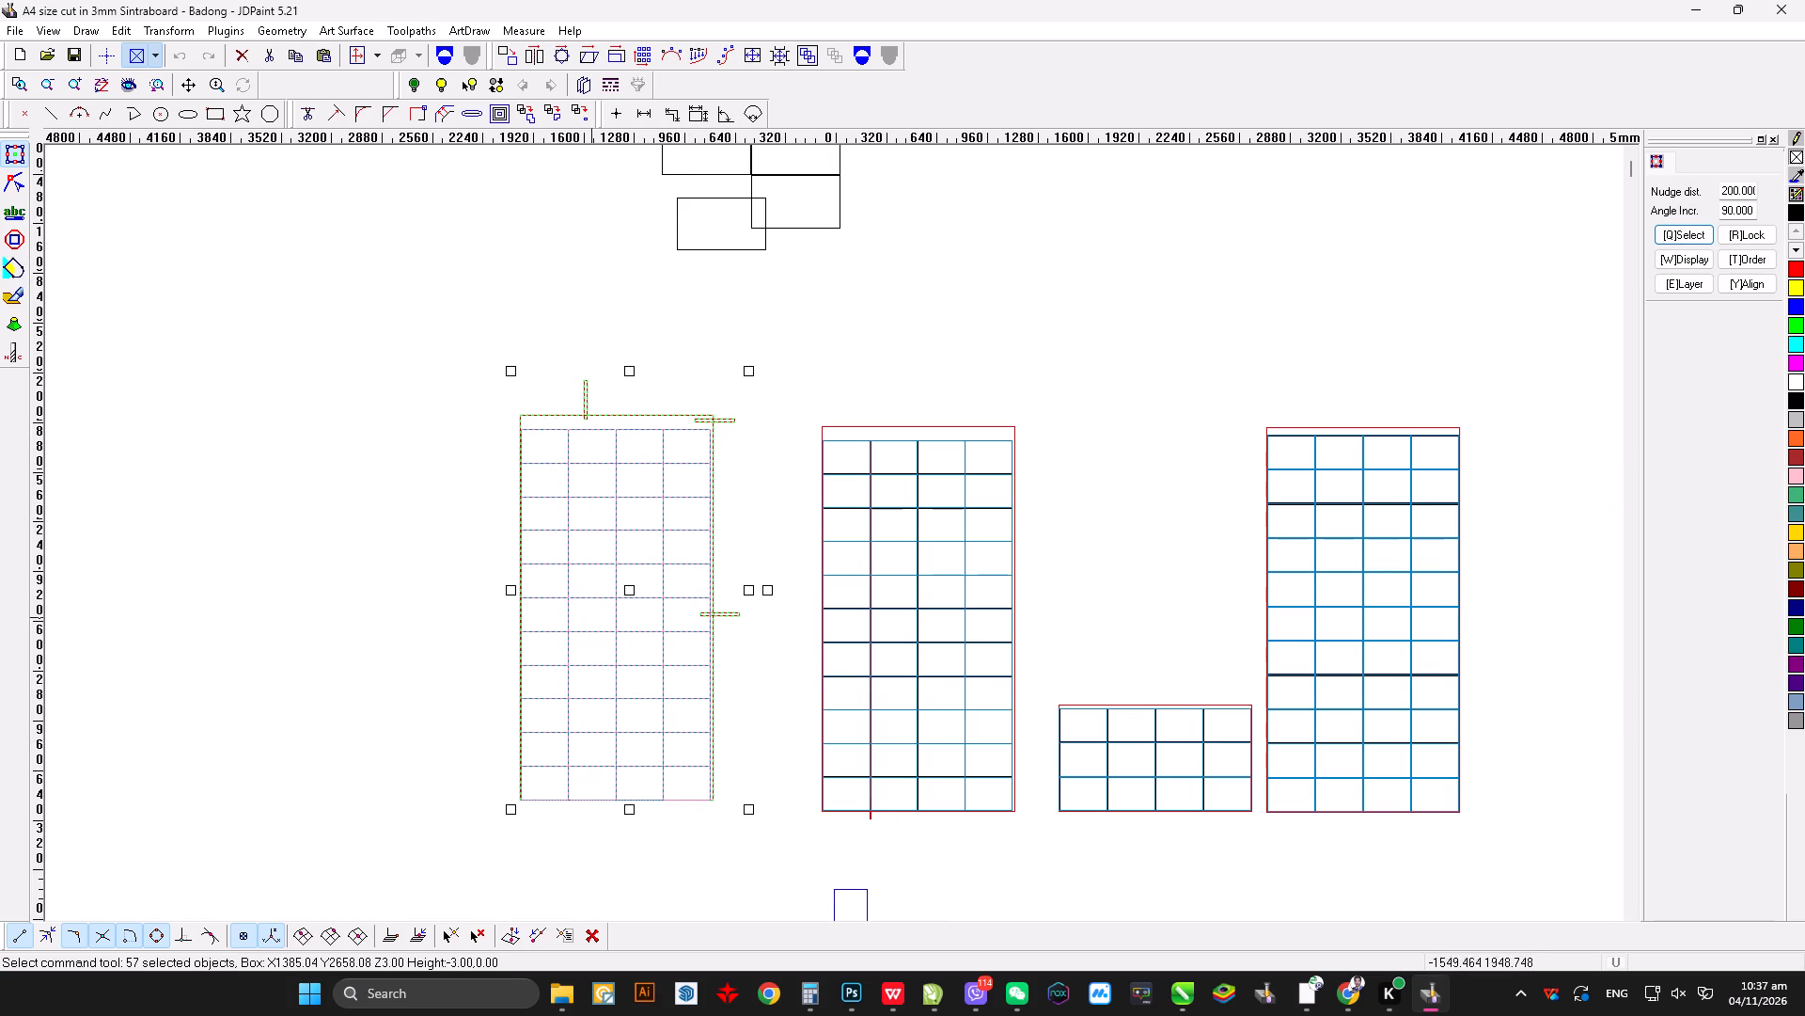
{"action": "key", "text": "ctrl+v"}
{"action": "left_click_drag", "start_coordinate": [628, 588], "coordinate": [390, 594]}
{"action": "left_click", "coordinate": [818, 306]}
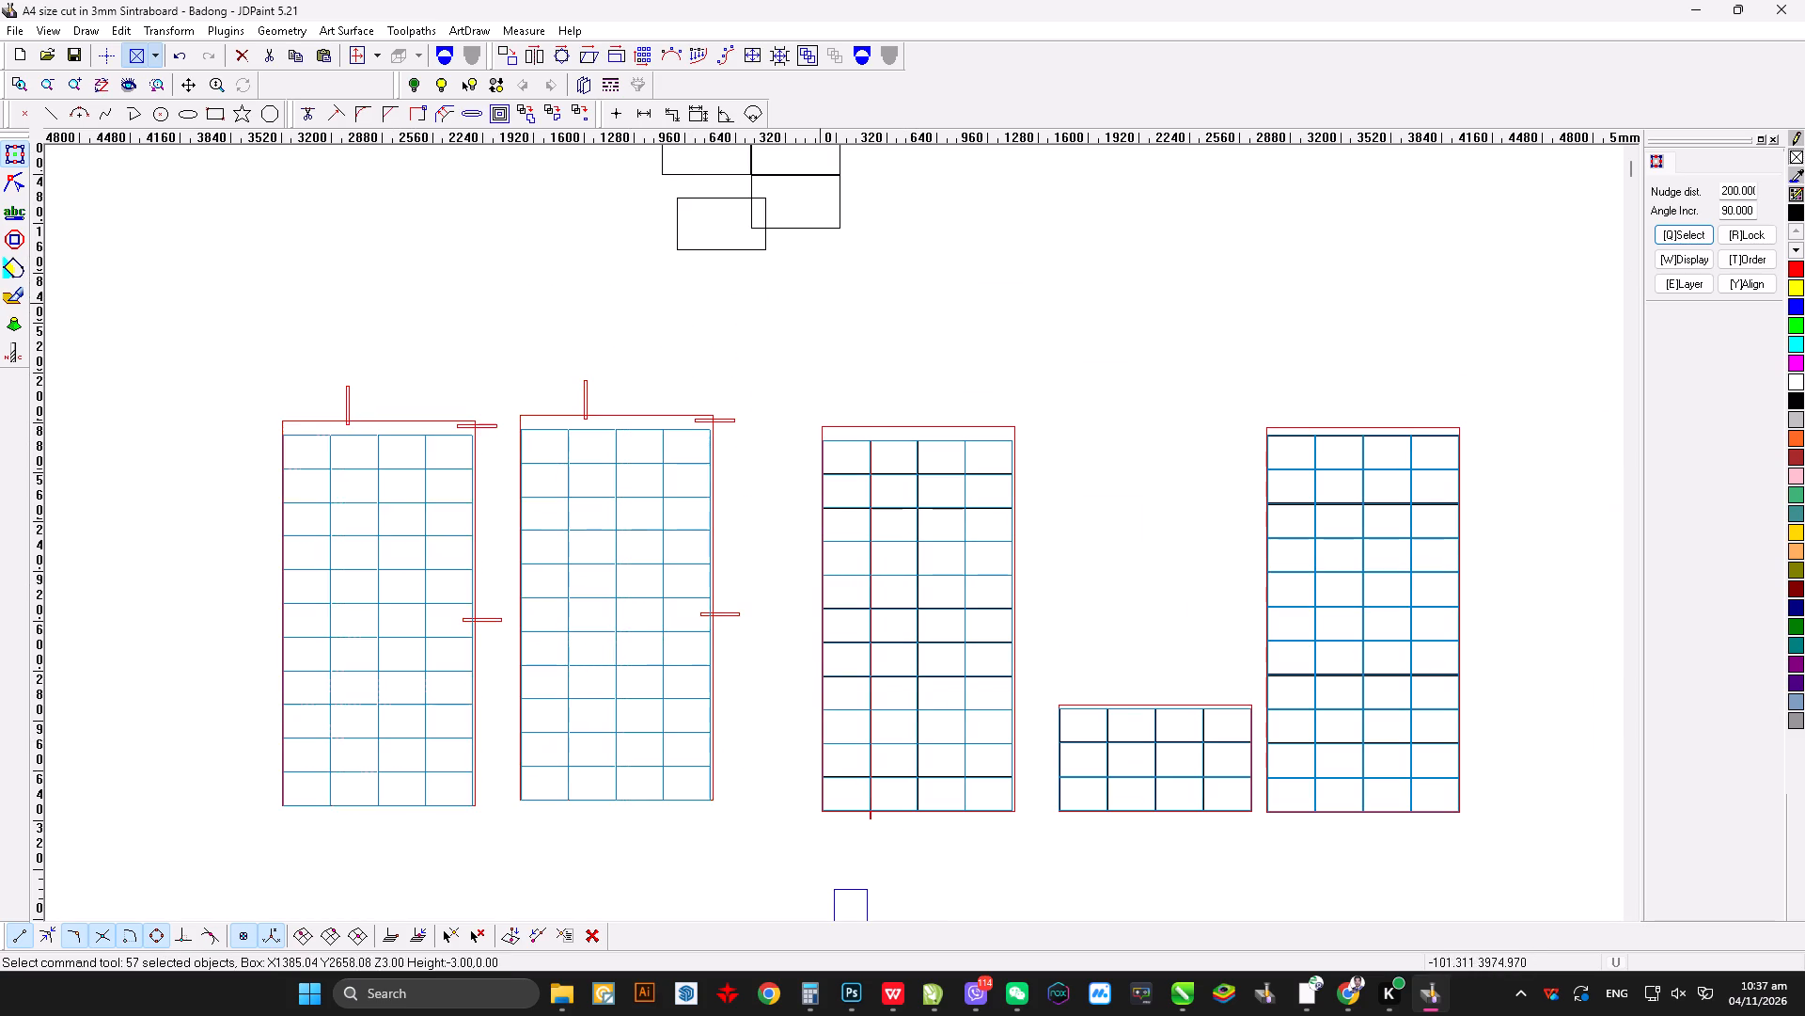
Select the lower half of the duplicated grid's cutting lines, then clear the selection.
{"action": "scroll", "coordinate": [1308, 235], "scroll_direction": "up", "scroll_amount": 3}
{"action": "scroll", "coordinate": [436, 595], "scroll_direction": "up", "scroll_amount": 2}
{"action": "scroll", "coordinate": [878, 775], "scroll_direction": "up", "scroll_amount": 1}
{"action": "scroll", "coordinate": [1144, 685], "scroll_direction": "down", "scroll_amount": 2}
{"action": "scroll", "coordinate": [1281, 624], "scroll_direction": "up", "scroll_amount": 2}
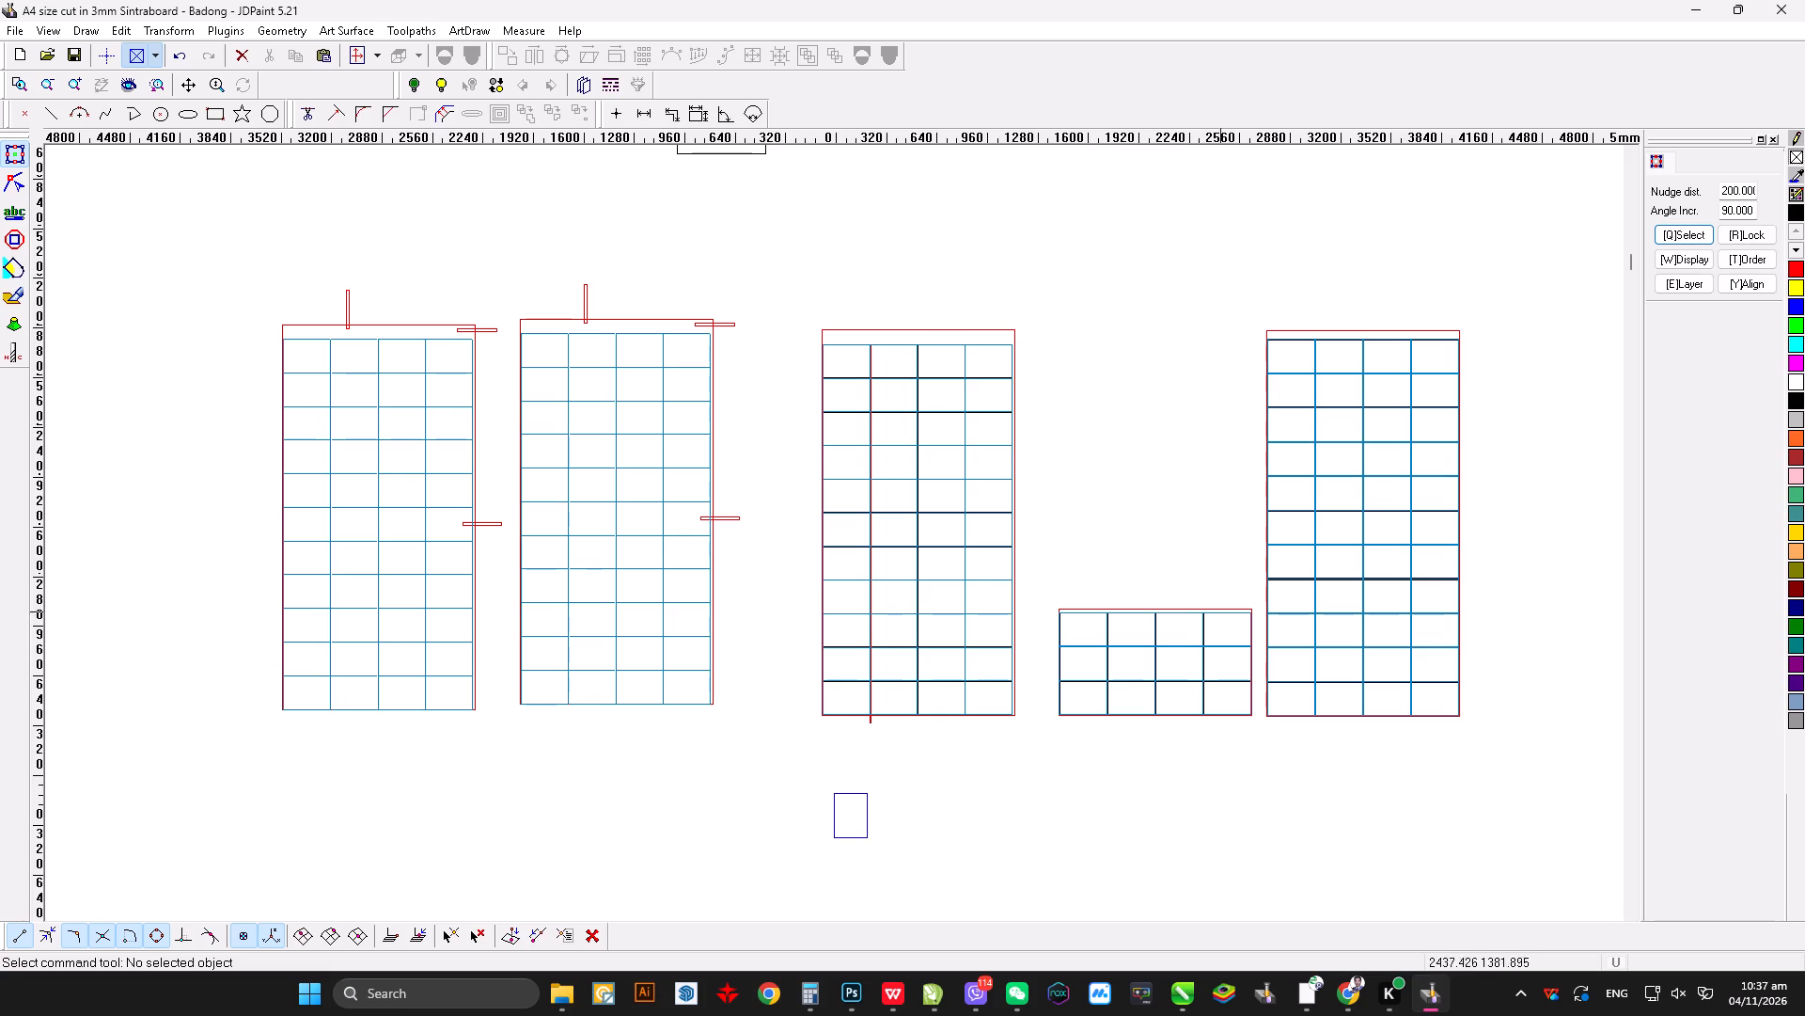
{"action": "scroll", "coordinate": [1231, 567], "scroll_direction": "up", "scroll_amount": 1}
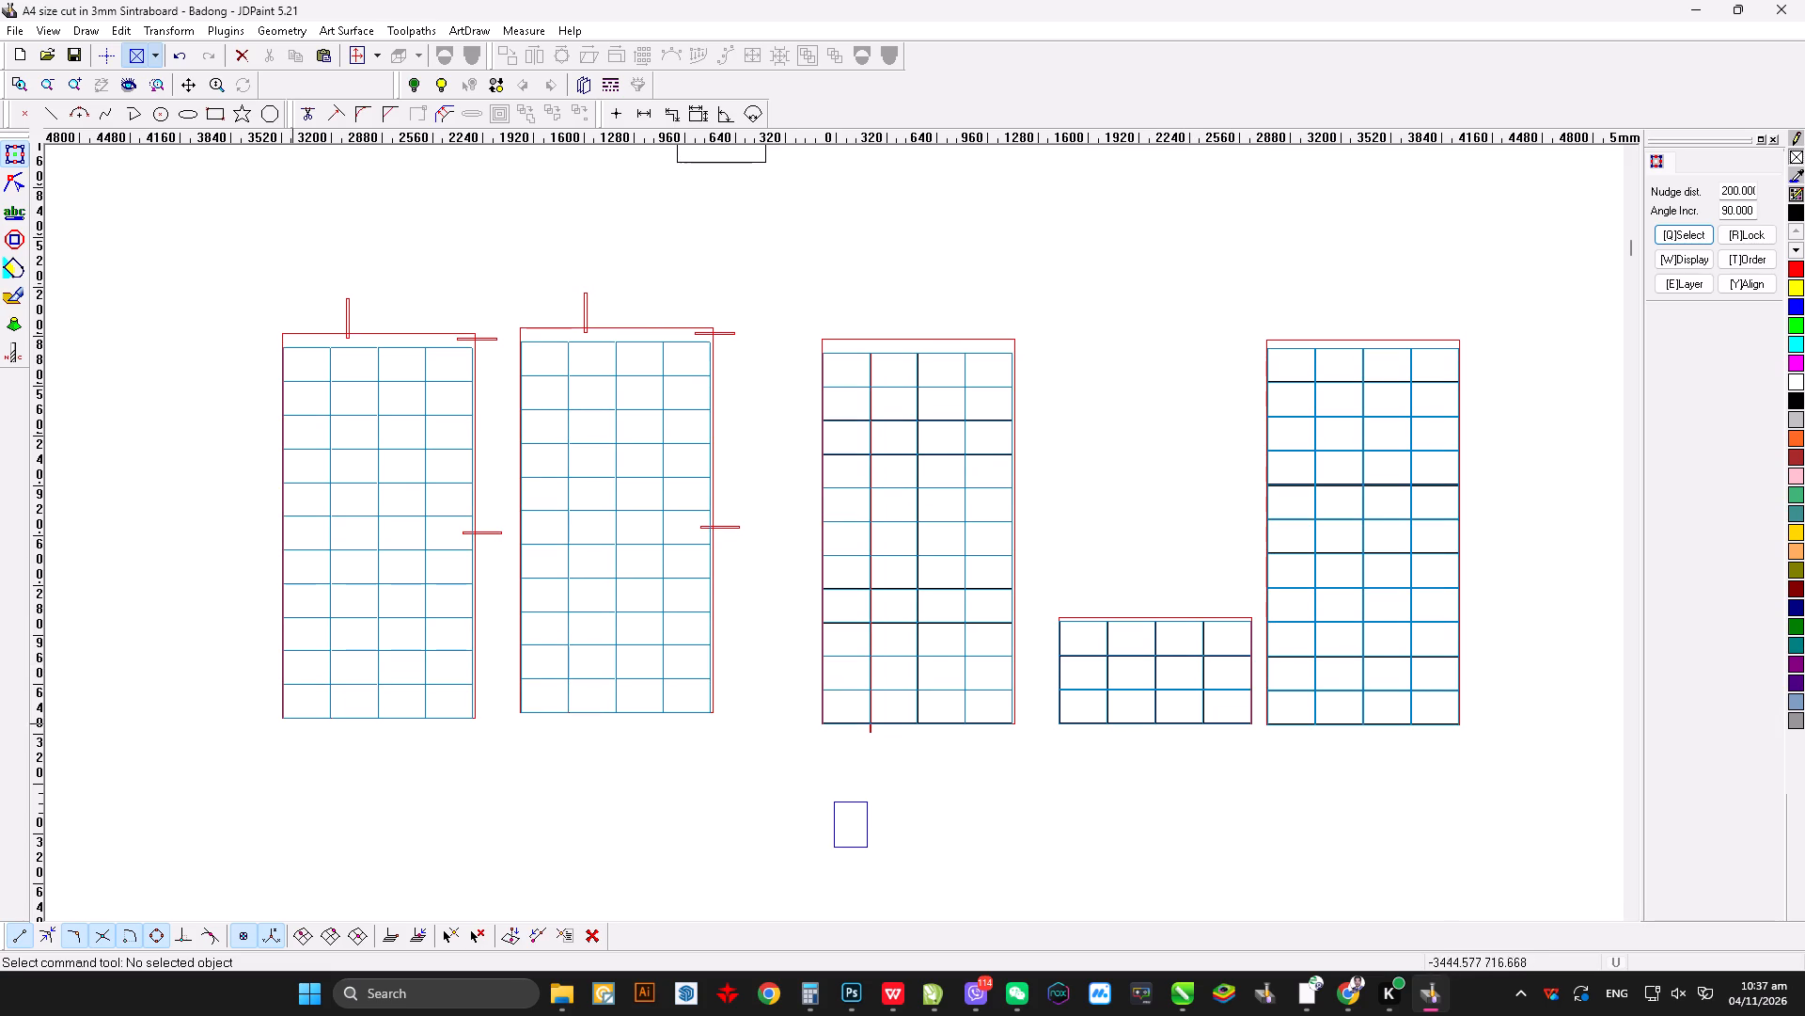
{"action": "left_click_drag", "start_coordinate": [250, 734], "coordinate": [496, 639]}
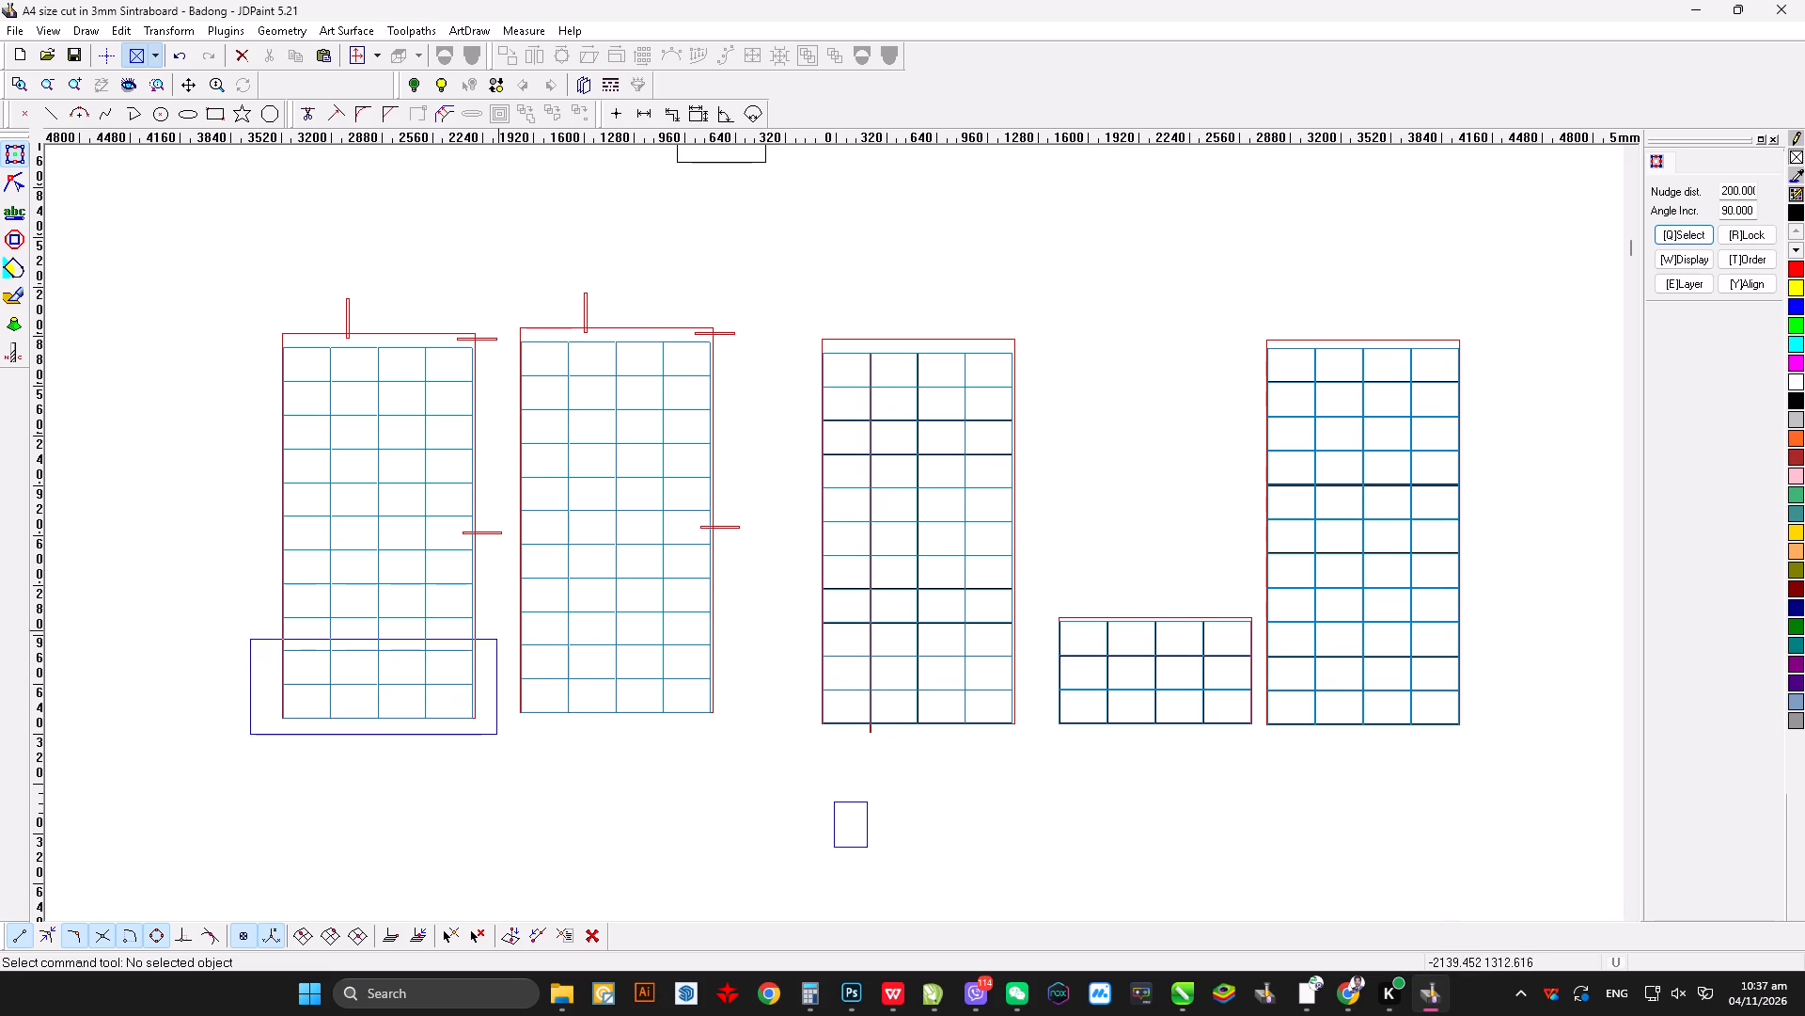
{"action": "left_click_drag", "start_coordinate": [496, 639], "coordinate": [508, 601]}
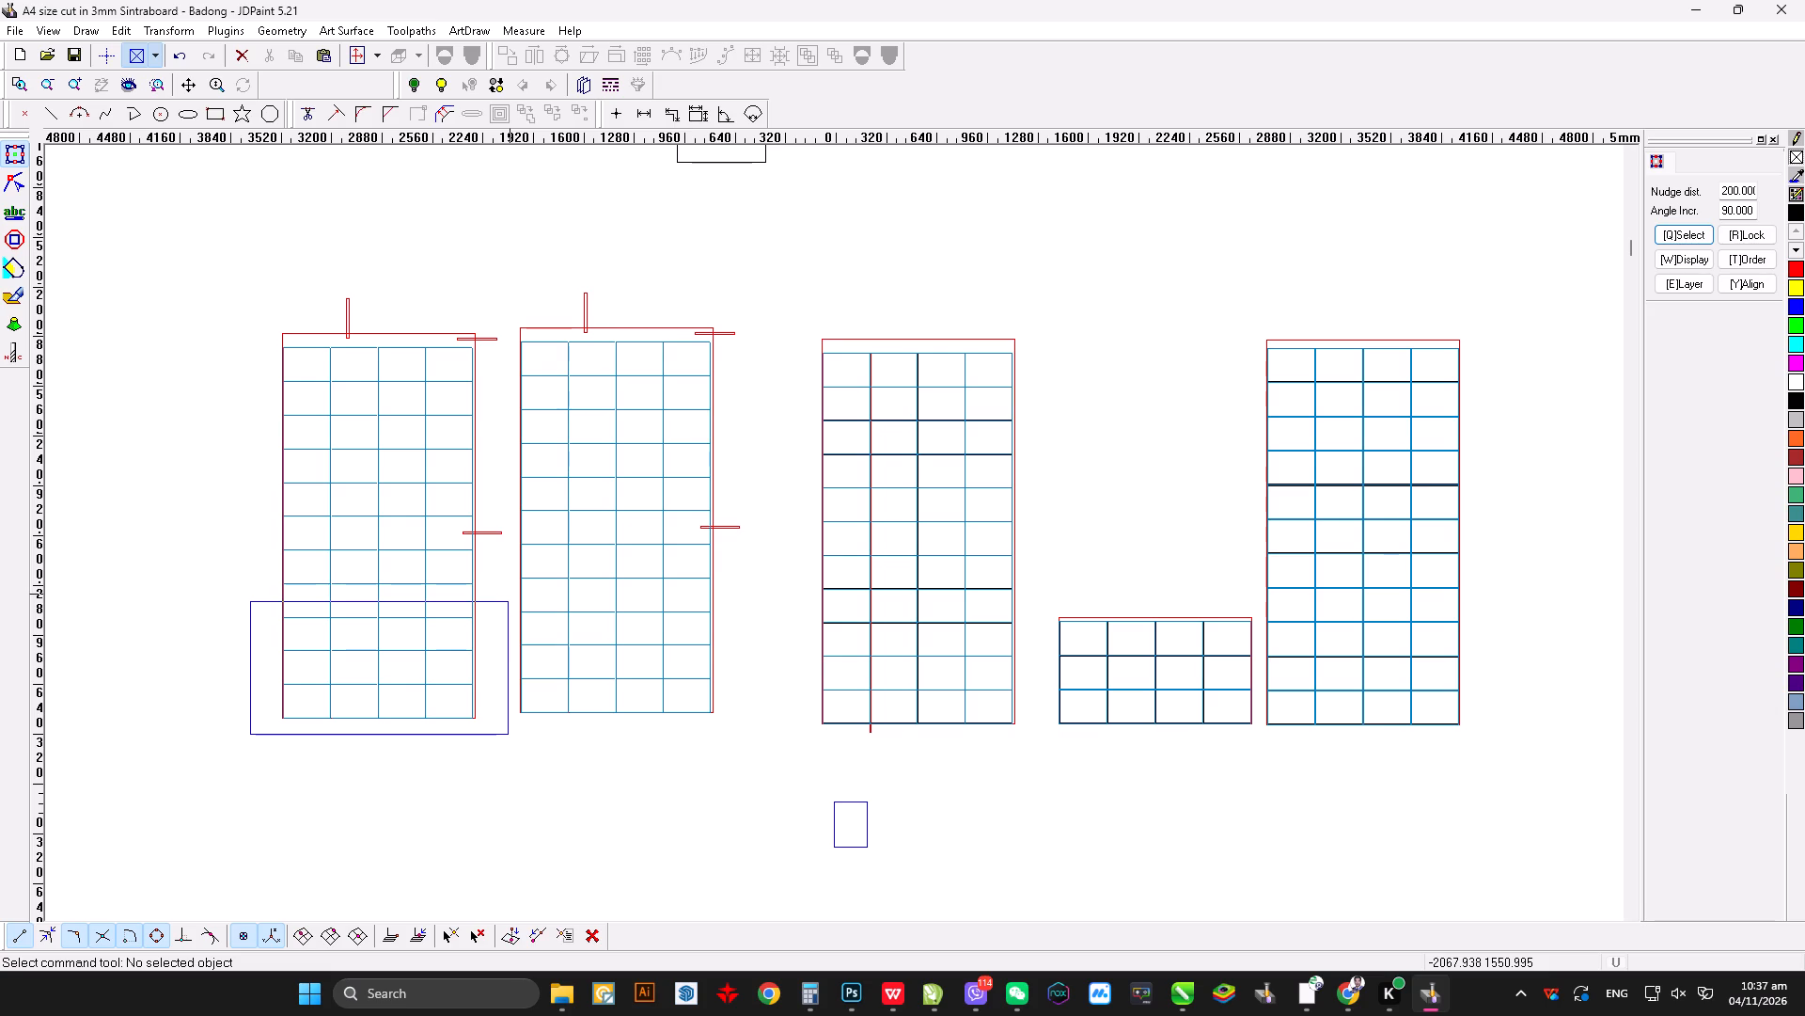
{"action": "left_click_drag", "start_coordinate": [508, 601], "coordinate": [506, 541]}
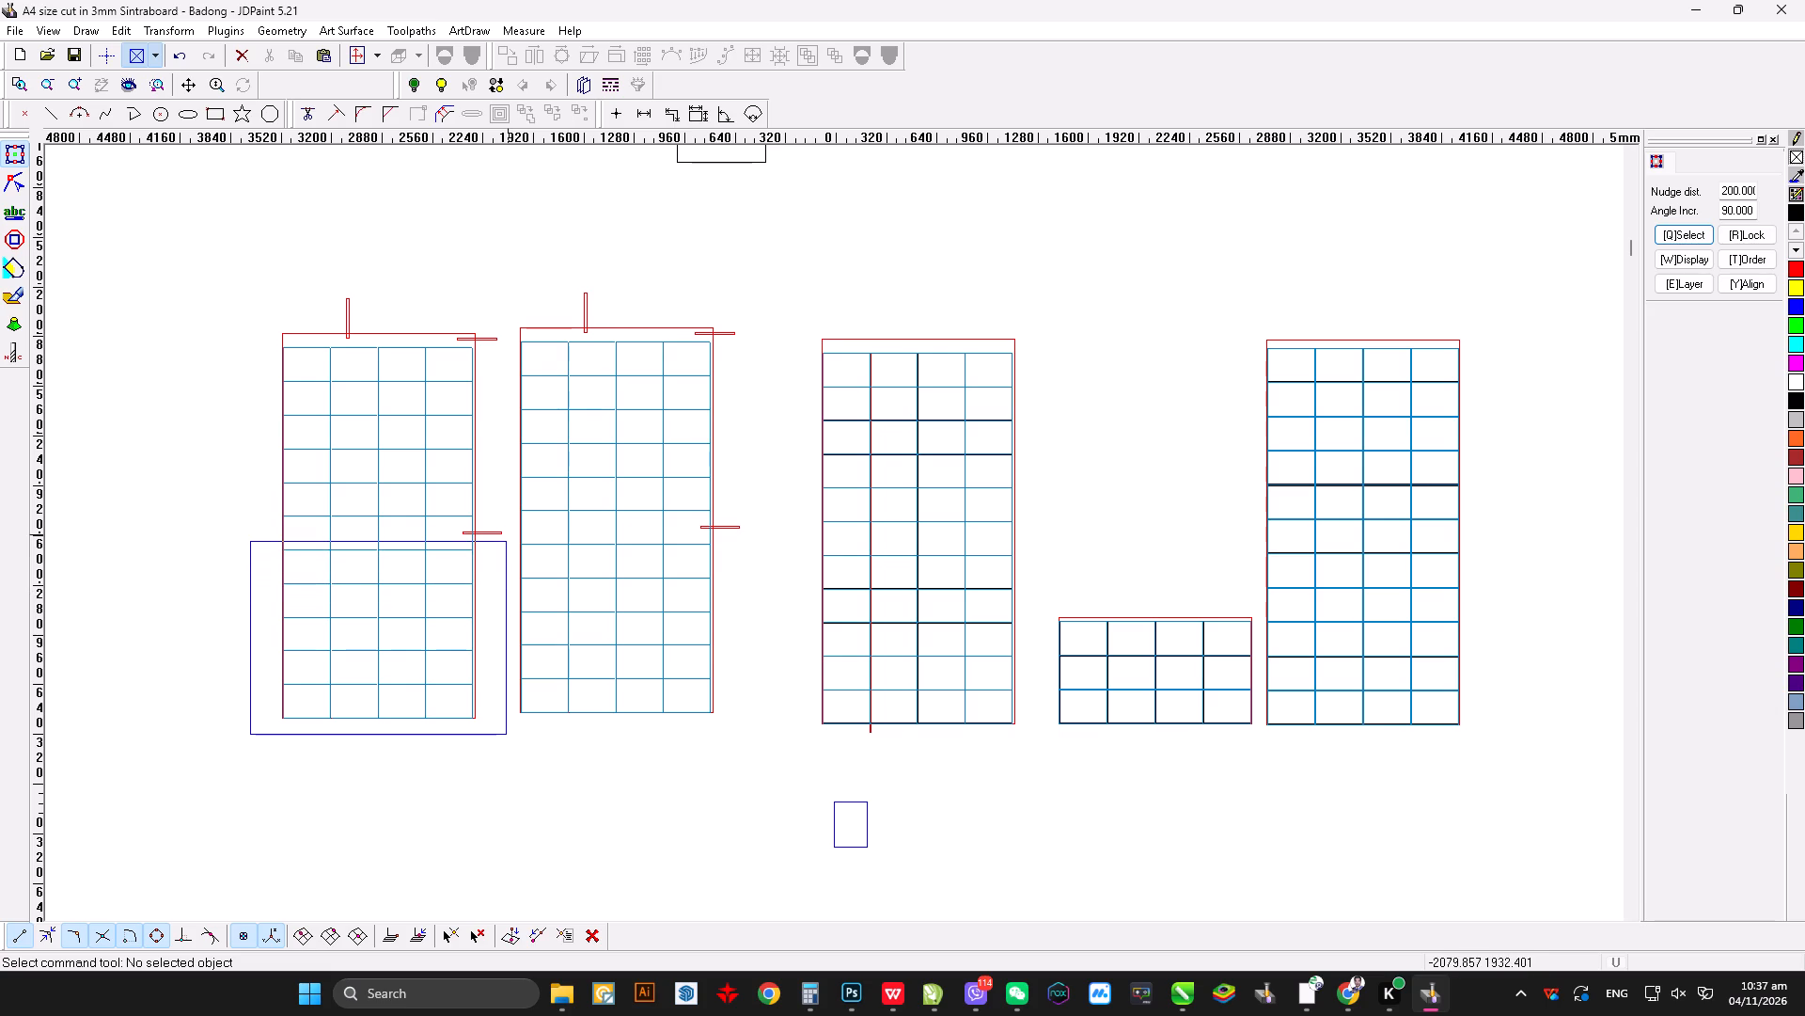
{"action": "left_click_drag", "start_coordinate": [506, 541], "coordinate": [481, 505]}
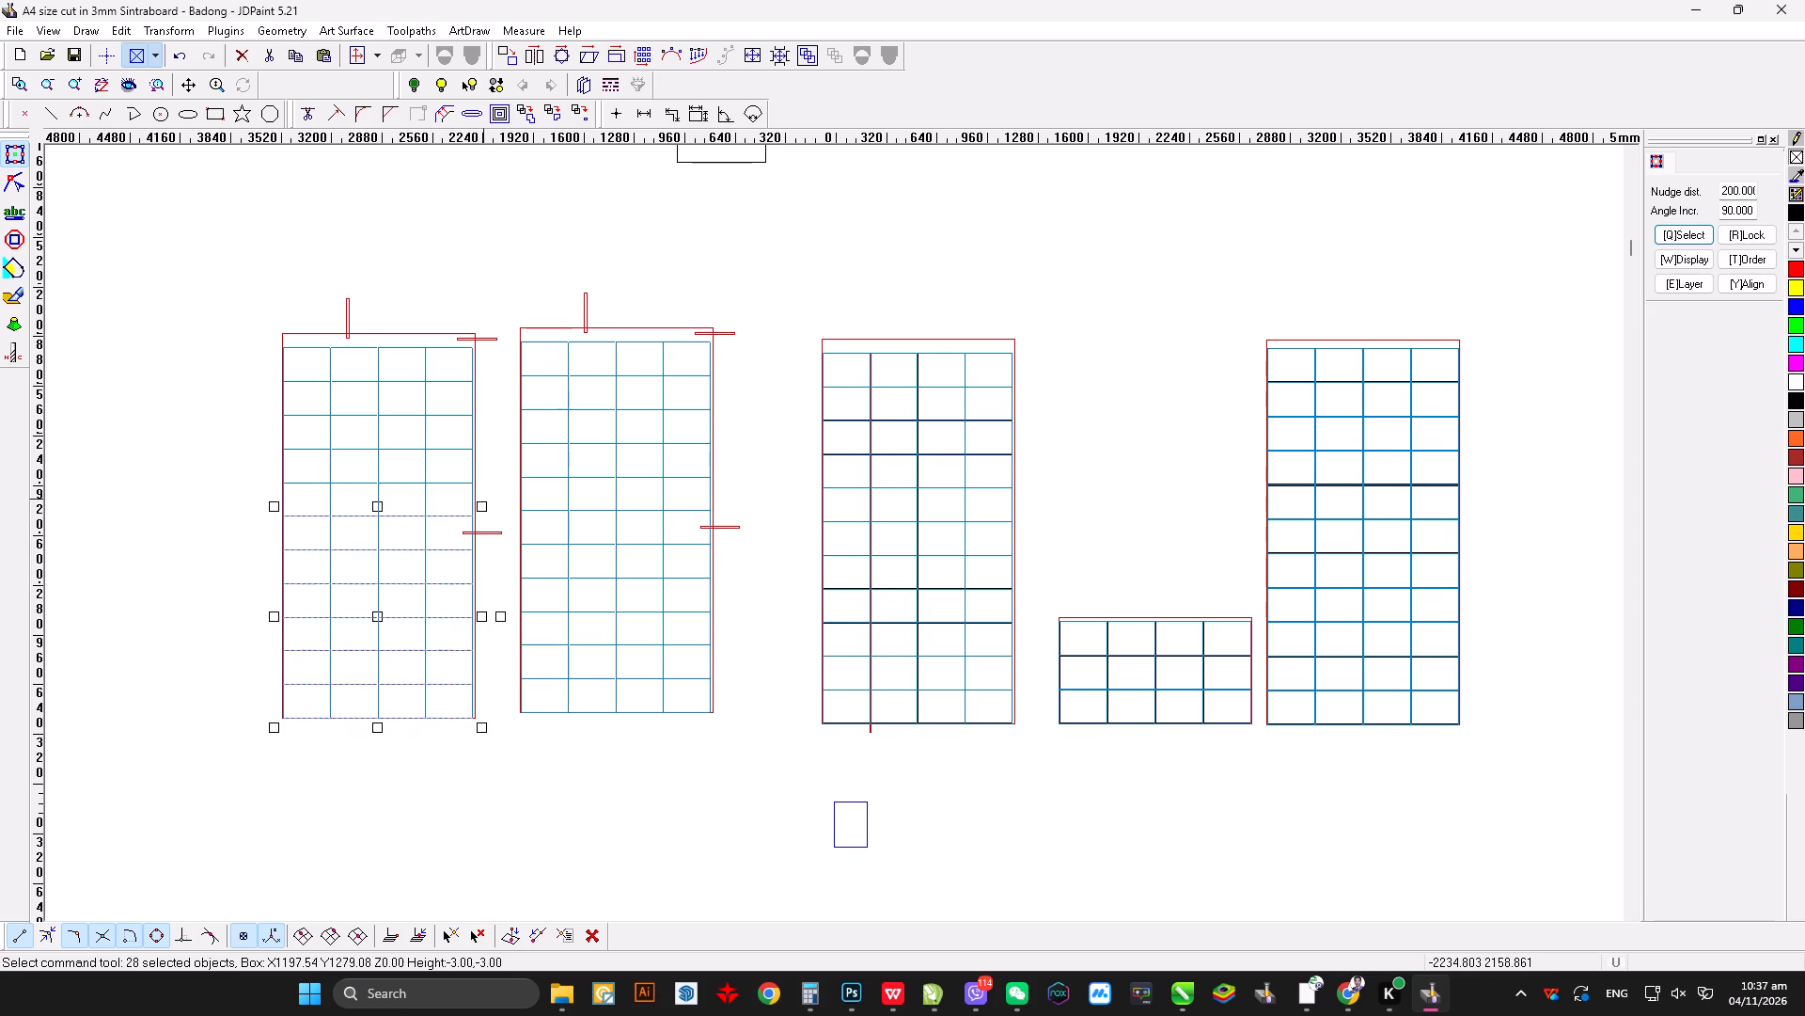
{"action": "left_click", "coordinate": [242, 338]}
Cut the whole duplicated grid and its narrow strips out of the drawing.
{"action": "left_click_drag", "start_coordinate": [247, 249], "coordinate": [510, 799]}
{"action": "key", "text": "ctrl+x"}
Cut the tall grid located between the leftmost grid and the small three-row grid out of the drawing.
{"action": "left_click_drag", "start_coordinate": [777, 261], "coordinate": [1029, 756]}
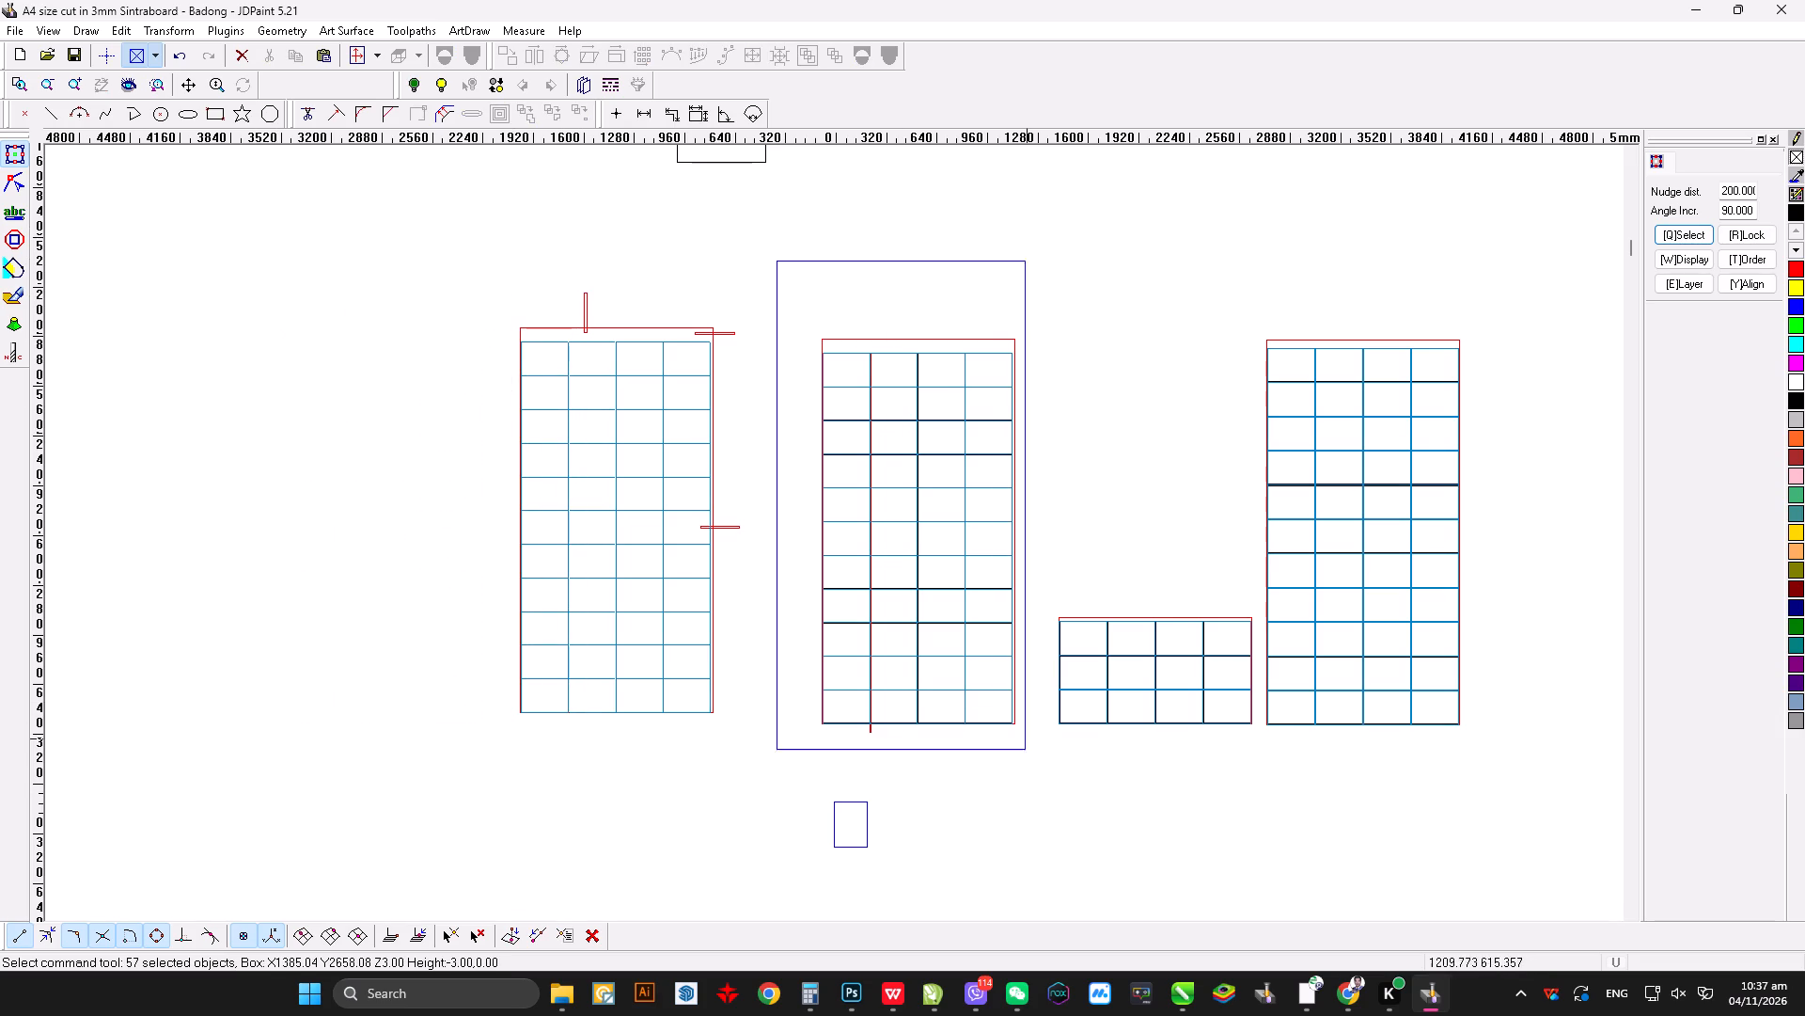
{"action": "left_click_drag", "start_coordinate": [1029, 756], "coordinate": [1039, 770]}
{"action": "key", "text": "ctrl+x"}
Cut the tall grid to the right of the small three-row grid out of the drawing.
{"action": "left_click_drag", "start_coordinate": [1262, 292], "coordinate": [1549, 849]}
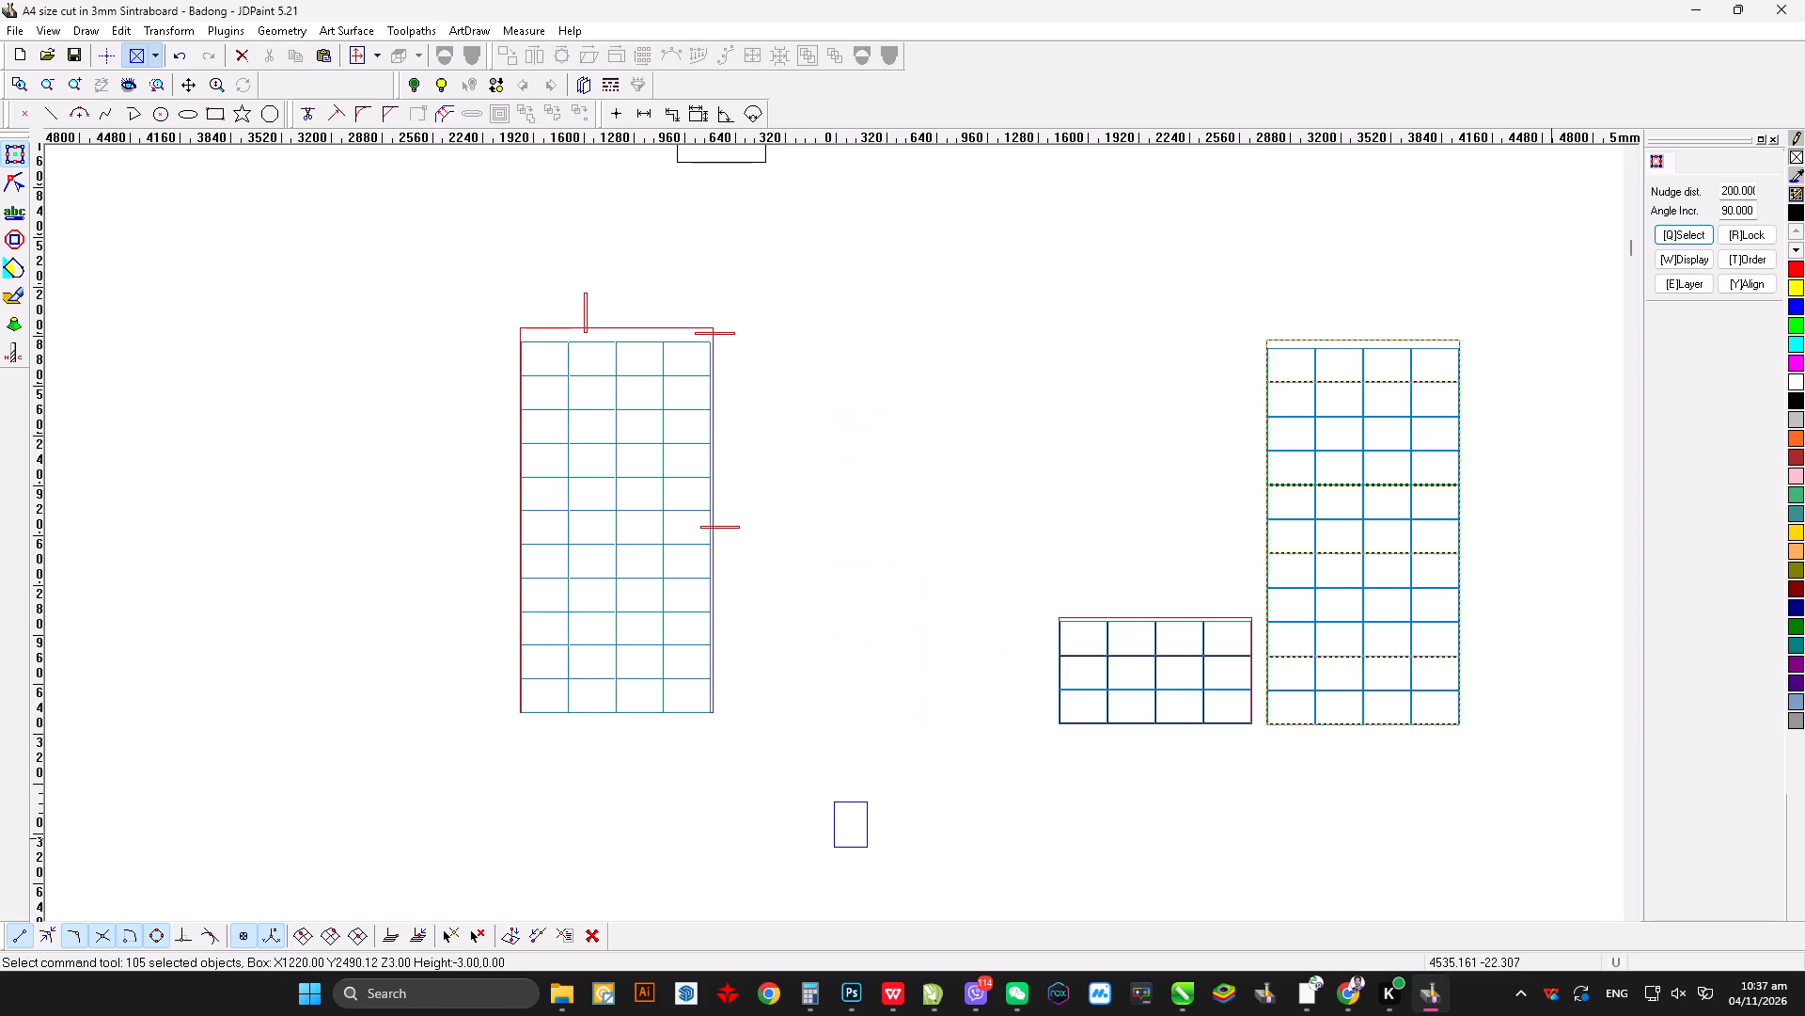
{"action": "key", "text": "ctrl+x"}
Save the drawing.
{"action": "key", "text": "ctrl+s"}
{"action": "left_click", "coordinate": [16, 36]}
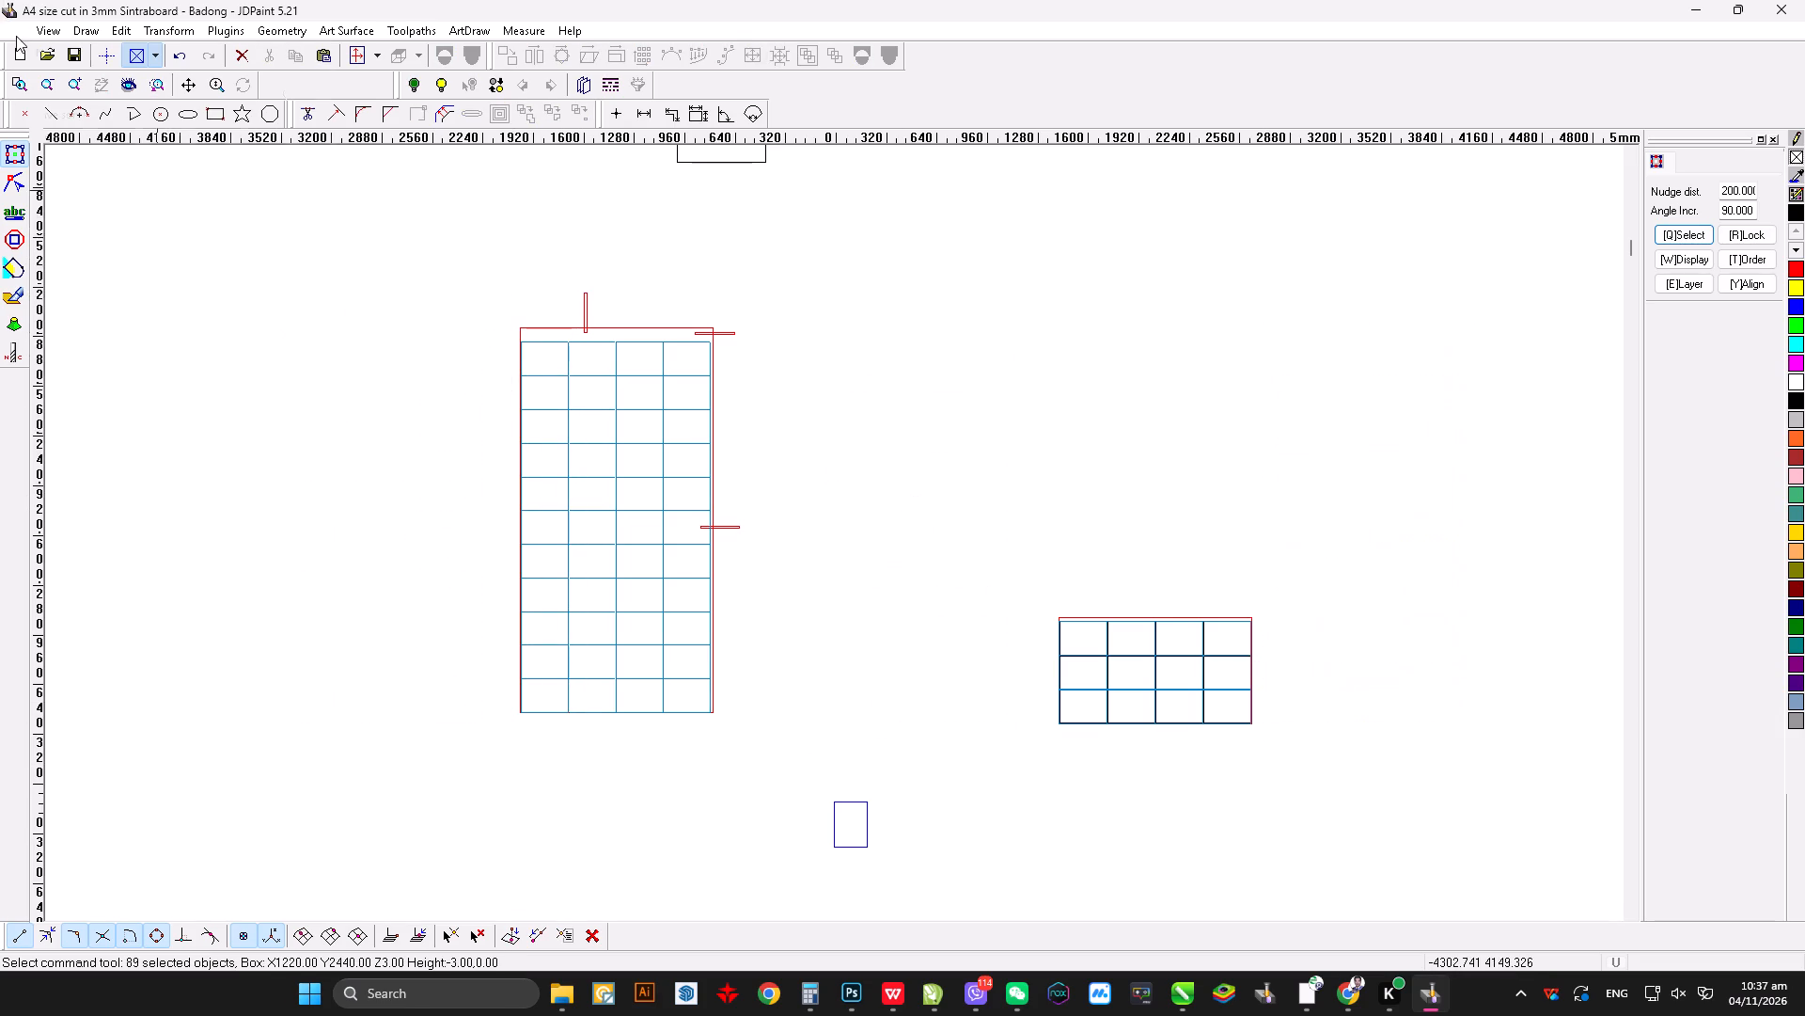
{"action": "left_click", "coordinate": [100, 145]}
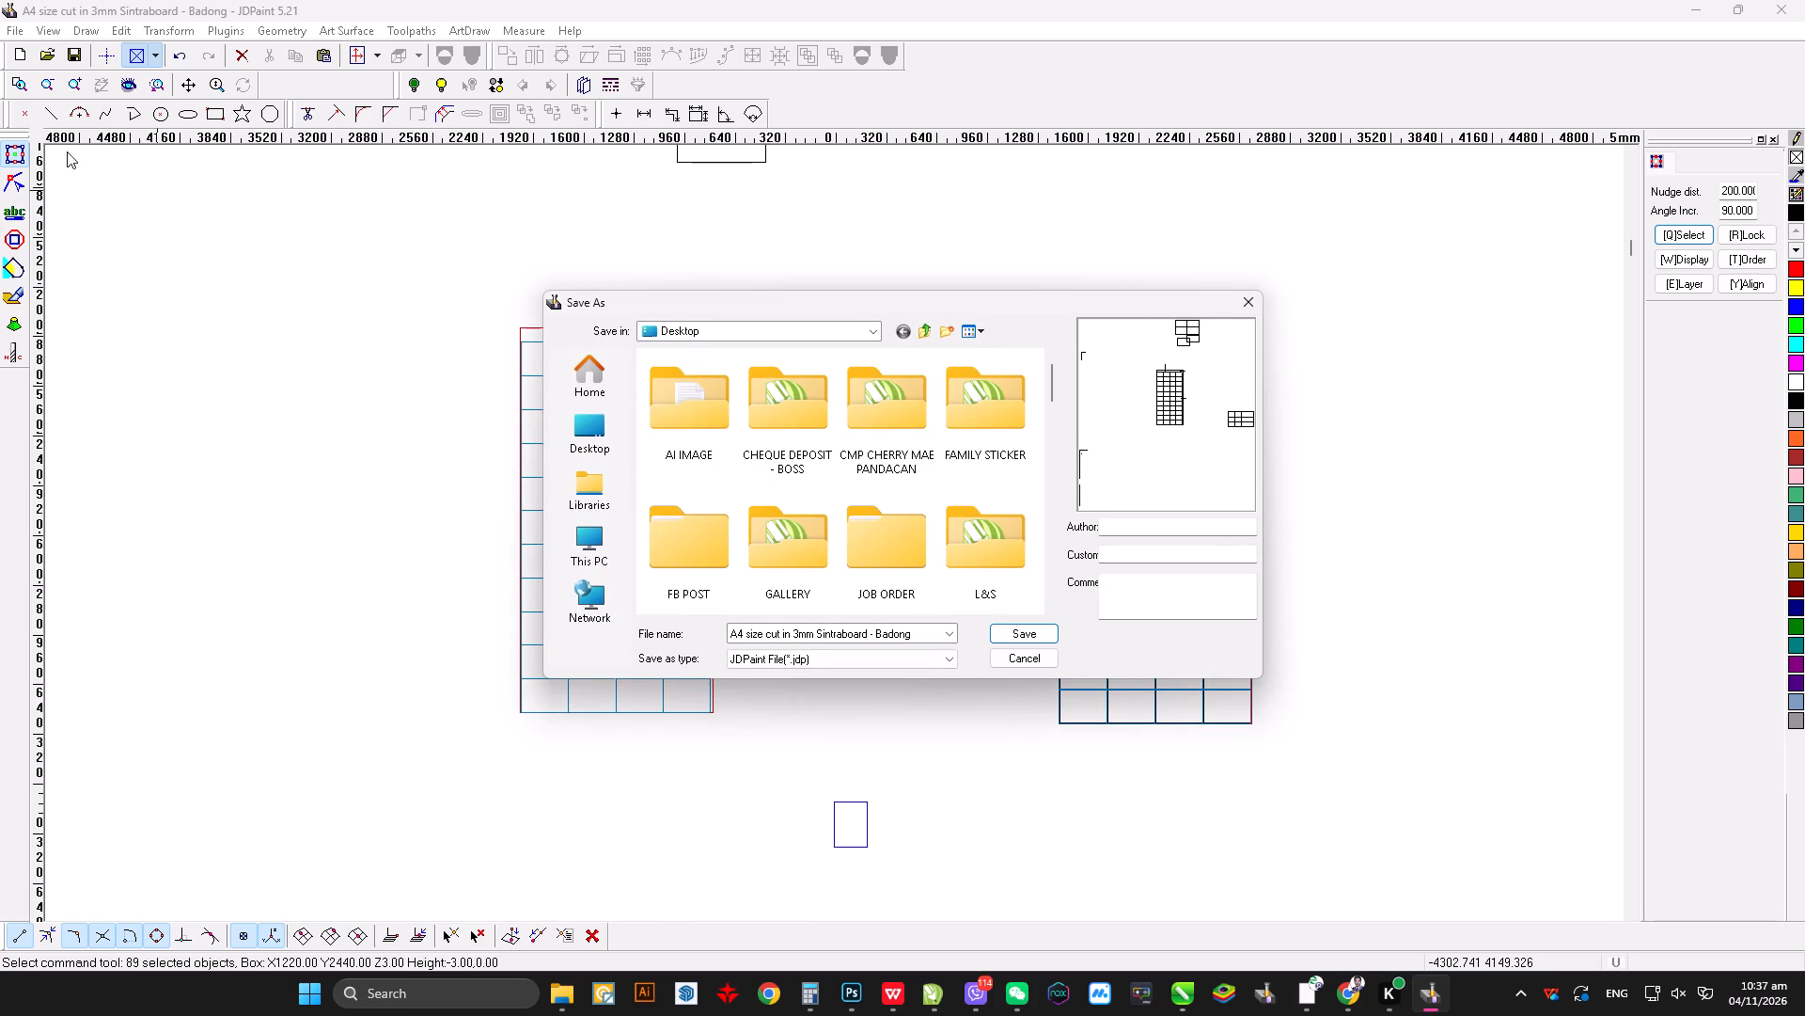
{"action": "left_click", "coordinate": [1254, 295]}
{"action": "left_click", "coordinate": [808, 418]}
Examine the narrow horizontal strip crossing the remaining tall grid's right edge at mid-height.
{"action": "scroll", "coordinate": [658, 536], "scroll_direction": "up", "scroll_amount": 3}
{"action": "scroll", "coordinate": [705, 524], "scroll_direction": "down", "scroll_amount": 2}
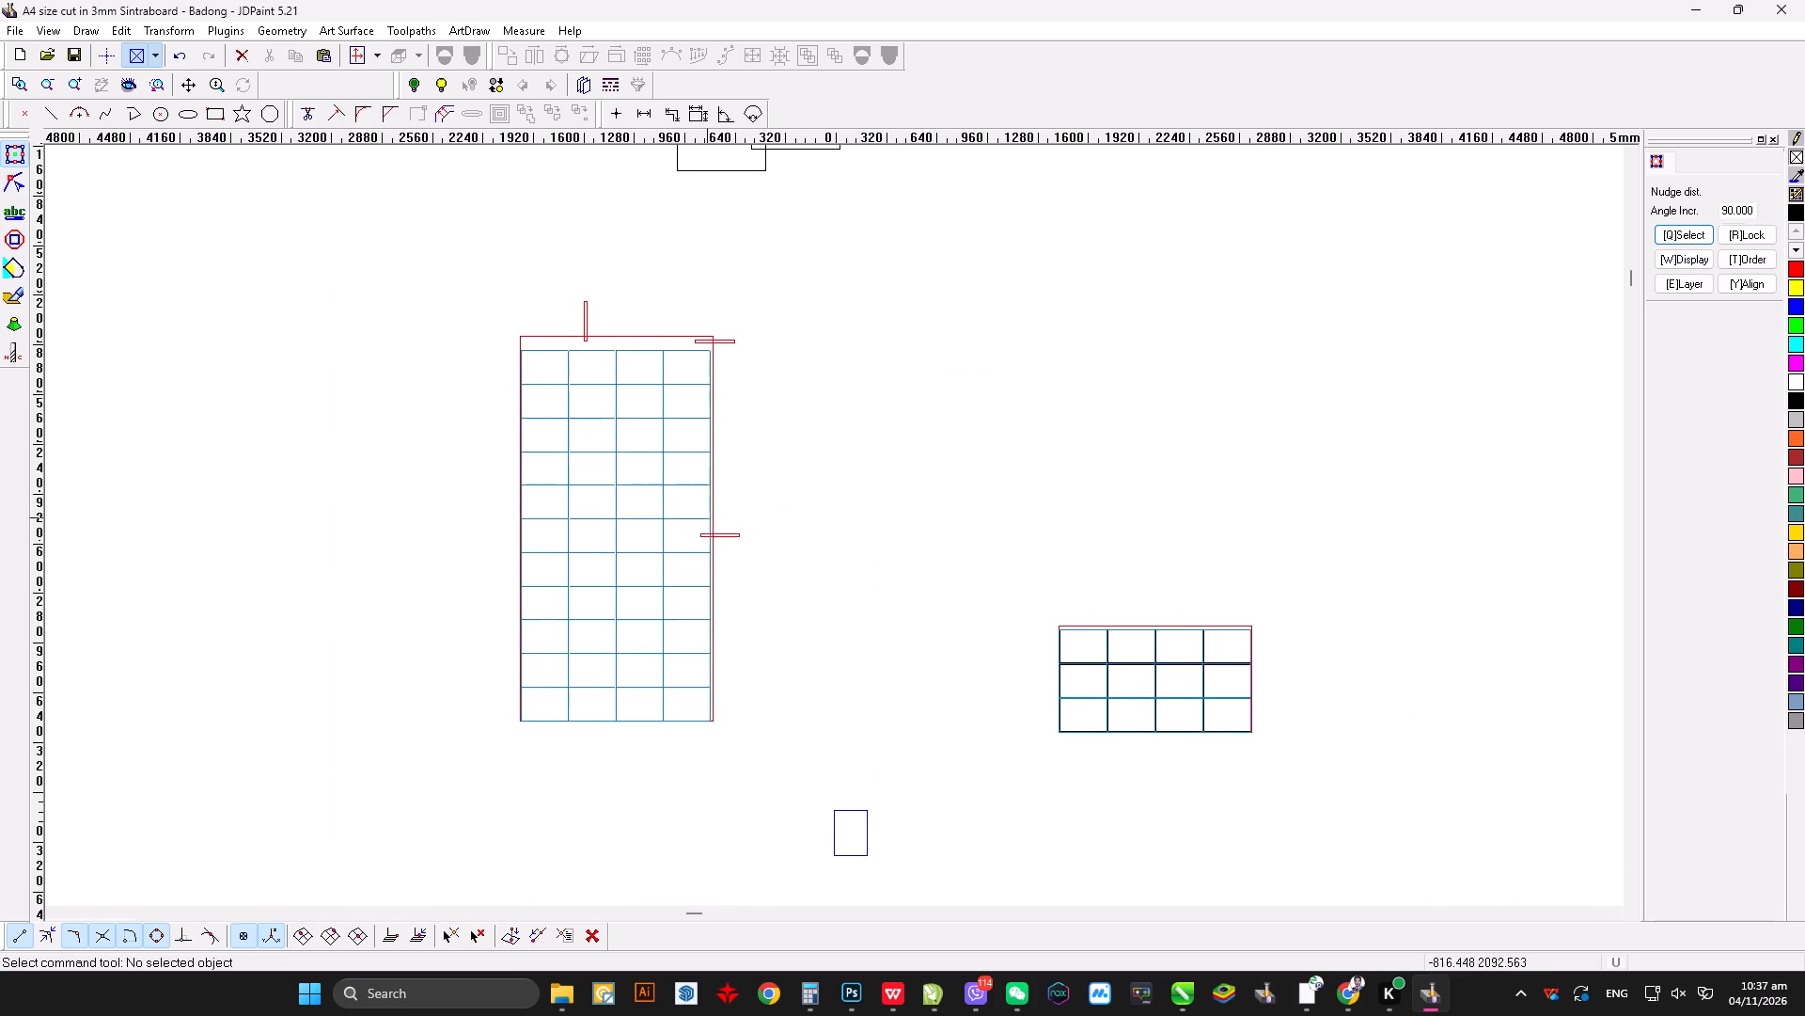
{"action": "scroll", "coordinate": [705, 524], "scroll_direction": "down", "scroll_amount": 11}
{"action": "scroll", "coordinate": [777, 513], "scroll_direction": "up", "scroll_amount": 4}
{"action": "scroll", "coordinate": [755, 518], "scroll_direction": "down", "scroll_amount": 2}
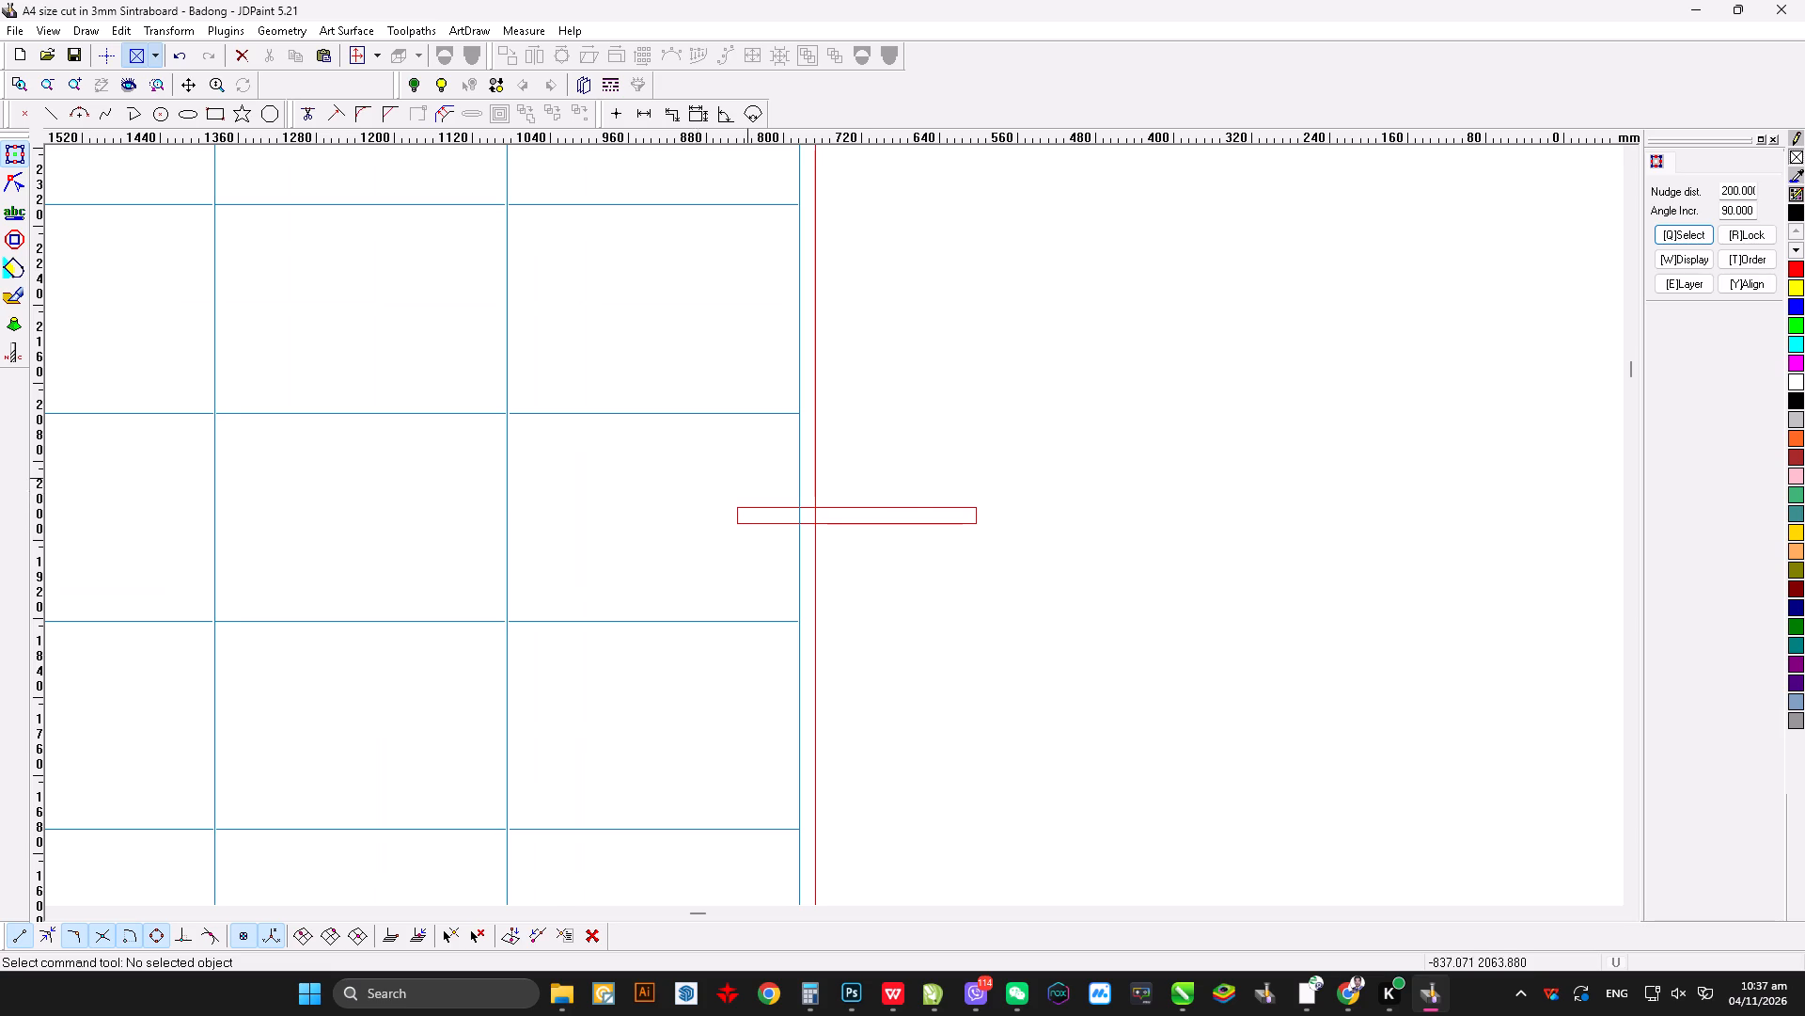
{"action": "scroll", "coordinate": [1148, 510], "scroll_direction": "up", "scroll_amount": 10}
{"action": "scroll", "coordinate": [535, 569], "scroll_direction": "down", "scroll_amount": 2}
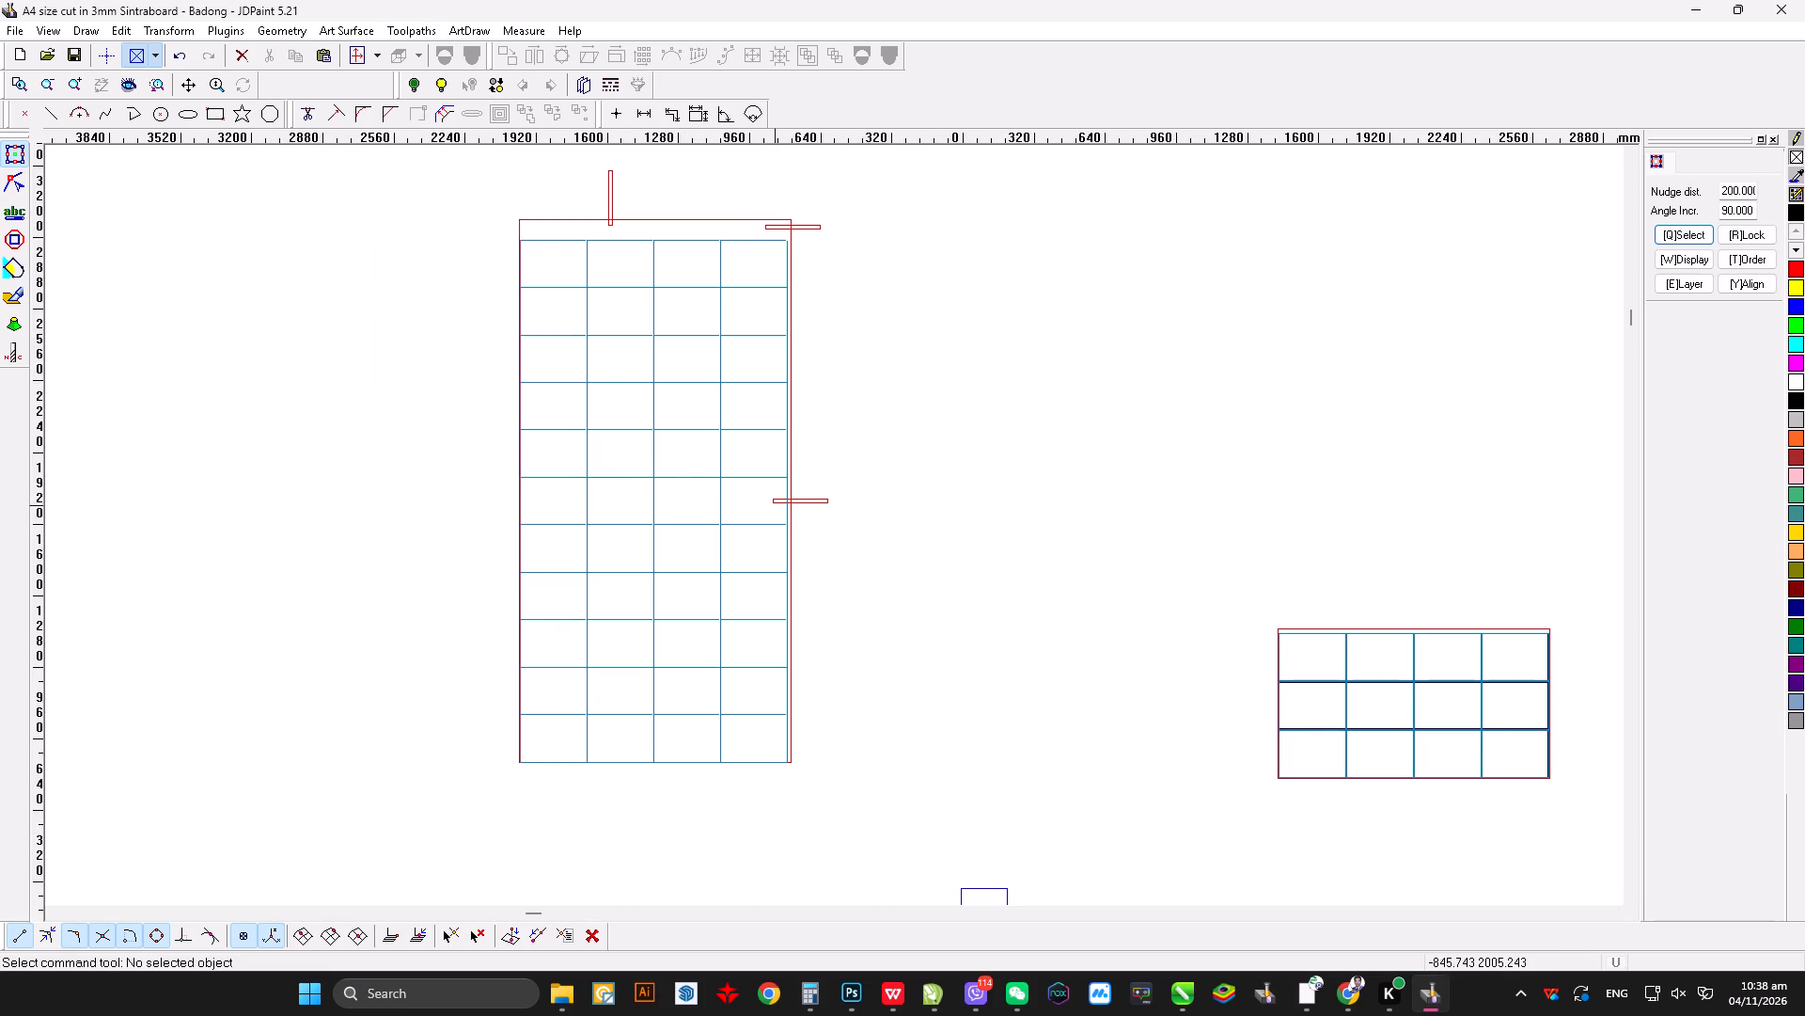
Save the drawing again.
{"action": "key", "text": "ctrl+s"}
Examine the remaining tall grid's upper right corner and its layout relative to the small three-row grid.
{"action": "scroll", "coordinate": [767, 237], "scroll_direction": "down", "scroll_amount": 9}
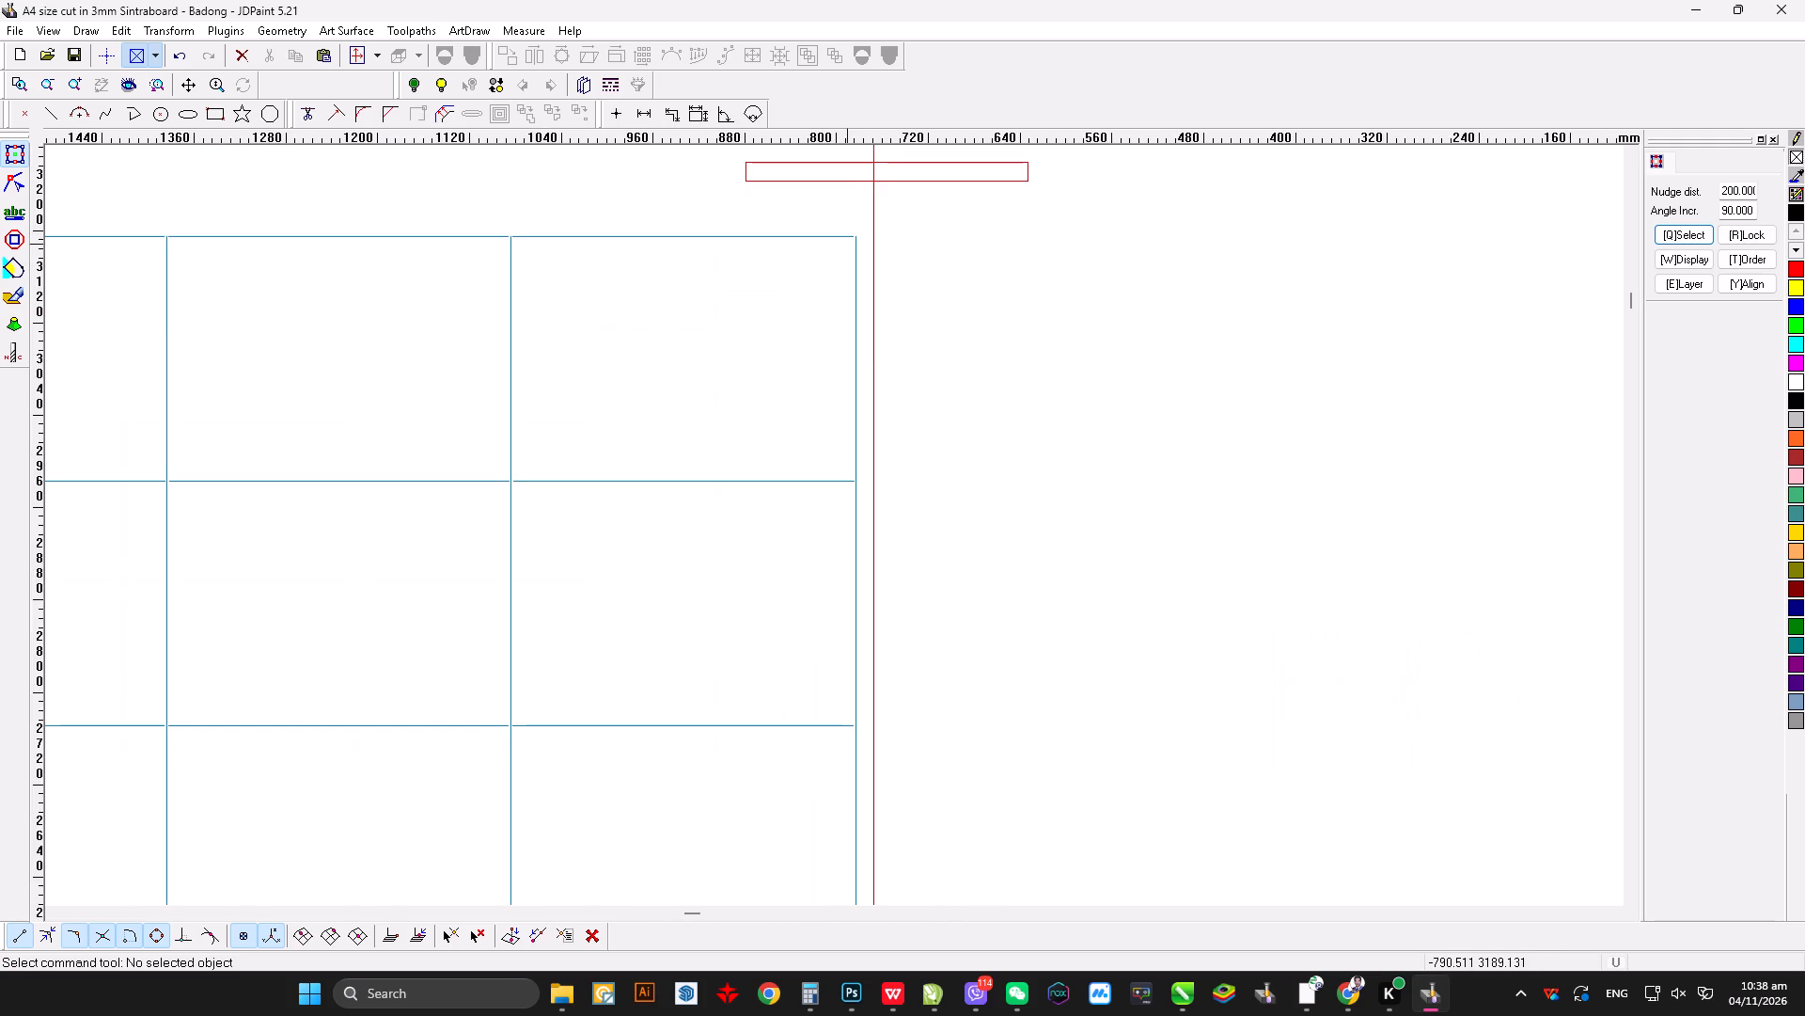
{"action": "scroll", "coordinate": [845, 244], "scroll_direction": "down", "scroll_amount": 4}
{"action": "scroll", "coordinate": [866, 230], "scroll_direction": "up", "scroll_amount": 8}
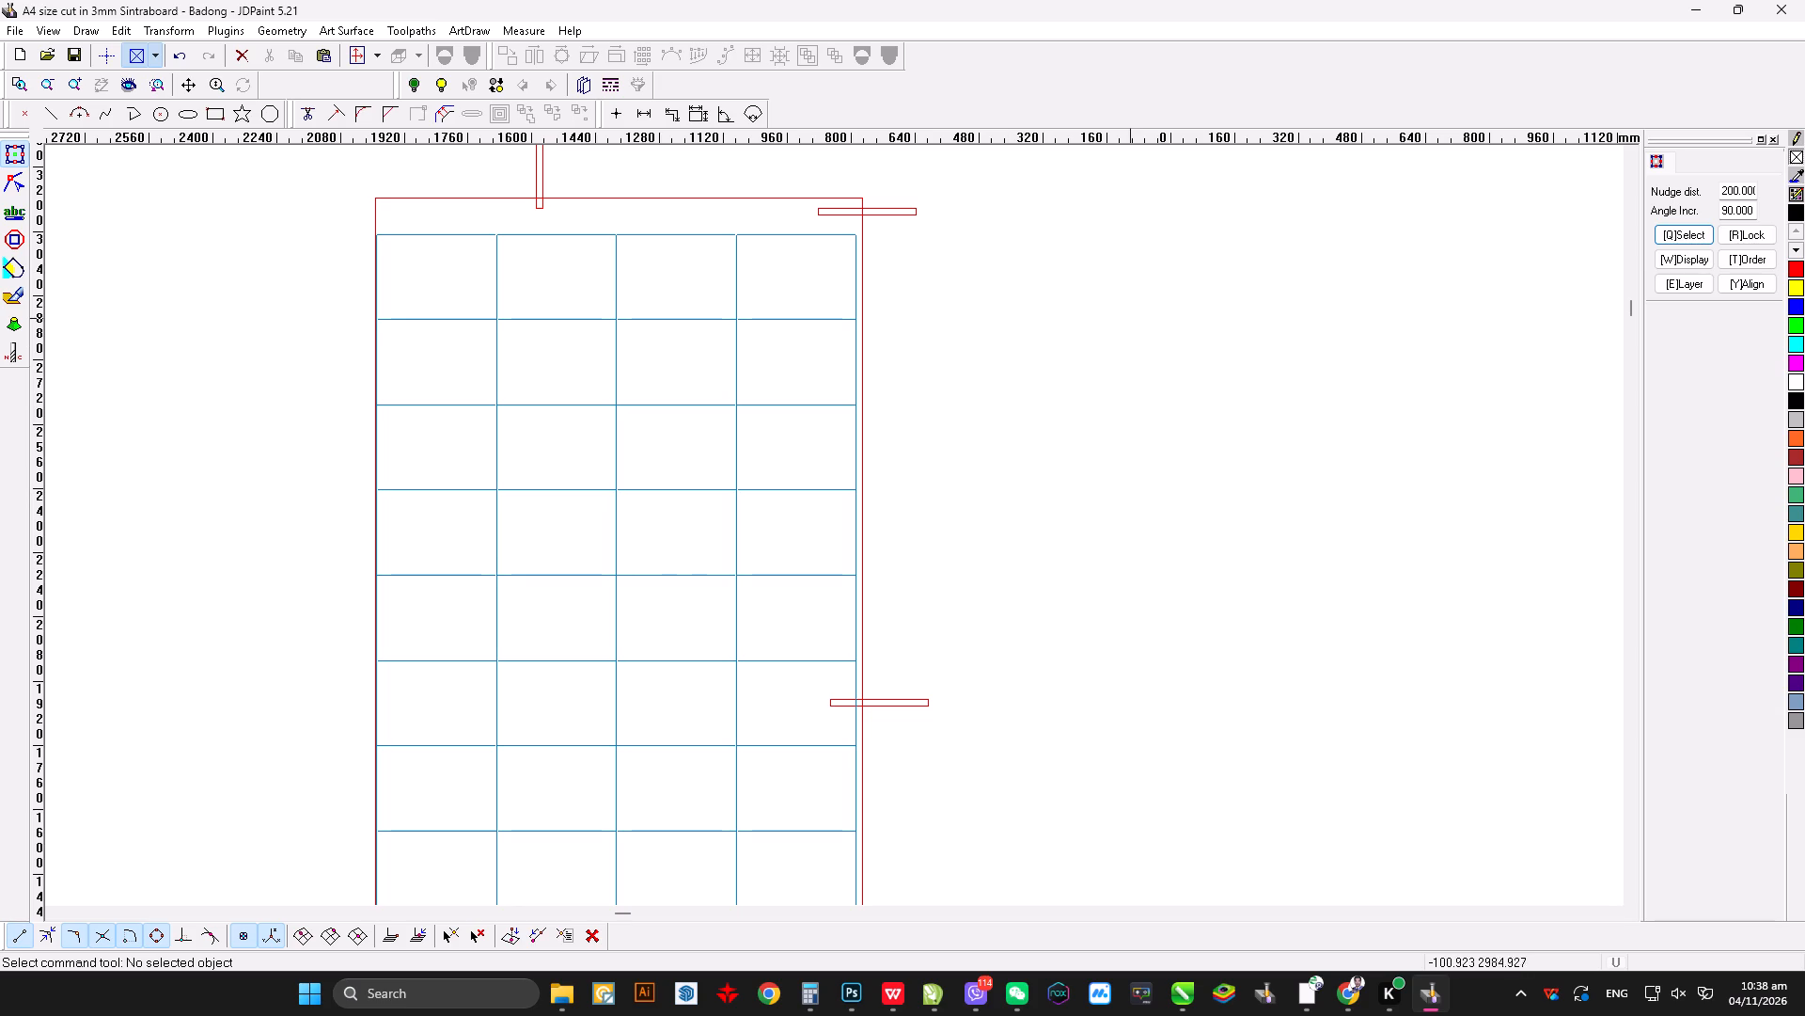
{"action": "scroll", "coordinate": [925, 100], "scroll_direction": "up", "scroll_amount": 2}
{"action": "scroll", "coordinate": [746, 175], "scroll_direction": "up", "scroll_amount": 2}
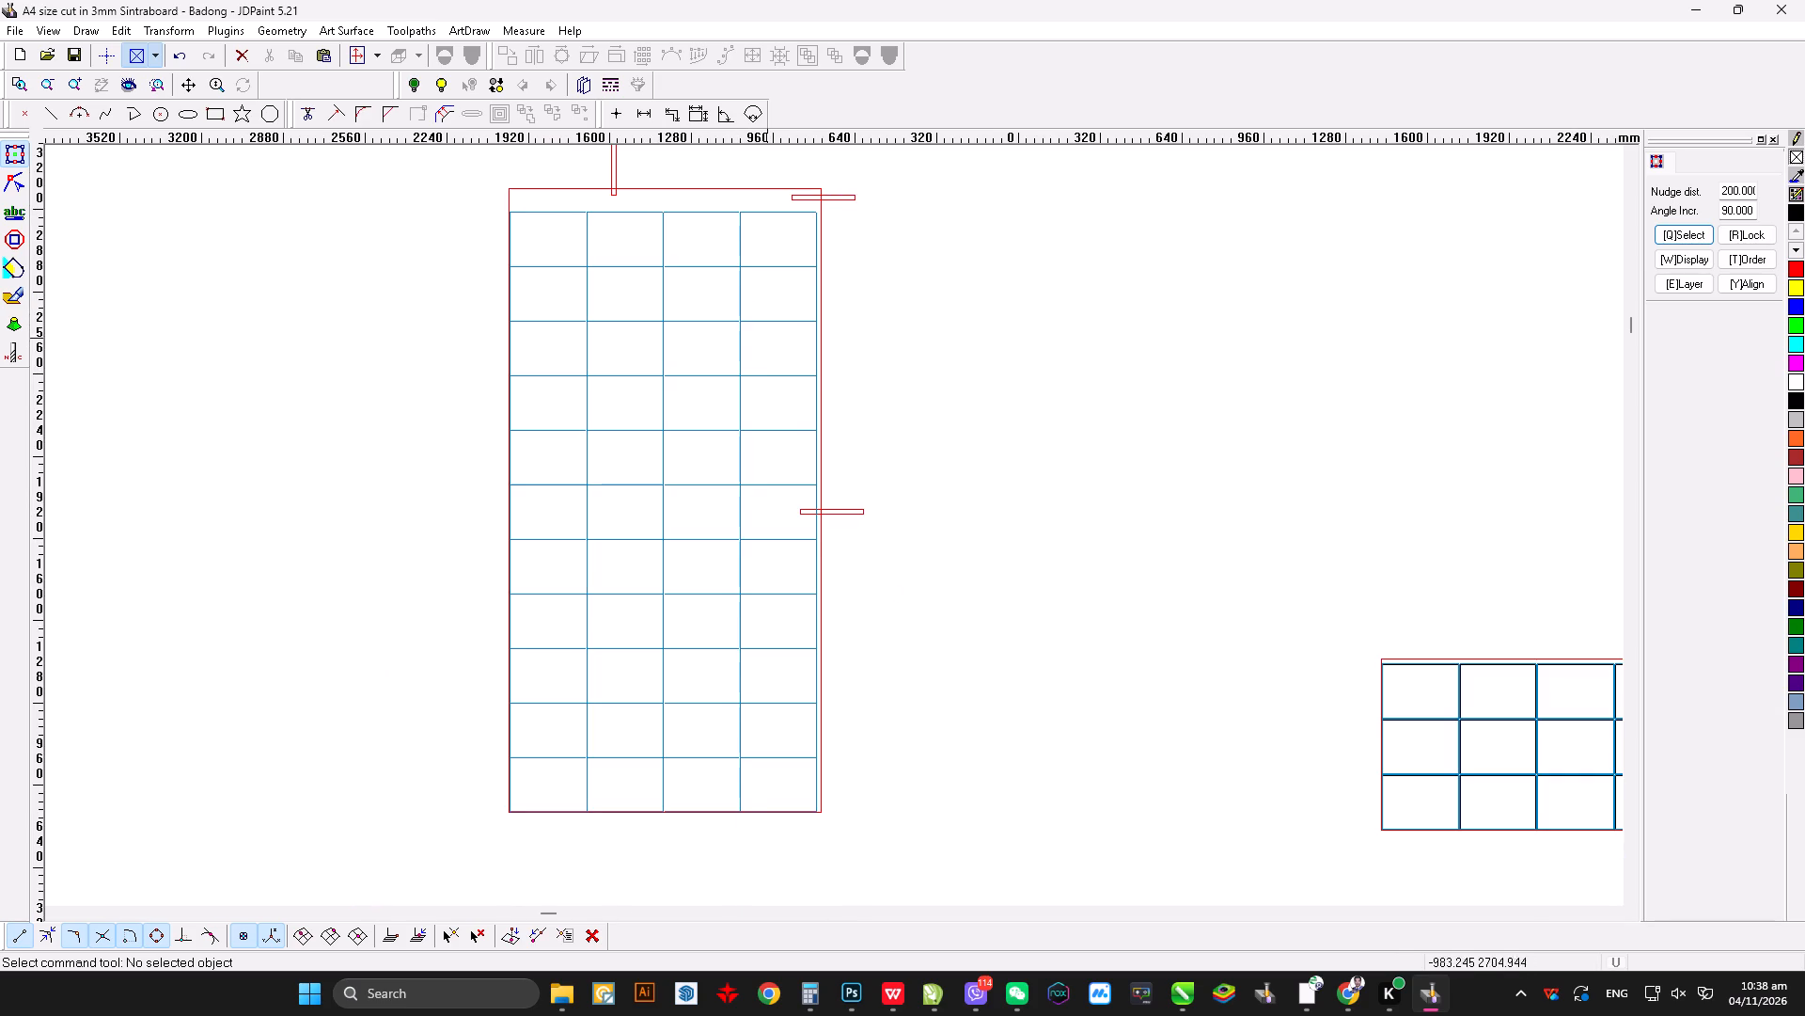
{"action": "scroll", "coordinate": [764, 341], "scroll_direction": "up", "scroll_amount": 1}
{"action": "scroll", "coordinate": [764, 341], "scroll_direction": "down", "scroll_amount": 1}
{"action": "scroll", "coordinate": [764, 340], "scroll_direction": "up", "scroll_amount": 2}
{"action": "scroll", "coordinate": [781, 346], "scroll_direction": "down", "scroll_amount": 3}
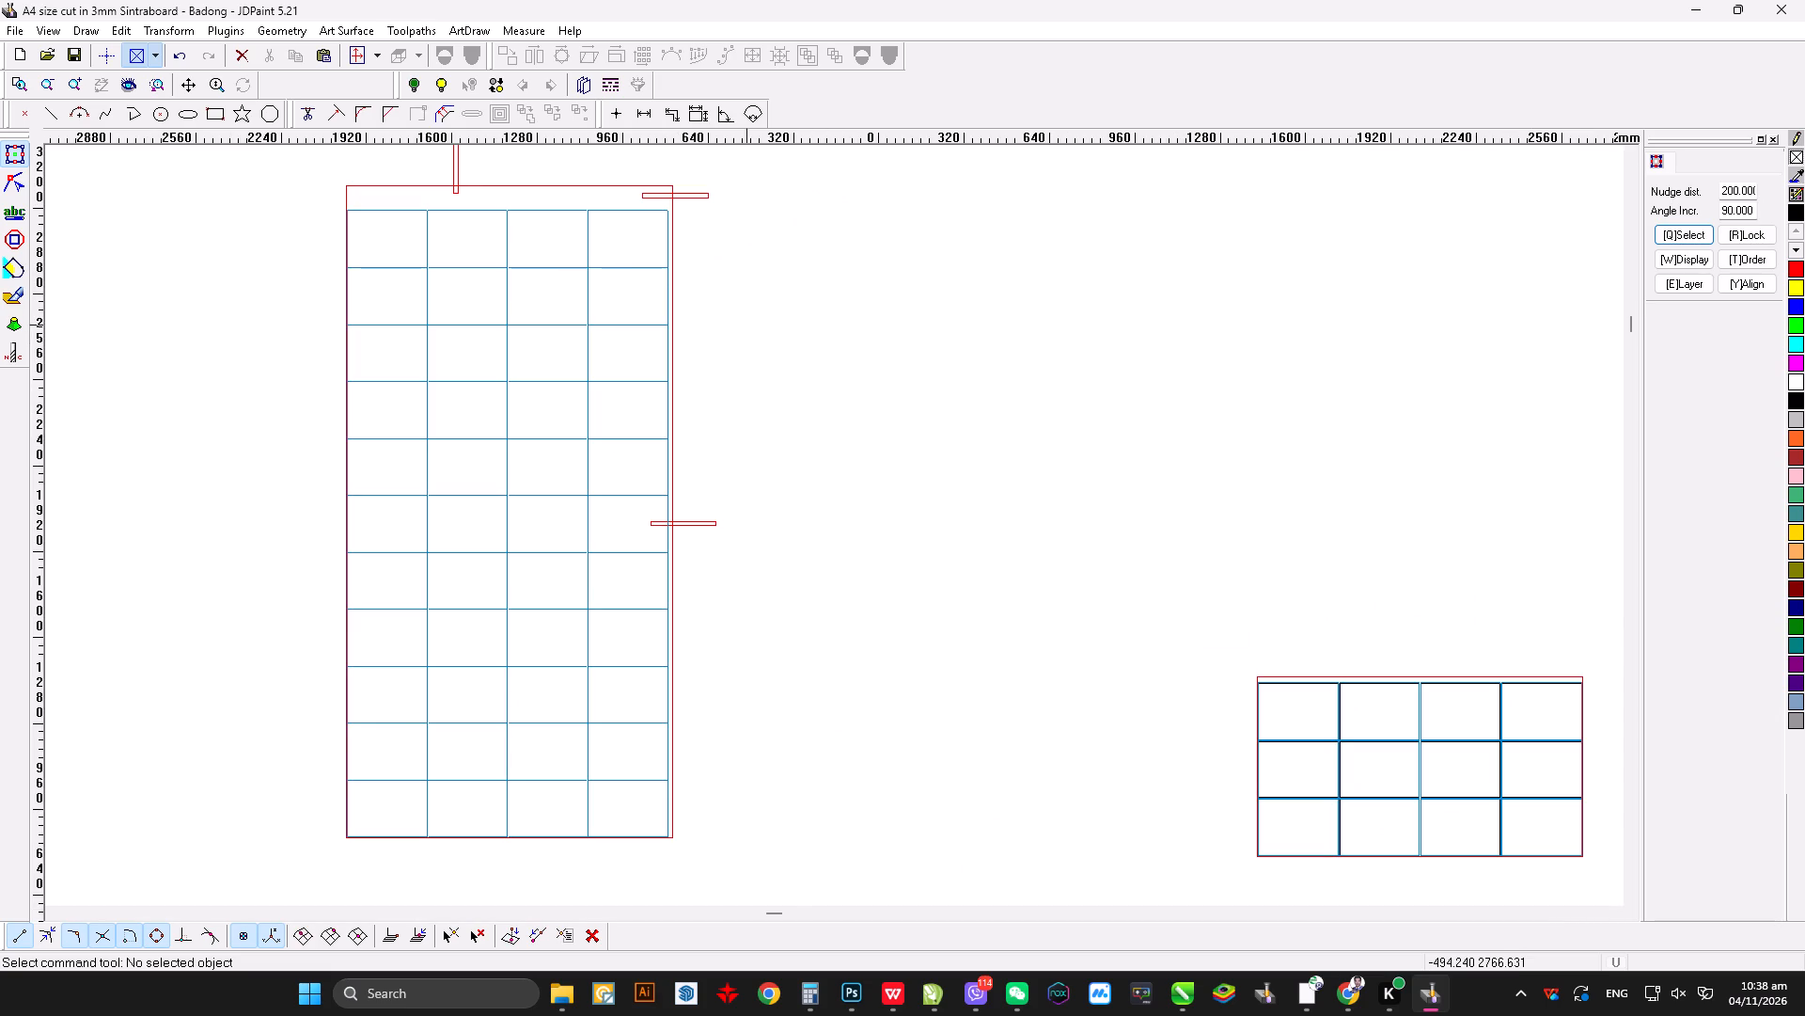
{"action": "scroll", "coordinate": [743, 324], "scroll_direction": "up", "scroll_amount": 1}
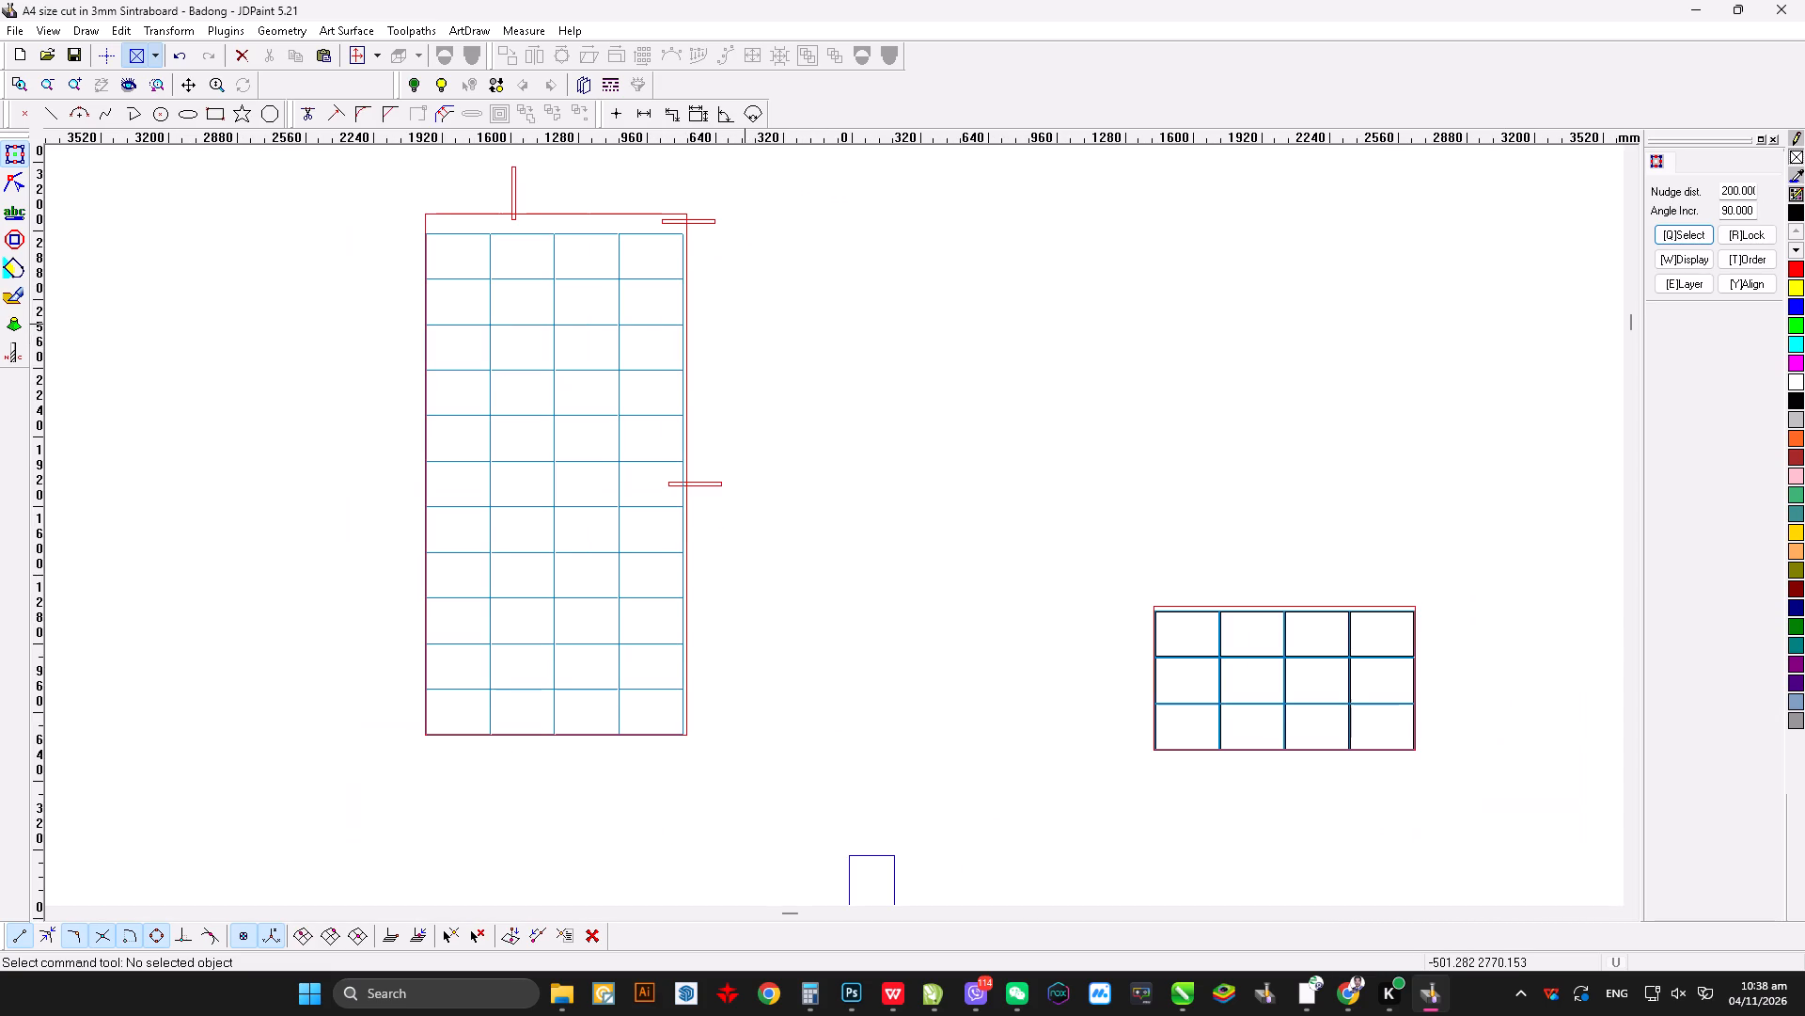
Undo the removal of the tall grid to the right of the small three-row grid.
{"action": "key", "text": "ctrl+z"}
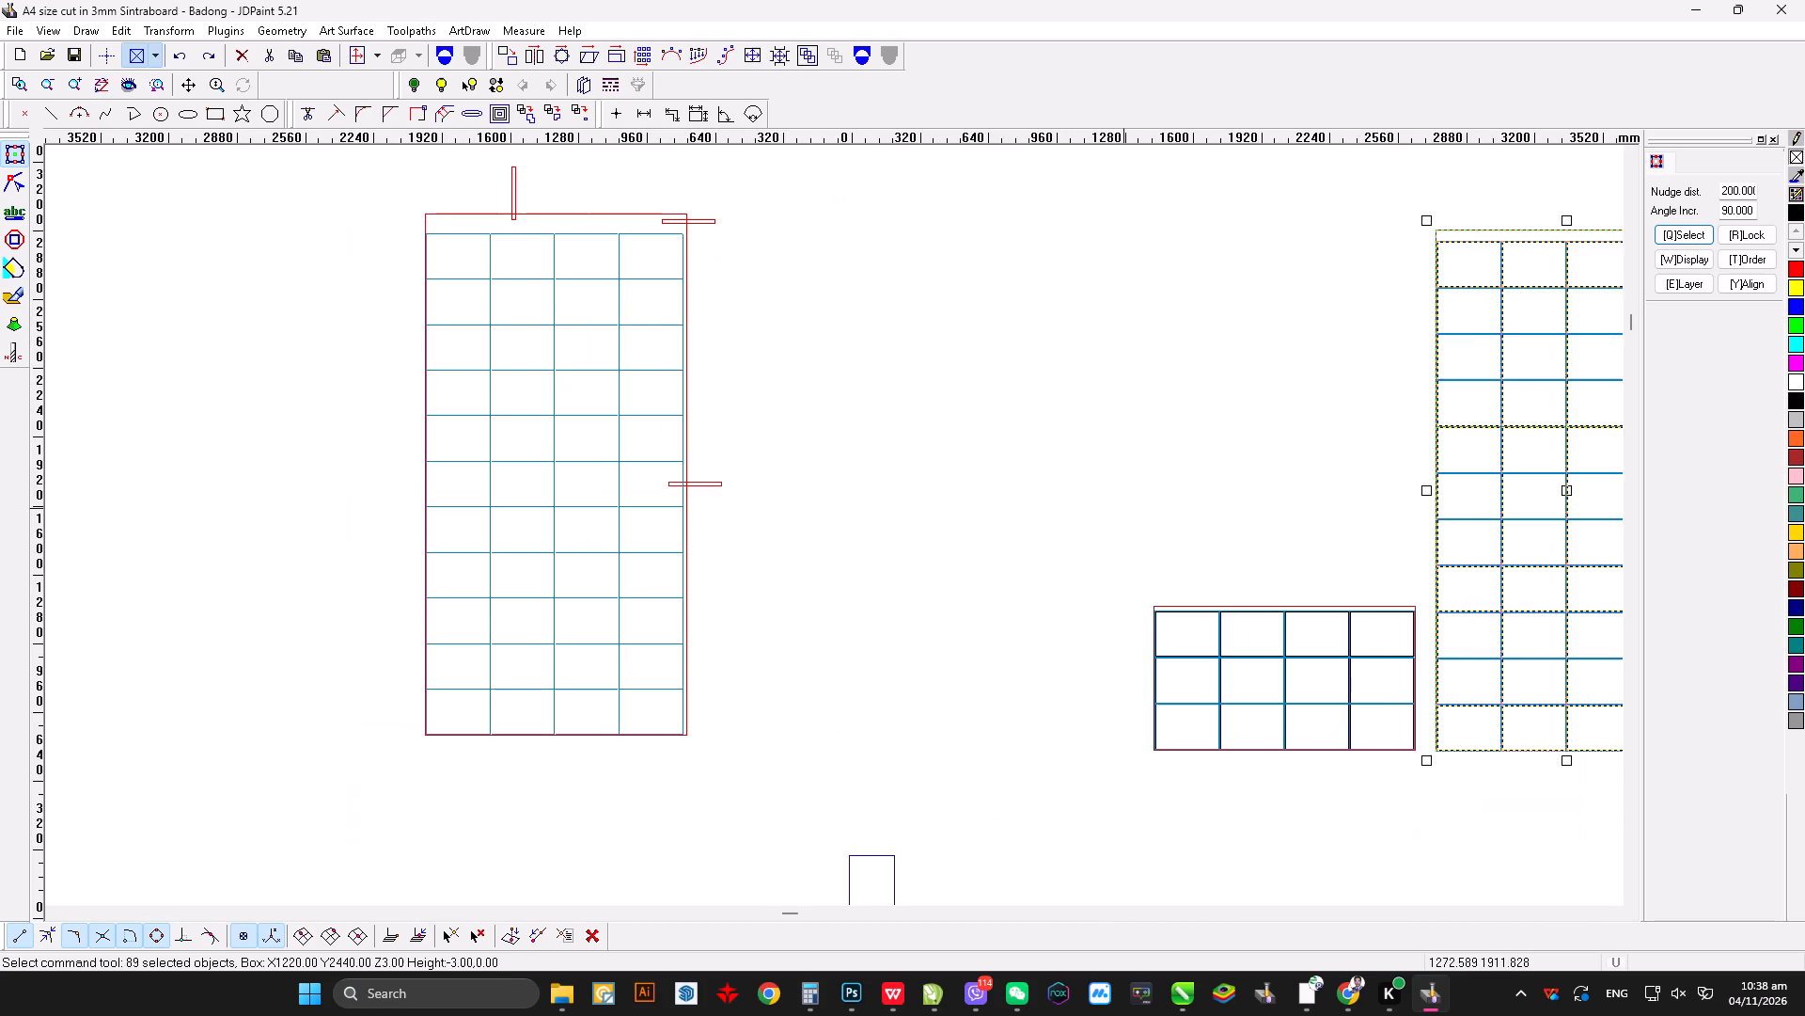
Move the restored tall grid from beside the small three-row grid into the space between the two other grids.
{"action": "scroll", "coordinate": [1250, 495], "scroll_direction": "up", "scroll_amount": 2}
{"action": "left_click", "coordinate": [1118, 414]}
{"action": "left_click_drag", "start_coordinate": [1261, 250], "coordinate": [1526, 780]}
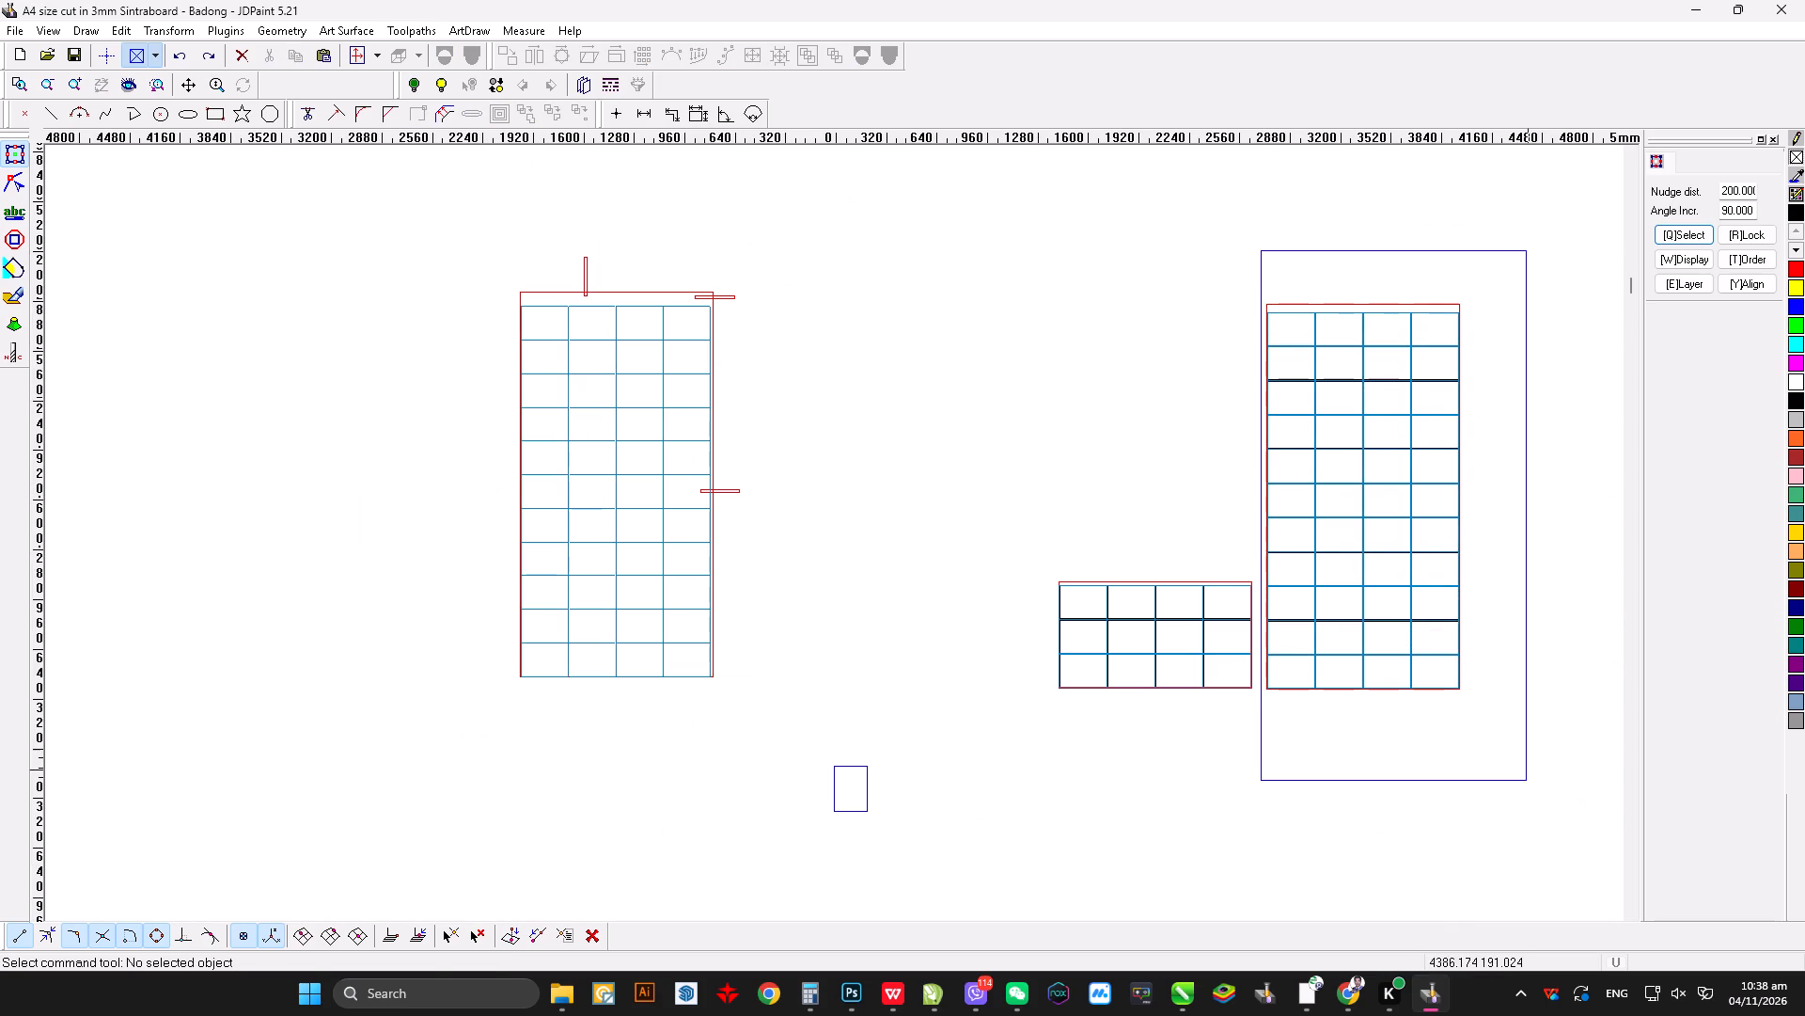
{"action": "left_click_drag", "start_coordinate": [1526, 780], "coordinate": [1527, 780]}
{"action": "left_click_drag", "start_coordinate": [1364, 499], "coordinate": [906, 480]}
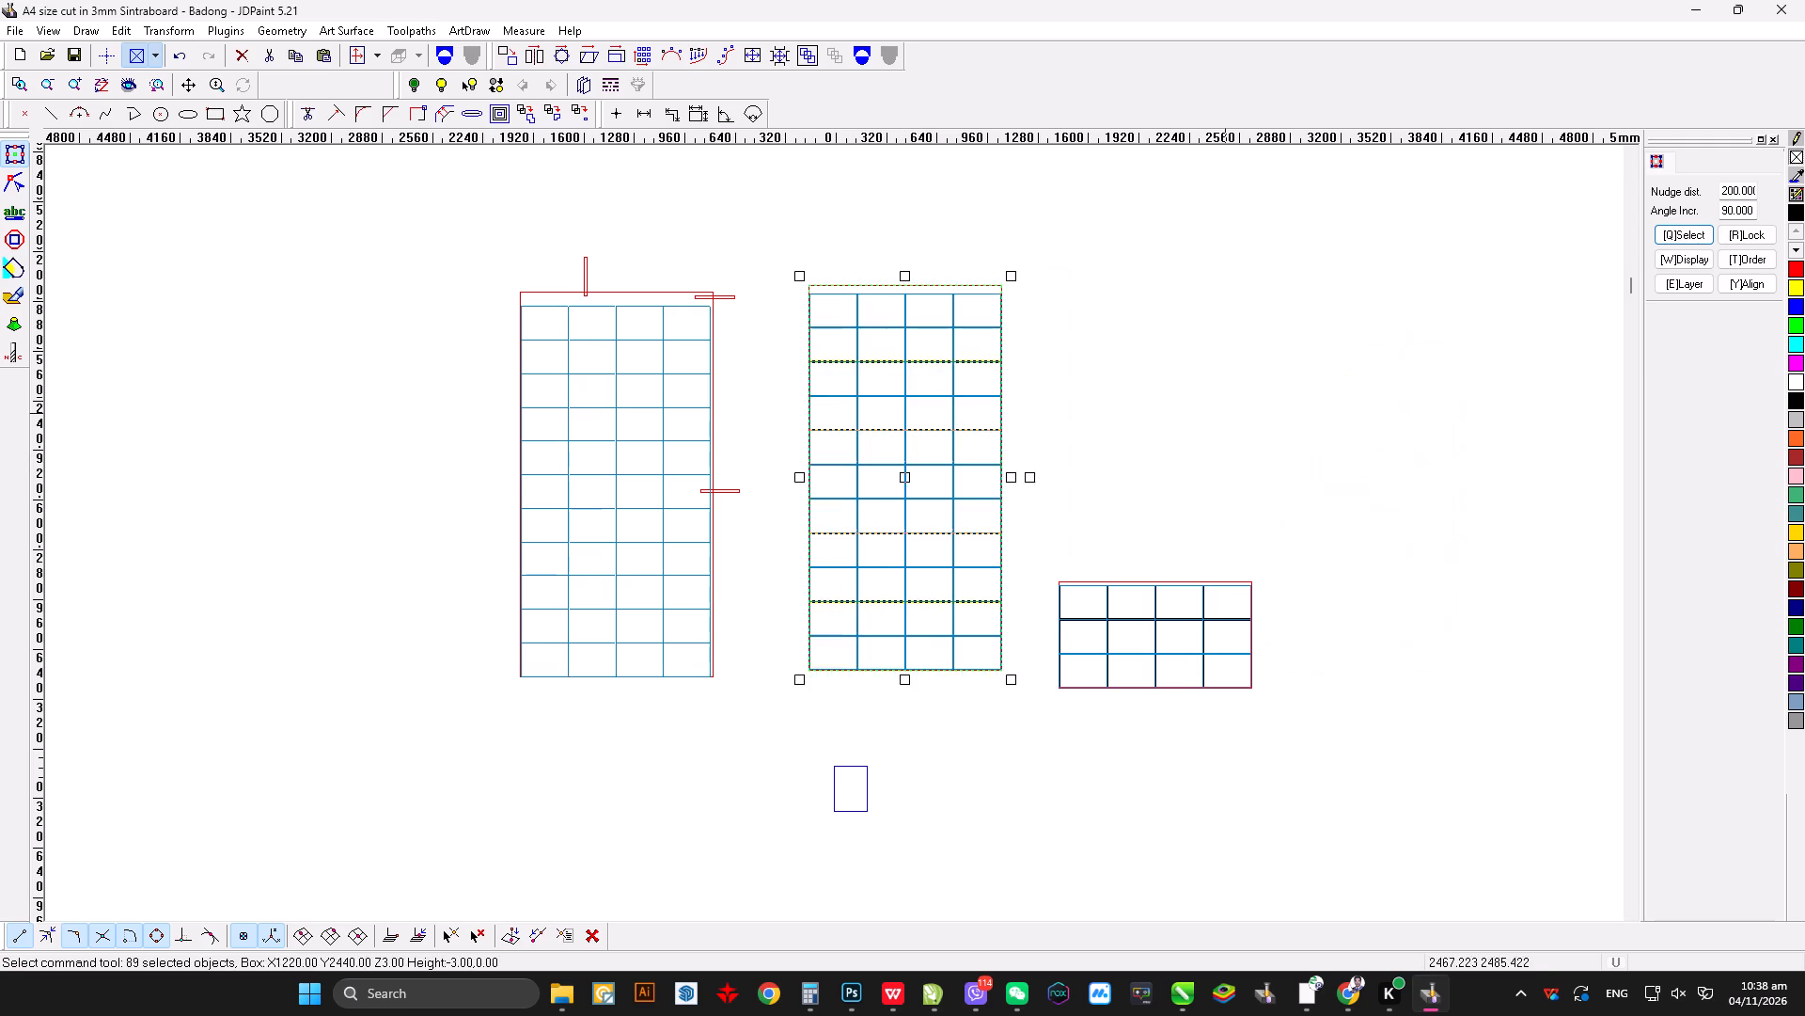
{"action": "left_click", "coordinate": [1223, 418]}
Cut the first three columns of cells out of the middle tall grid, leaving its outer frame and last column.
{"action": "scroll", "coordinate": [657, 527], "scroll_direction": "down", "scroll_amount": 1}
{"action": "scroll", "coordinate": [1059, 775], "scroll_direction": "down", "scroll_amount": 1}
{"action": "scroll", "coordinate": [1066, 754], "scroll_direction": "up", "scroll_amount": 2}
{"action": "scroll", "coordinate": [742, 500], "scroll_direction": "down", "scroll_amount": 1}
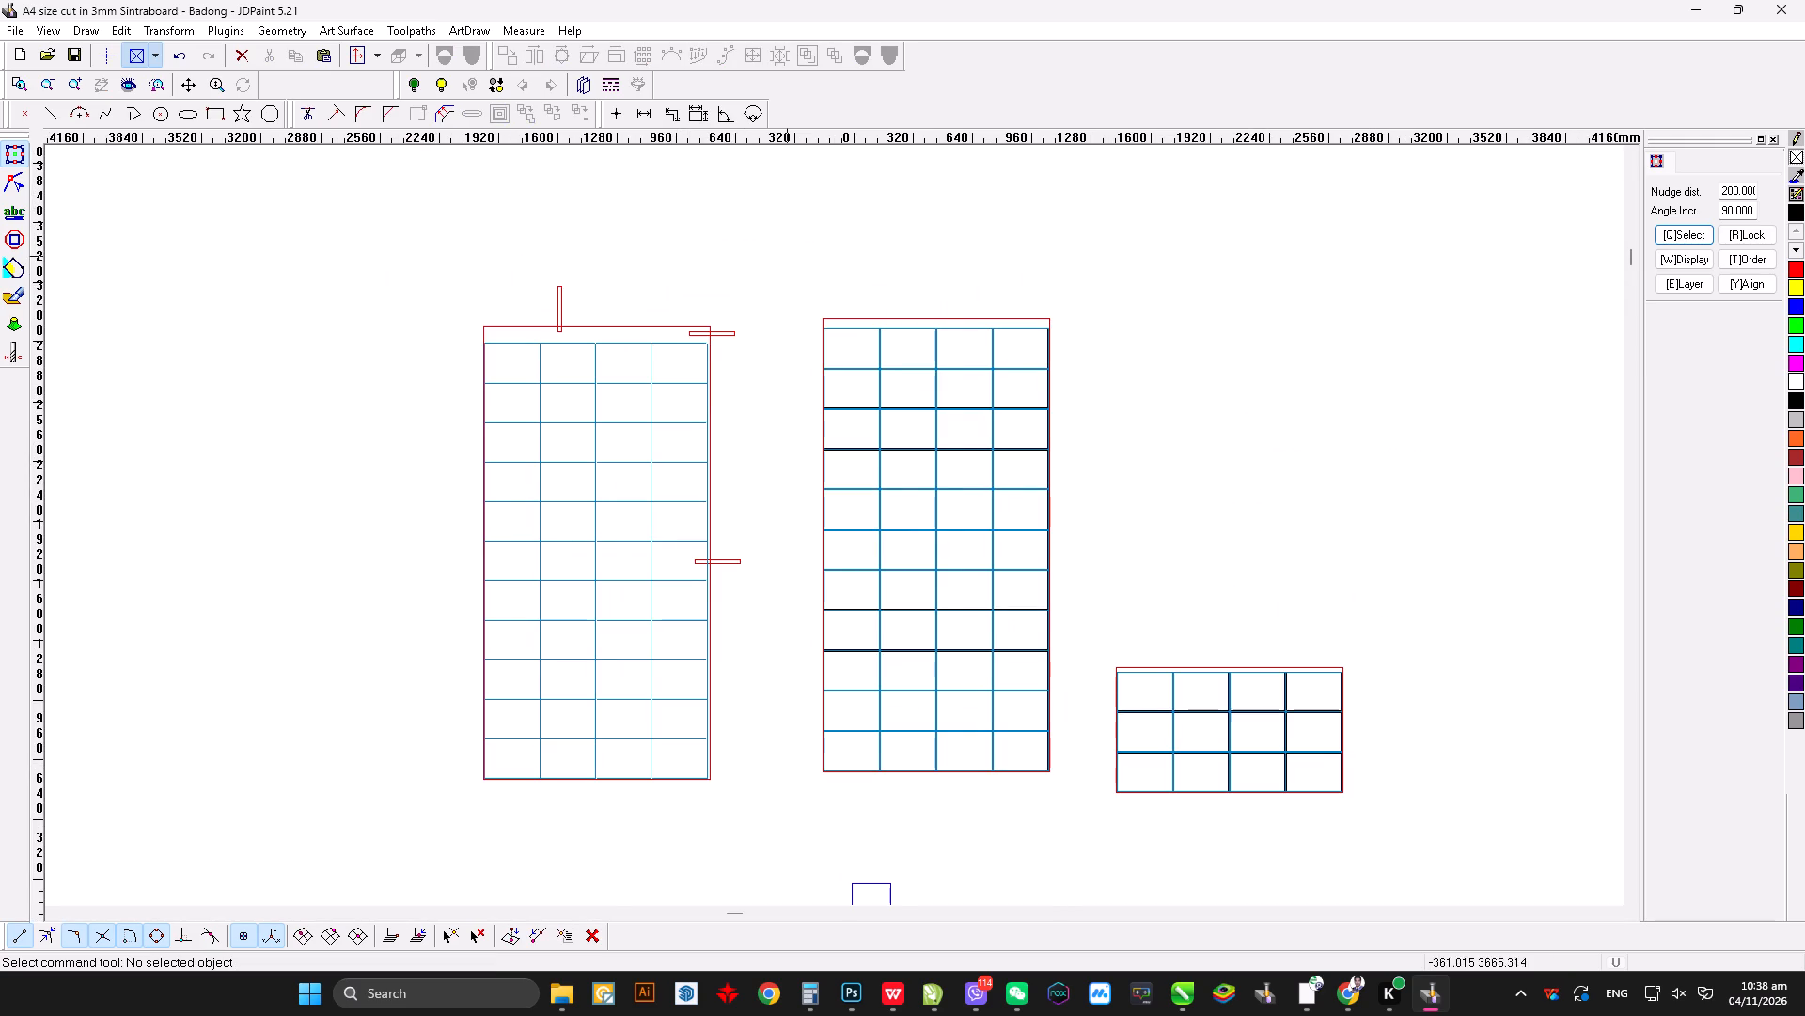
{"action": "left_click_drag", "start_coordinate": [786, 254], "coordinate": [1023, 809]}
{"action": "key", "text": "ctrl+x"}
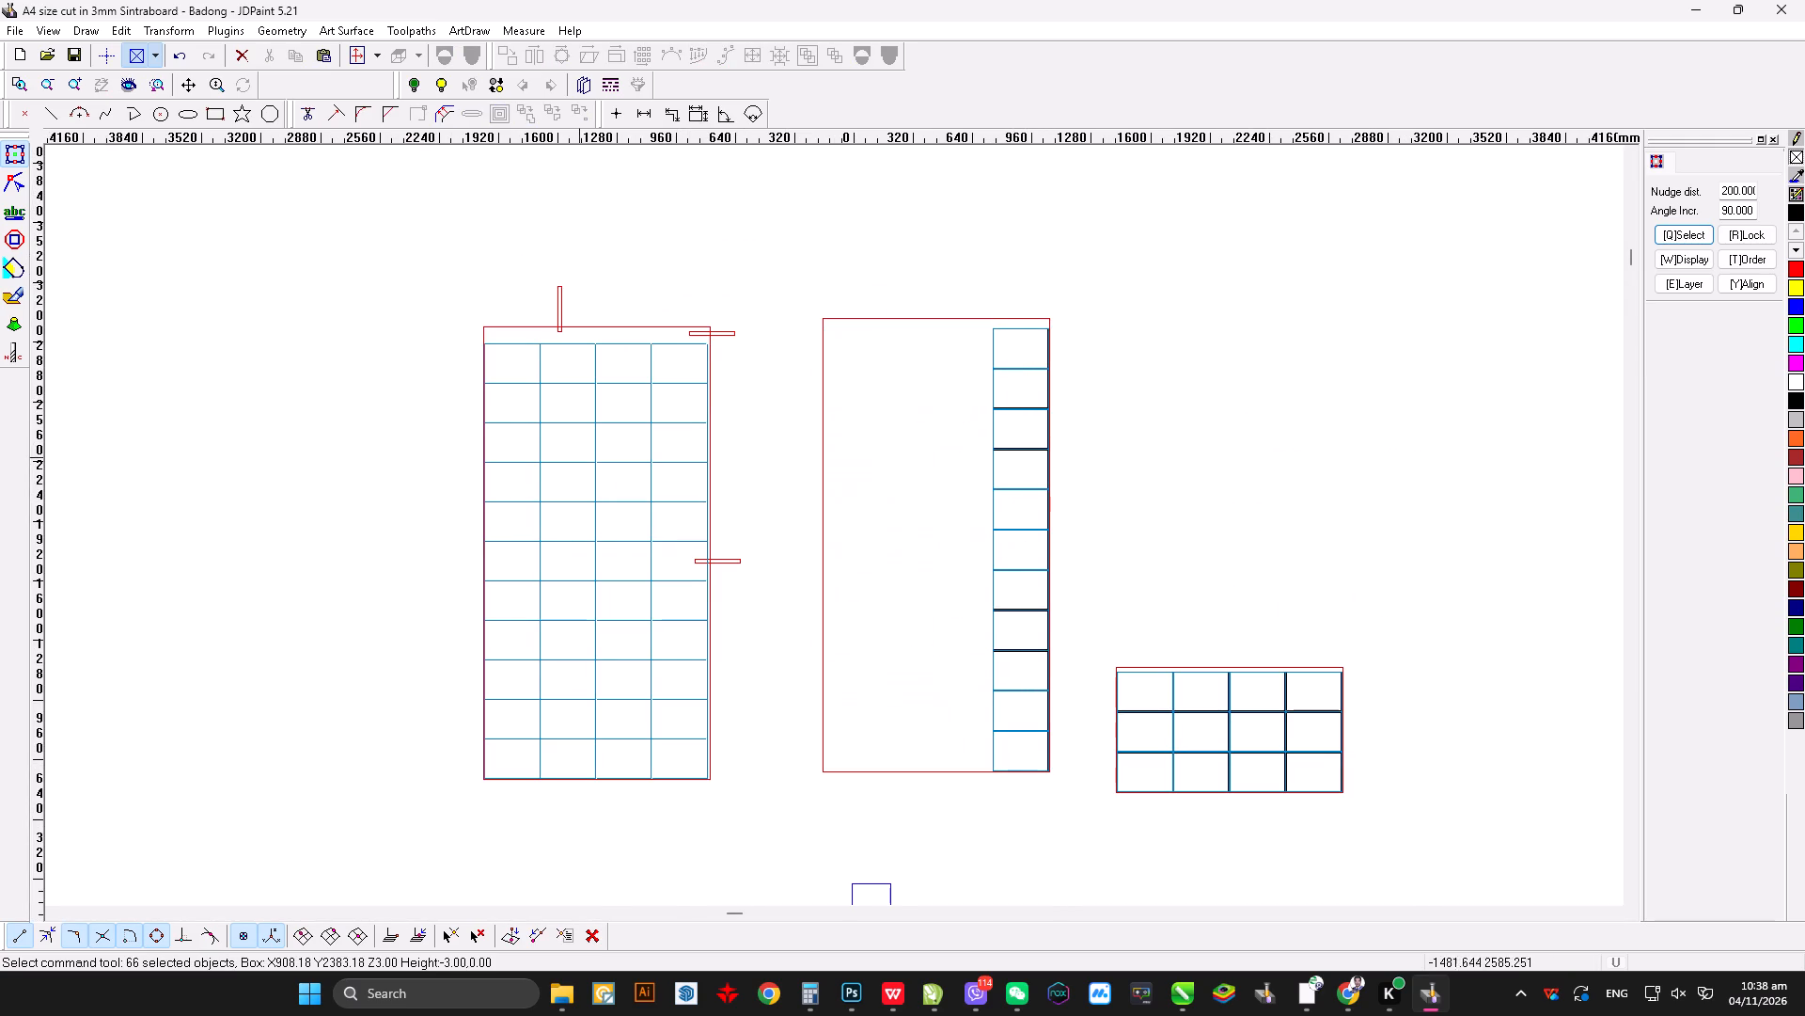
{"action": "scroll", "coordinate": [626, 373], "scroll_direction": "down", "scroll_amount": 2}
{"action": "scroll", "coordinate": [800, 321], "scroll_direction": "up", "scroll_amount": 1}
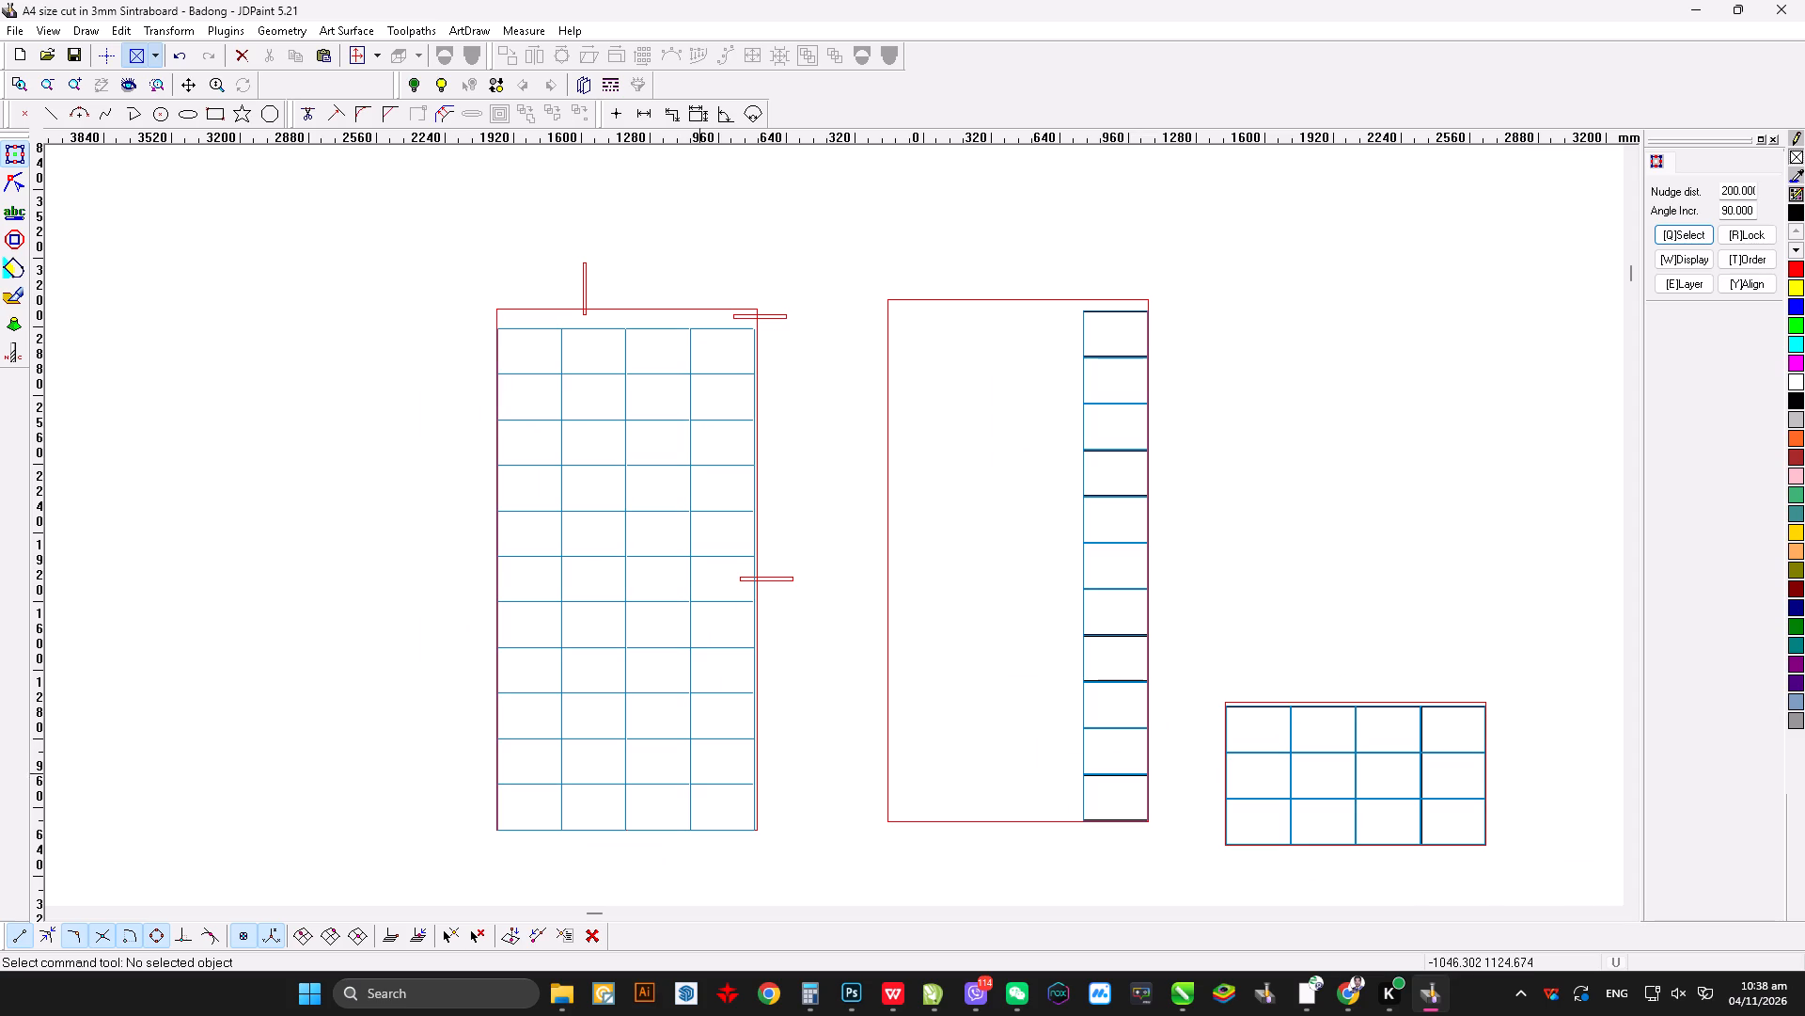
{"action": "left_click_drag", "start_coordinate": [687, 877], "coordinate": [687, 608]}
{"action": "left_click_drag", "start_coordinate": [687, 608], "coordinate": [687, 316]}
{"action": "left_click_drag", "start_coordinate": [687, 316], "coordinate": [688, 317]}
Cut away the middle grid's remaining outer frame and last column of cells.
{"action": "scroll", "coordinate": [884, 268], "scroll_direction": "up", "scroll_amount": 2}
{"action": "left_click_drag", "start_coordinate": [782, 220], "coordinate": [1056, 722]}
{"action": "key", "text": "ctrl+x"}
Copy the remaining tall grid with its edge strips and place the duplicate about 1730 mm to its right.
{"action": "left_click_drag", "start_coordinate": [474, 156], "coordinate": [746, 703]}
{"action": "key", "text": "ctrl+c"}
{"action": "key", "text": "ctrl+v"}
{"action": "left_click_drag", "start_coordinate": [632, 438], "coordinate": [904, 443]}
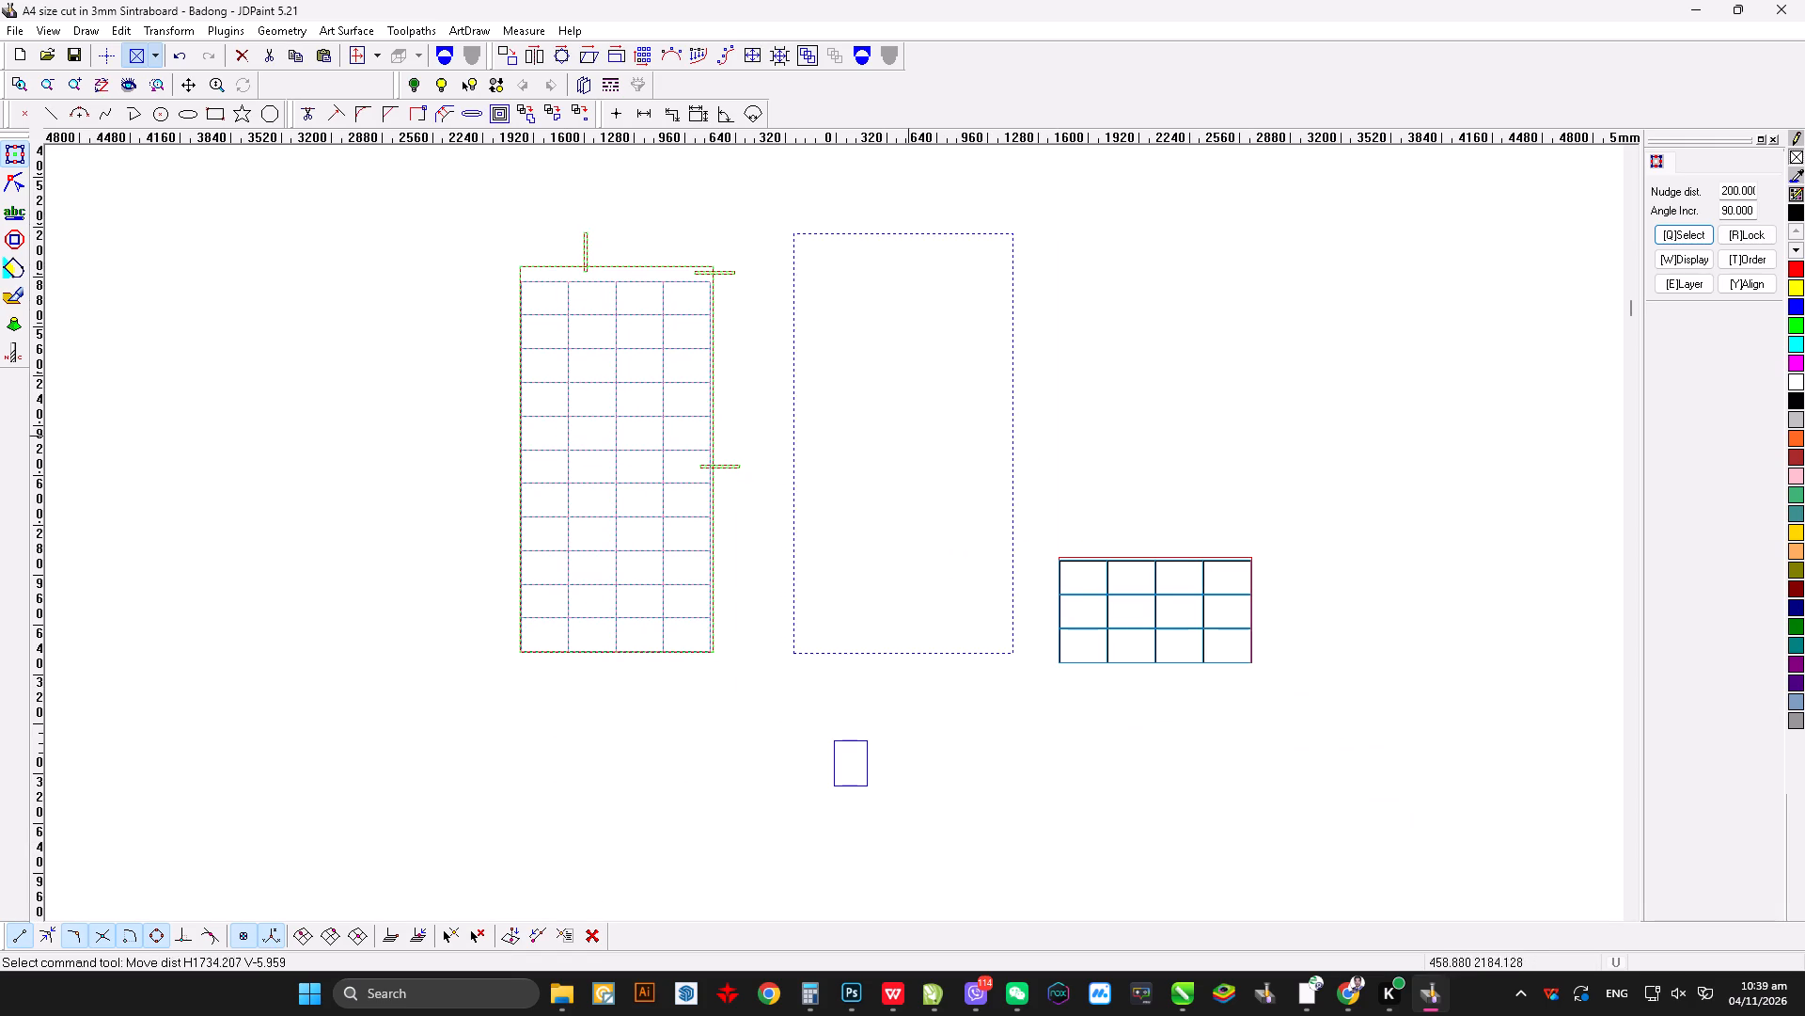
{"action": "left_click_drag", "start_coordinate": [904, 443], "coordinate": [903, 445]}
{"action": "left_click", "coordinate": [1201, 358]}
Delete all cut lines of the rightmost column in the copied tall grid, keeping three columns and the outer frame.
{"action": "scroll", "coordinate": [997, 369], "scroll_direction": "down", "scroll_amount": 2}
{"action": "left_click", "coordinate": [939, 251]}
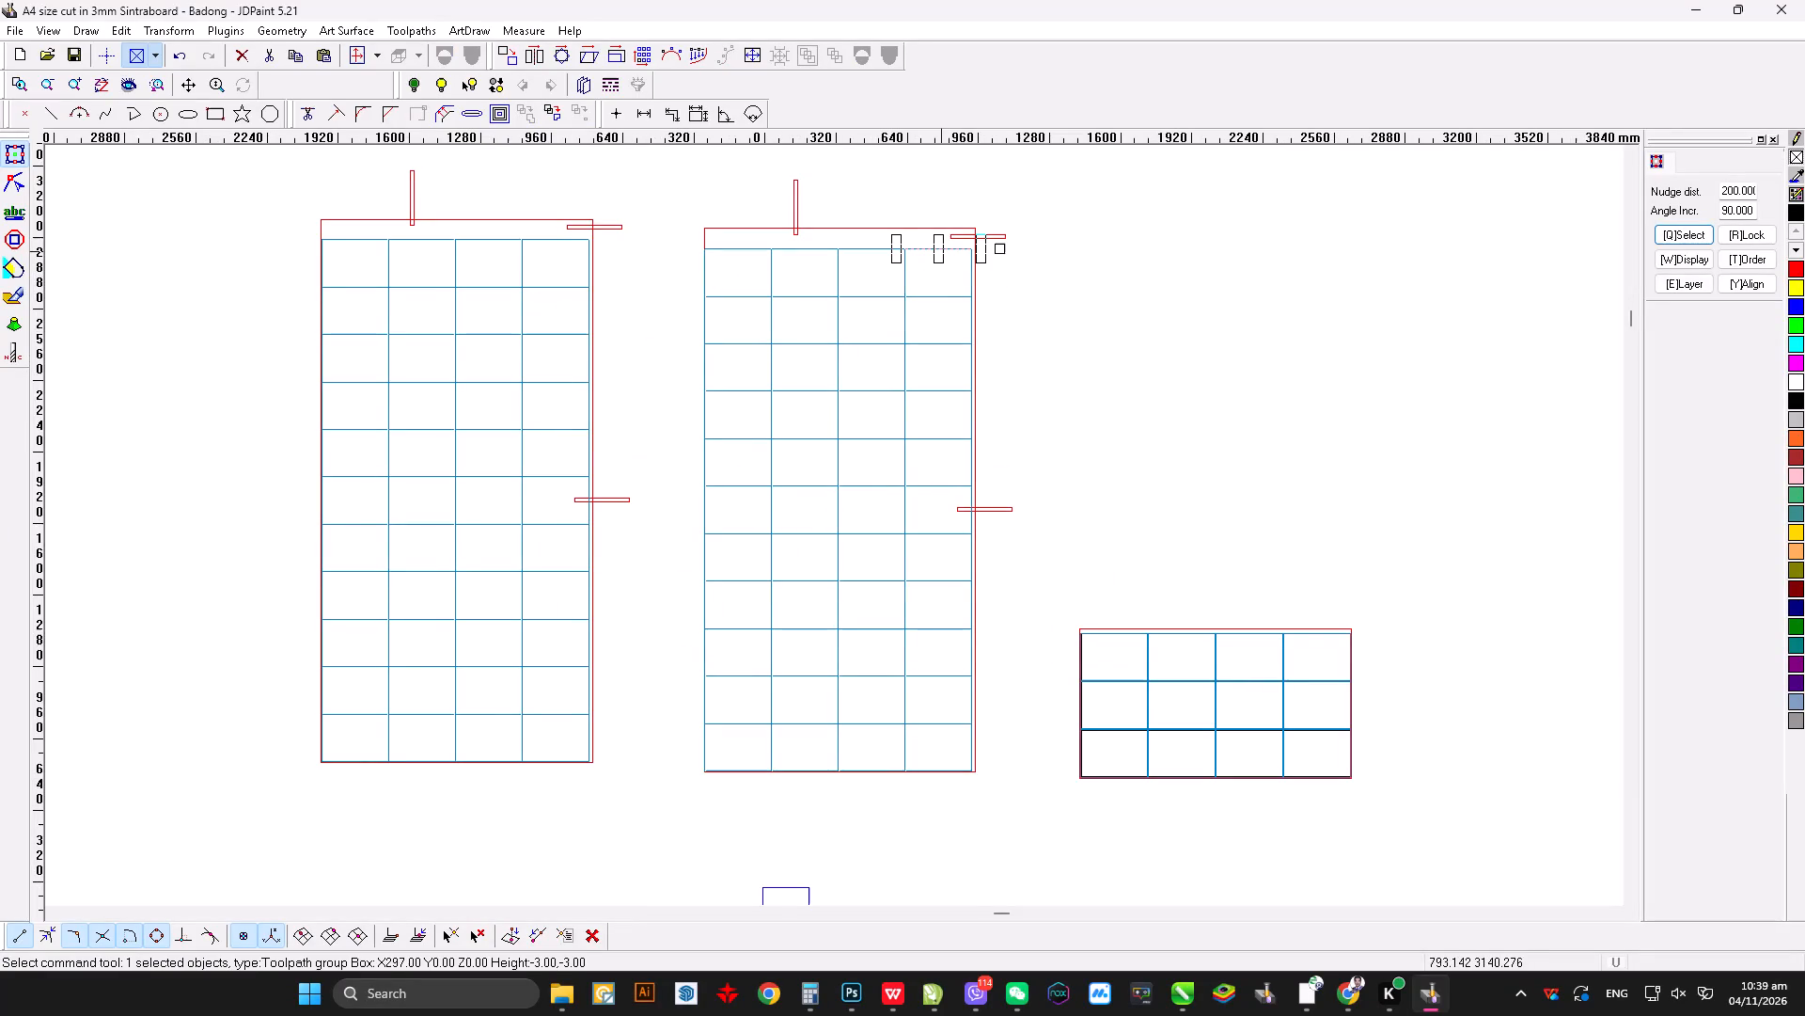
{"action": "key", "text": "Delete"}
{"action": "left_click", "coordinate": [942, 297]}
{"action": "key", "text": "Delete"}
{"action": "left_click", "coordinate": [948, 341]}
{"action": "key", "text": "Delete"}
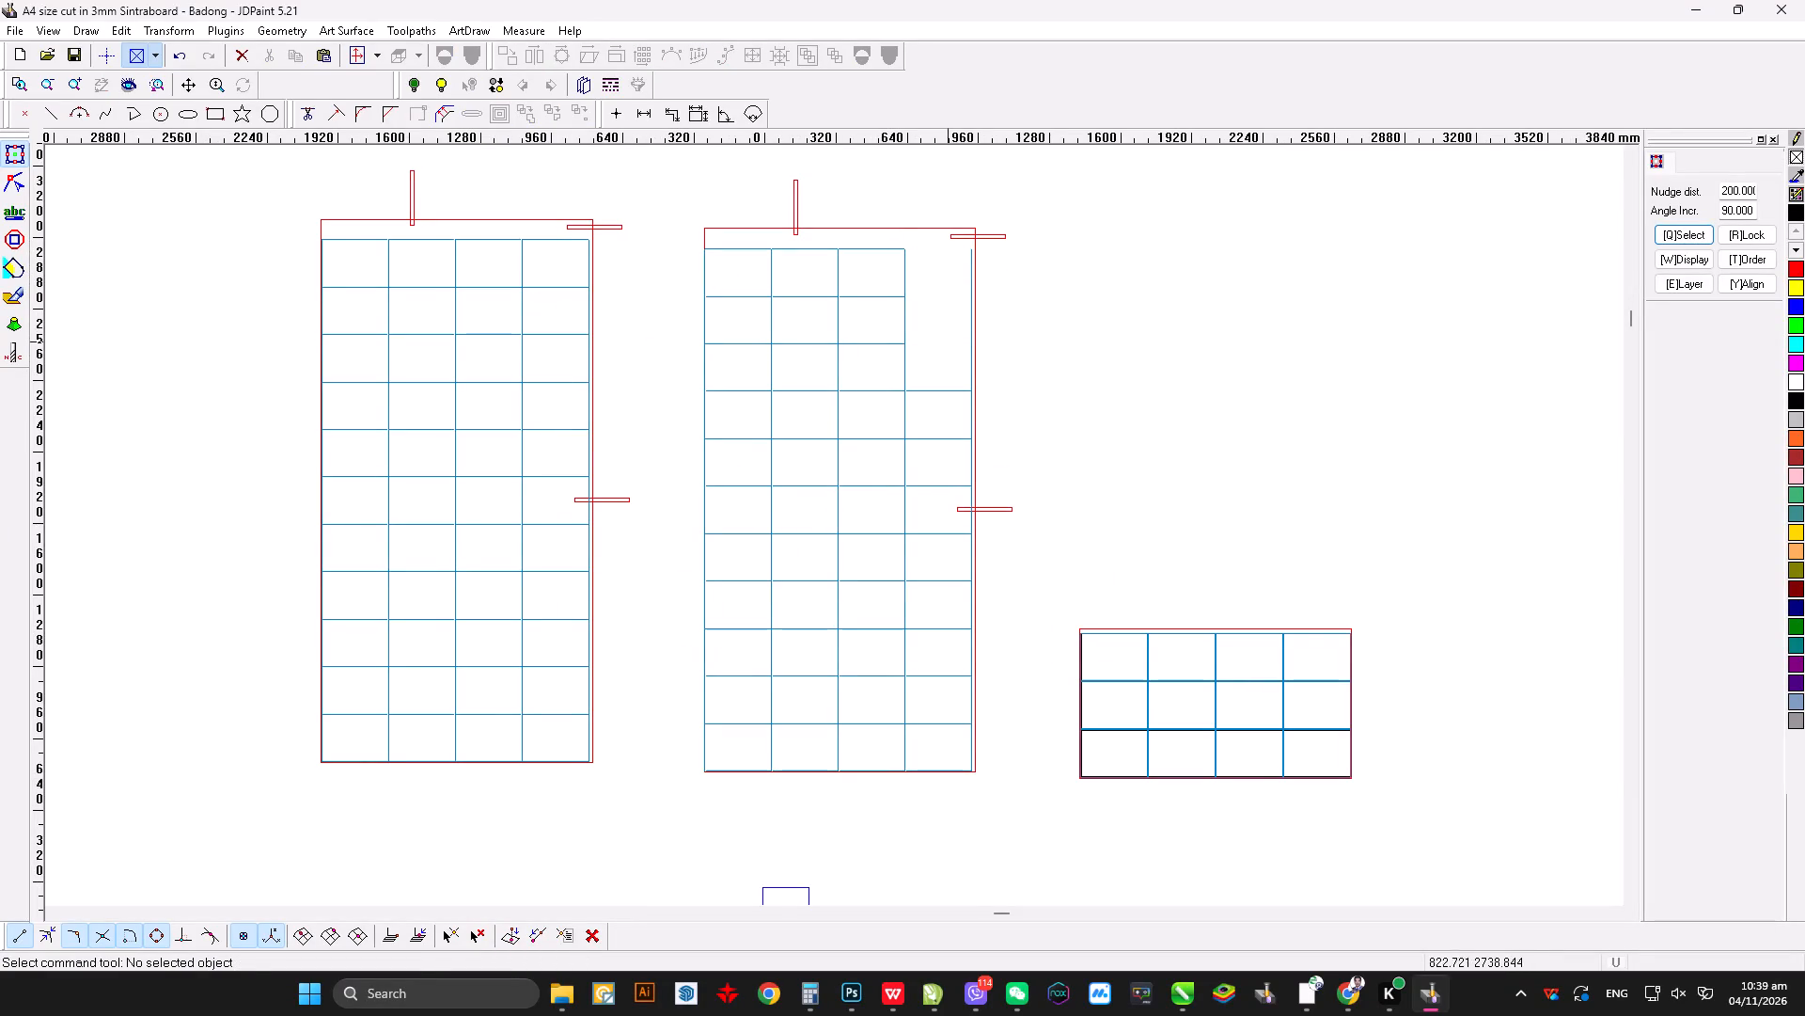
{"action": "left_click", "coordinate": [926, 382]}
{"action": "key", "text": "Delete"}
{"action": "left_click", "coordinate": [926, 388]}
{"action": "key", "text": "Delete"}
{"action": "left_click_drag", "start_coordinate": [870, 818], "coordinate": [899, 765]}
{"action": "left_click_drag", "start_coordinate": [899, 765], "coordinate": [982, 404]}
{"action": "key", "text": "Delete"}
{"action": "left_click", "coordinate": [968, 339]}
{"action": "key", "text": "Delete"}
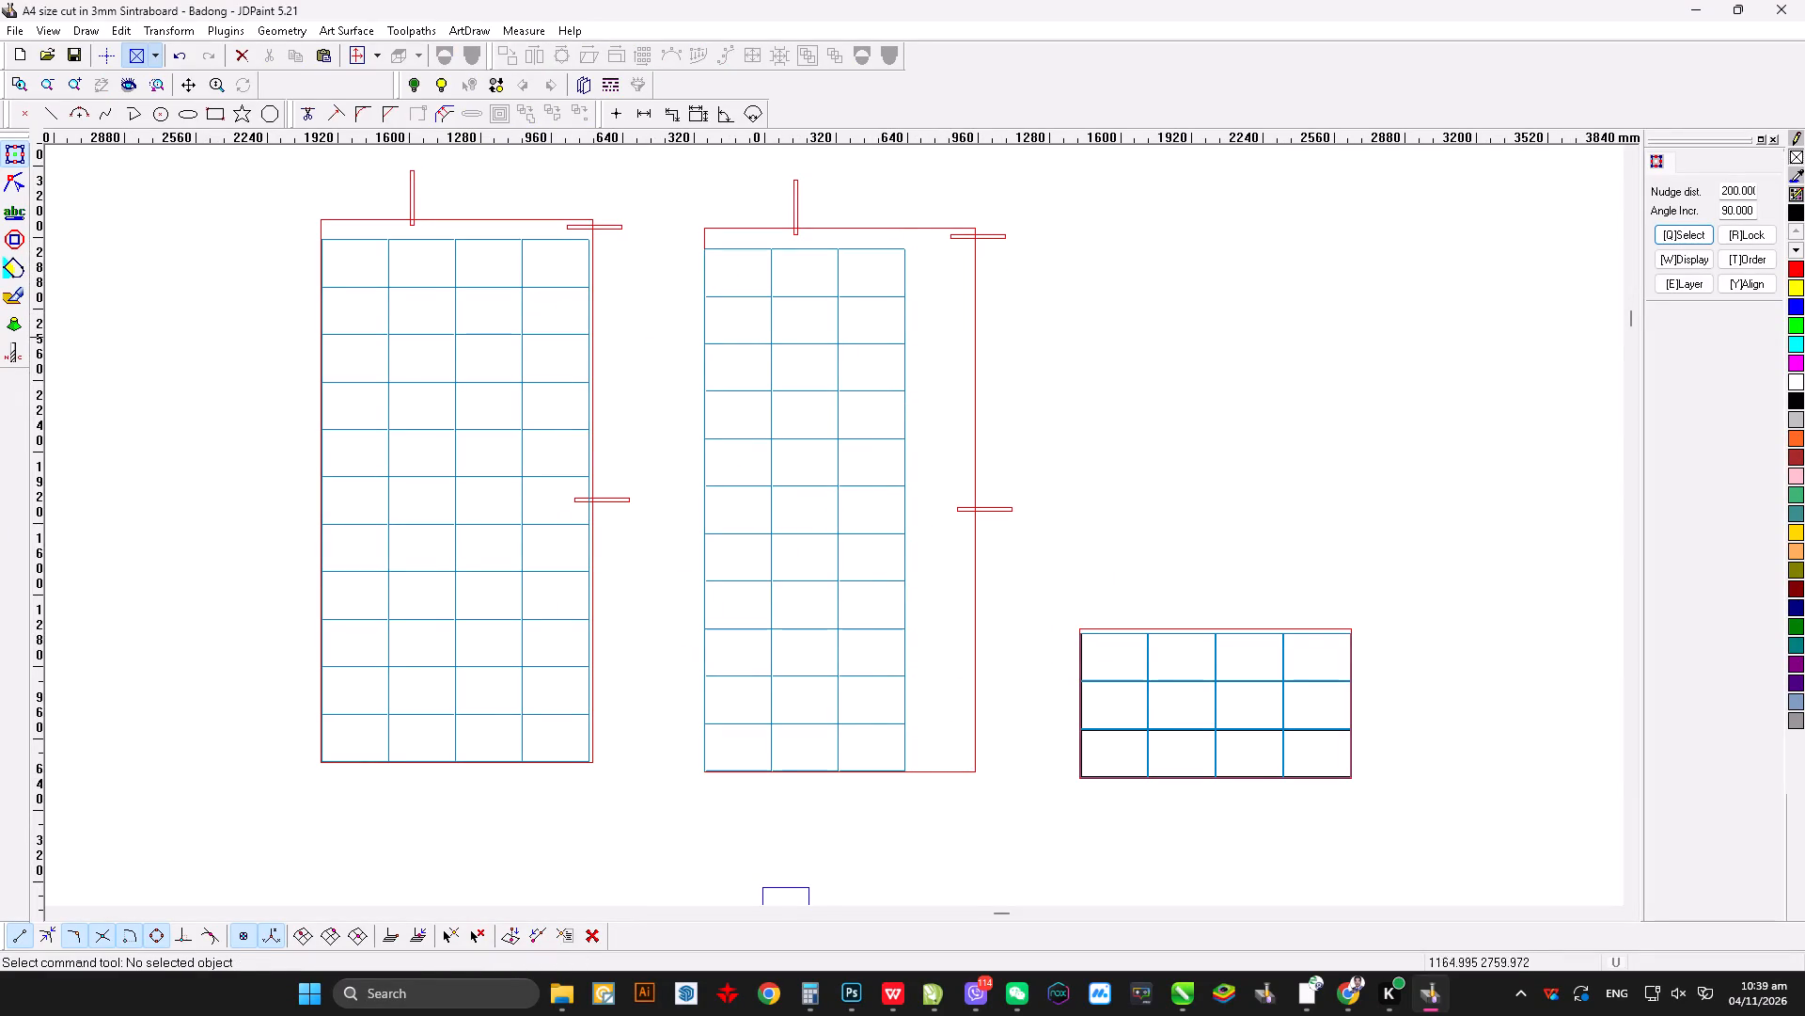
{"action": "left_click", "coordinate": [1087, 310]}
Move the three-column grid with its frame and edge strips slightly up and to the right, away from the four-column grid.
{"action": "scroll", "coordinate": [986, 448], "scroll_direction": "up", "scroll_amount": 1}
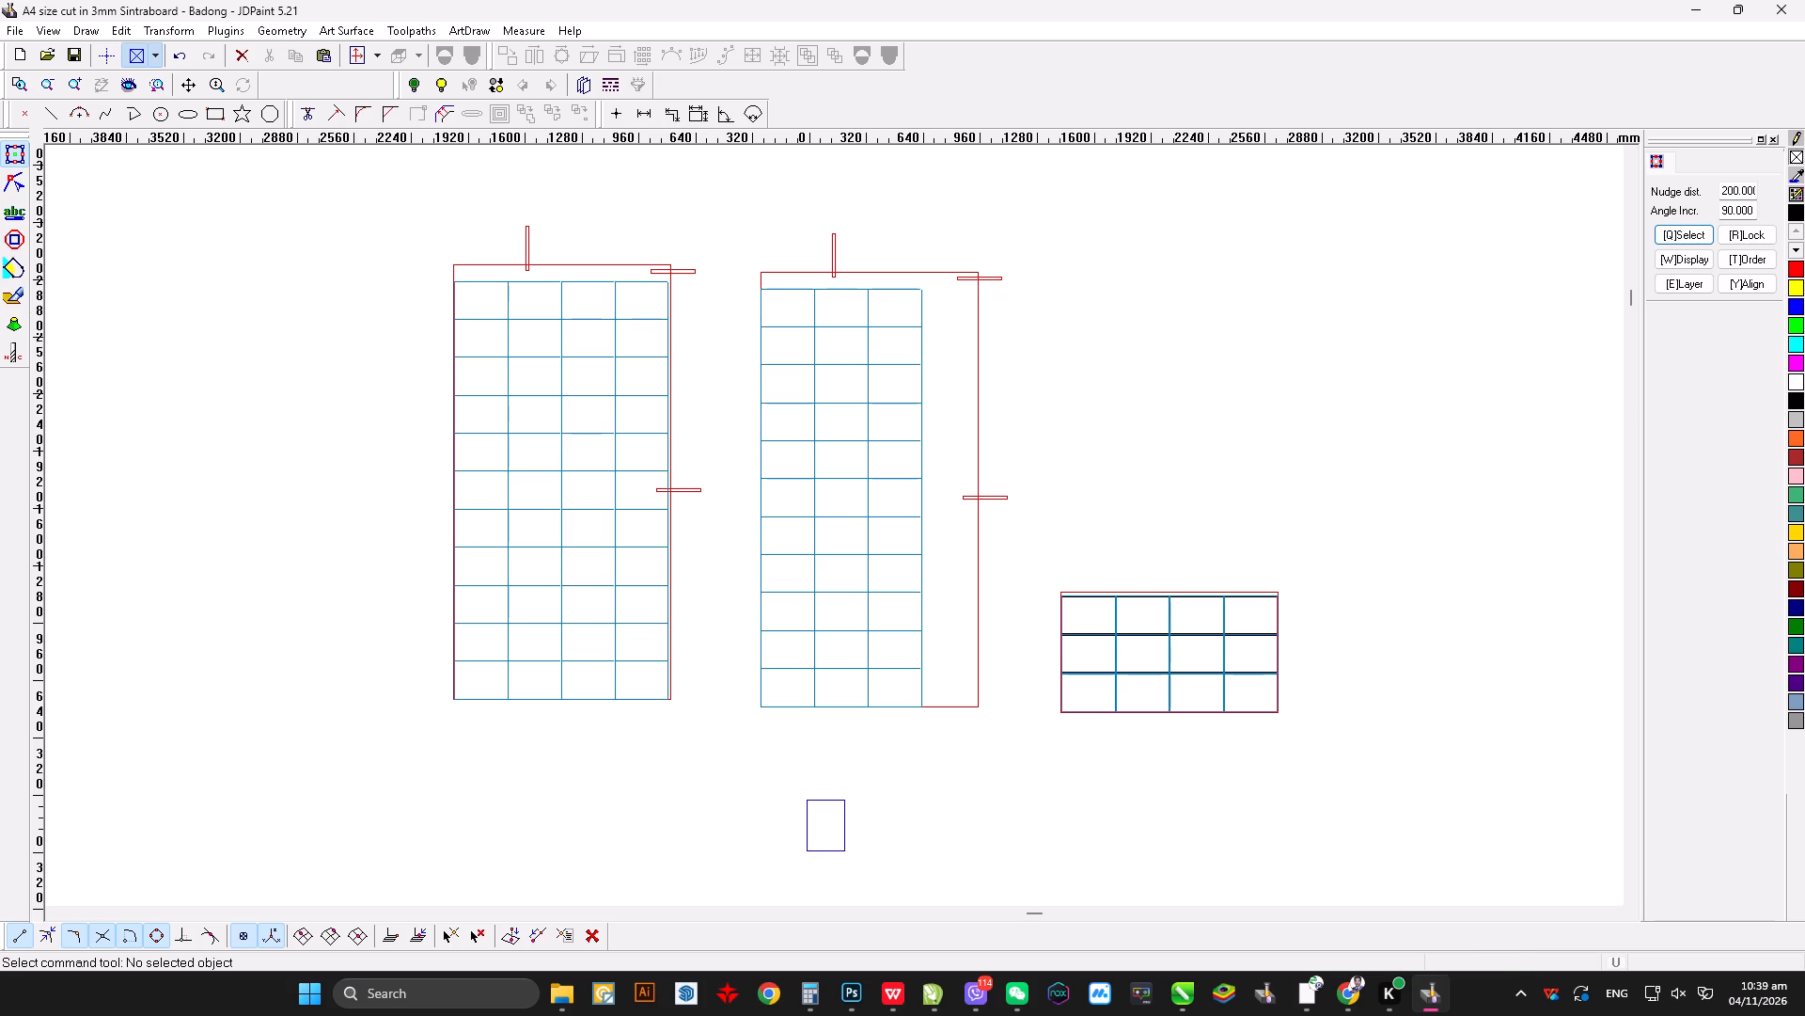
{"action": "left_click", "coordinate": [1123, 372]}
{"action": "scroll", "coordinate": [955, 389], "scroll_direction": "down", "scroll_amount": 3}
{"action": "scroll", "coordinate": [1063, 359], "scroll_direction": "up", "scroll_amount": 1}
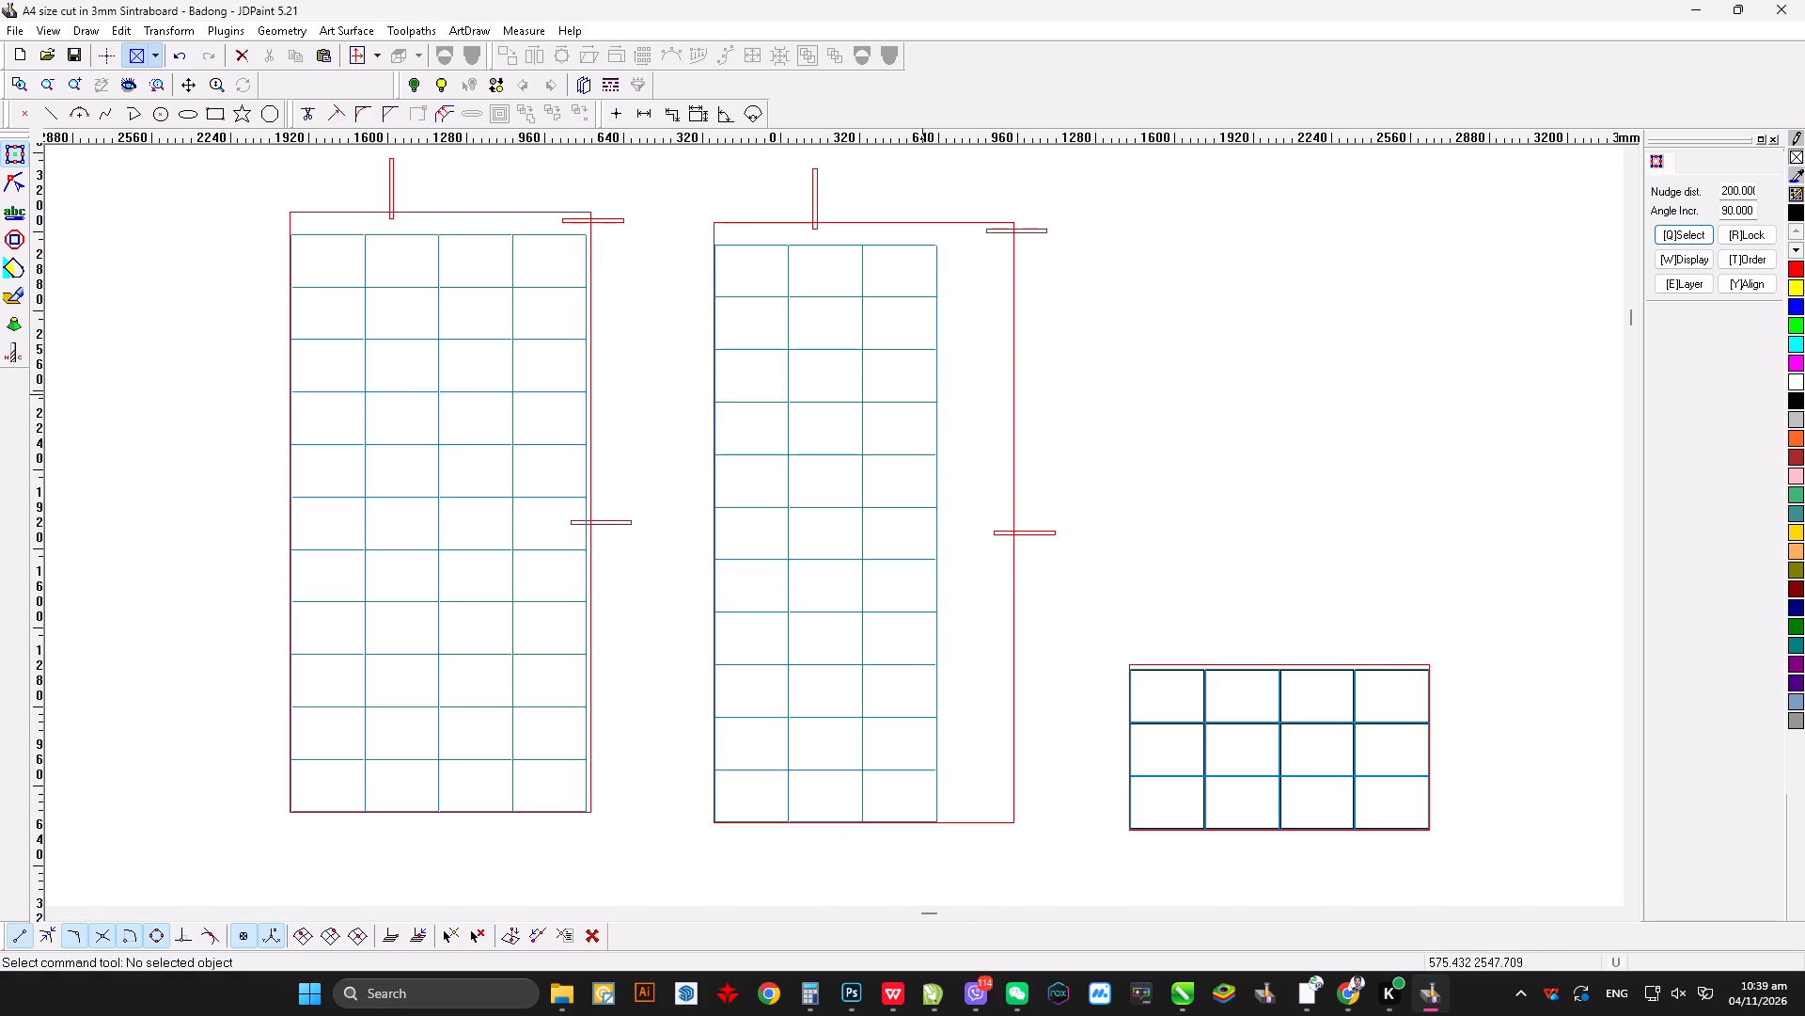
{"action": "scroll", "coordinate": [922, 393], "scroll_direction": "up", "scroll_amount": 2}
{"action": "left_click_drag", "start_coordinate": [773, 211], "coordinate": [1020, 714]}
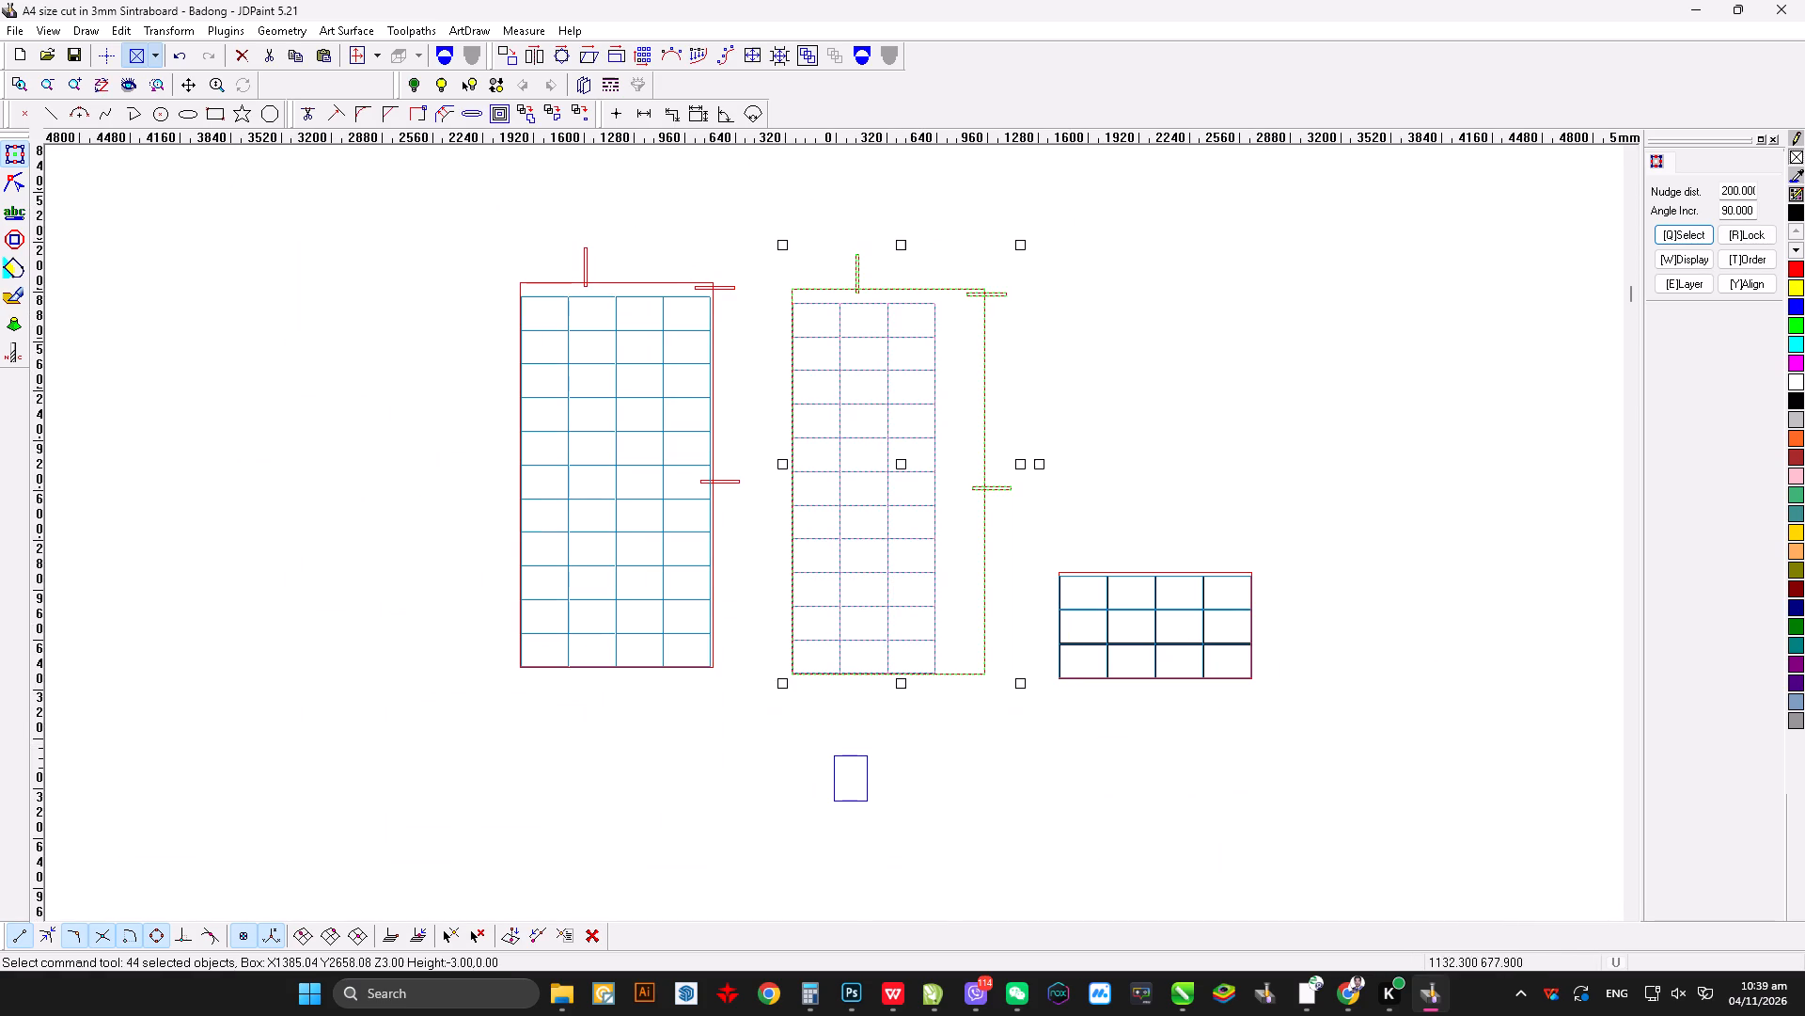
{"action": "left_click_drag", "start_coordinate": [901, 467], "coordinate": [934, 442]}
{"action": "left_click", "coordinate": [1281, 390]}
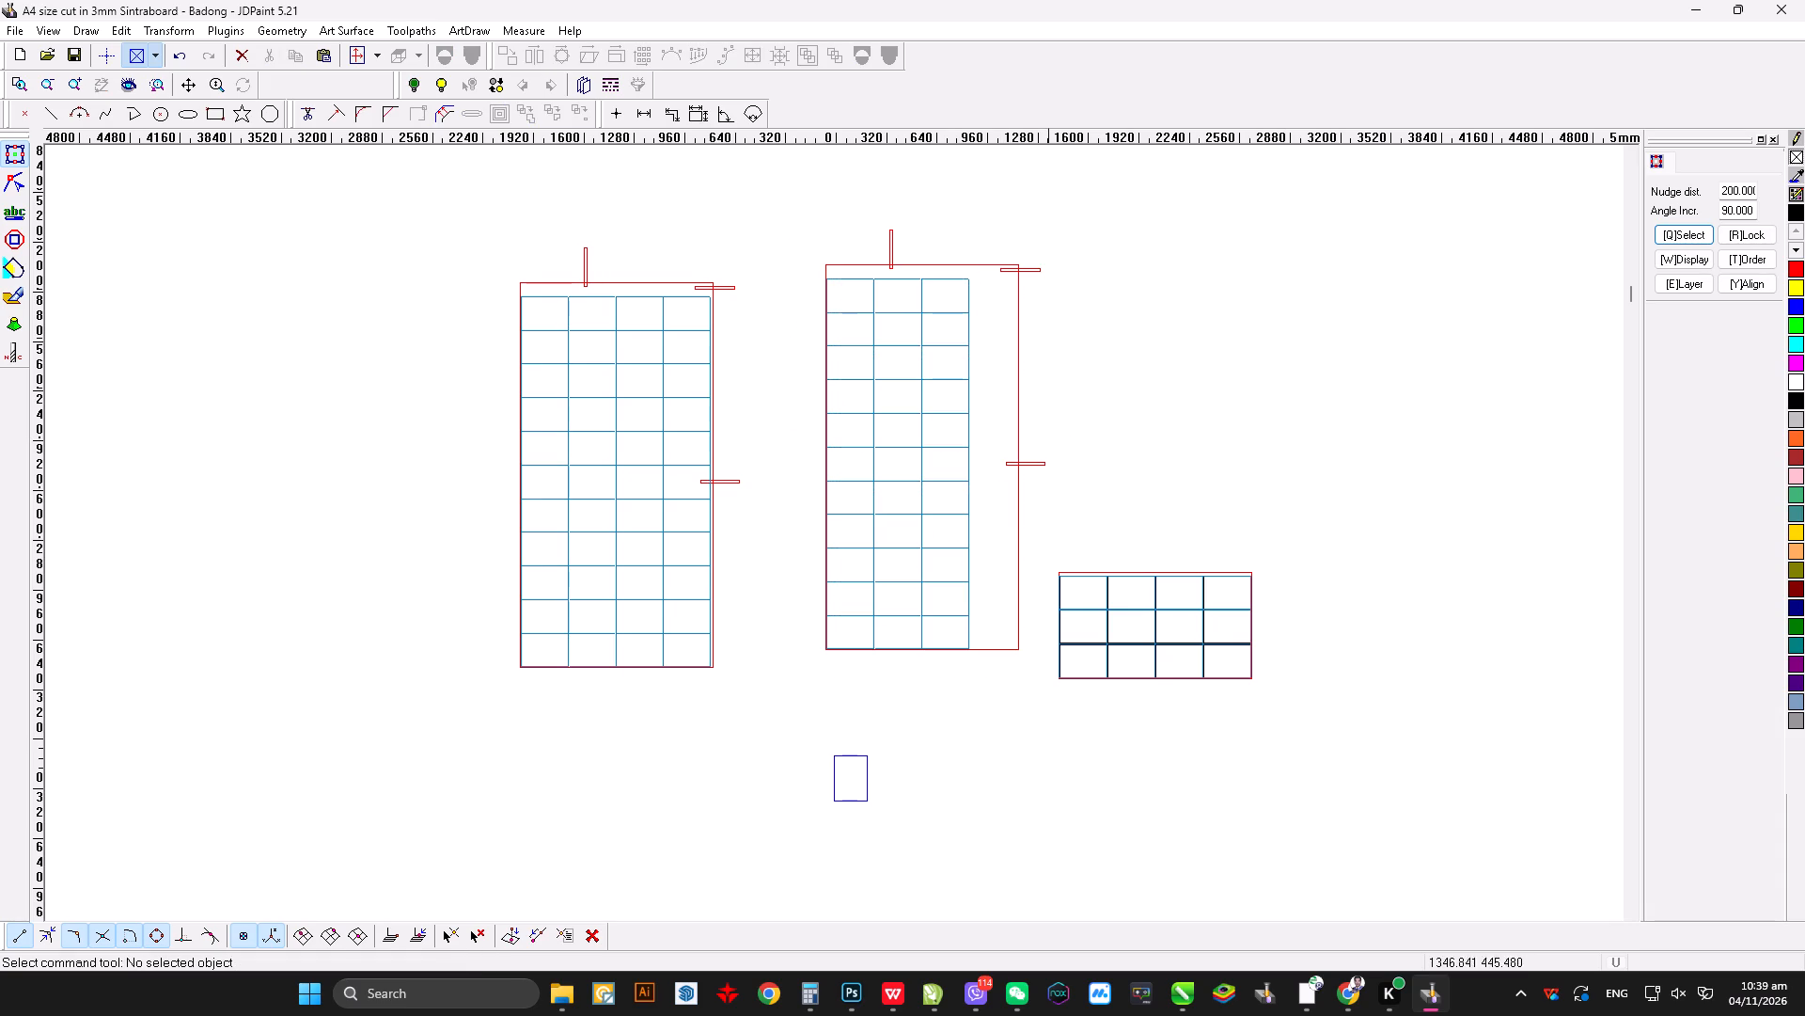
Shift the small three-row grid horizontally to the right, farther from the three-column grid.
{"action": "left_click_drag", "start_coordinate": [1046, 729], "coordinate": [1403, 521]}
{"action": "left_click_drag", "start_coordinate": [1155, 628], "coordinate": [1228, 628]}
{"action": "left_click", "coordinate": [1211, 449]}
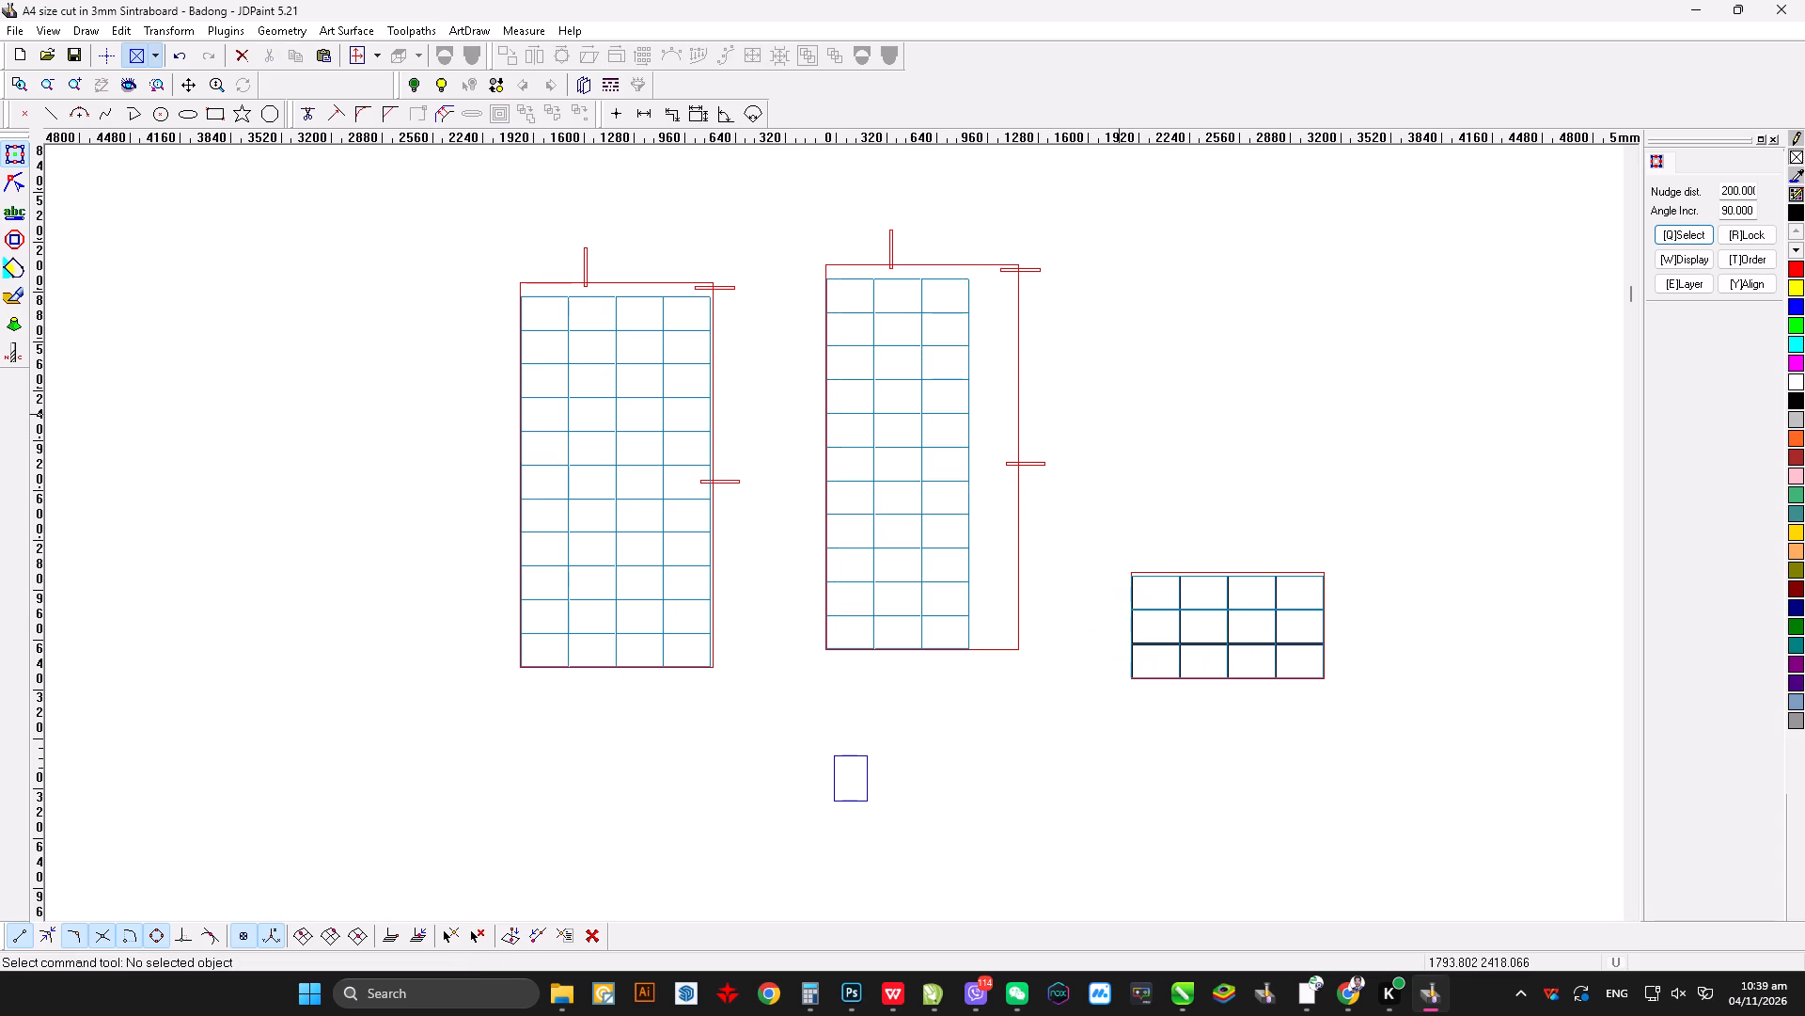
Save the drawing with the rearranged grids.
{"action": "key", "text": "ctrl+s"}
{"action": "key", "text": "ctrl+s"}
{"action": "key", "text": "ctrl+s"}
Move the small three-row grid to the left side of the four-column tall grid.
{"action": "left_click_drag", "start_coordinate": [1075, 493], "coordinate": [1440, 783]}
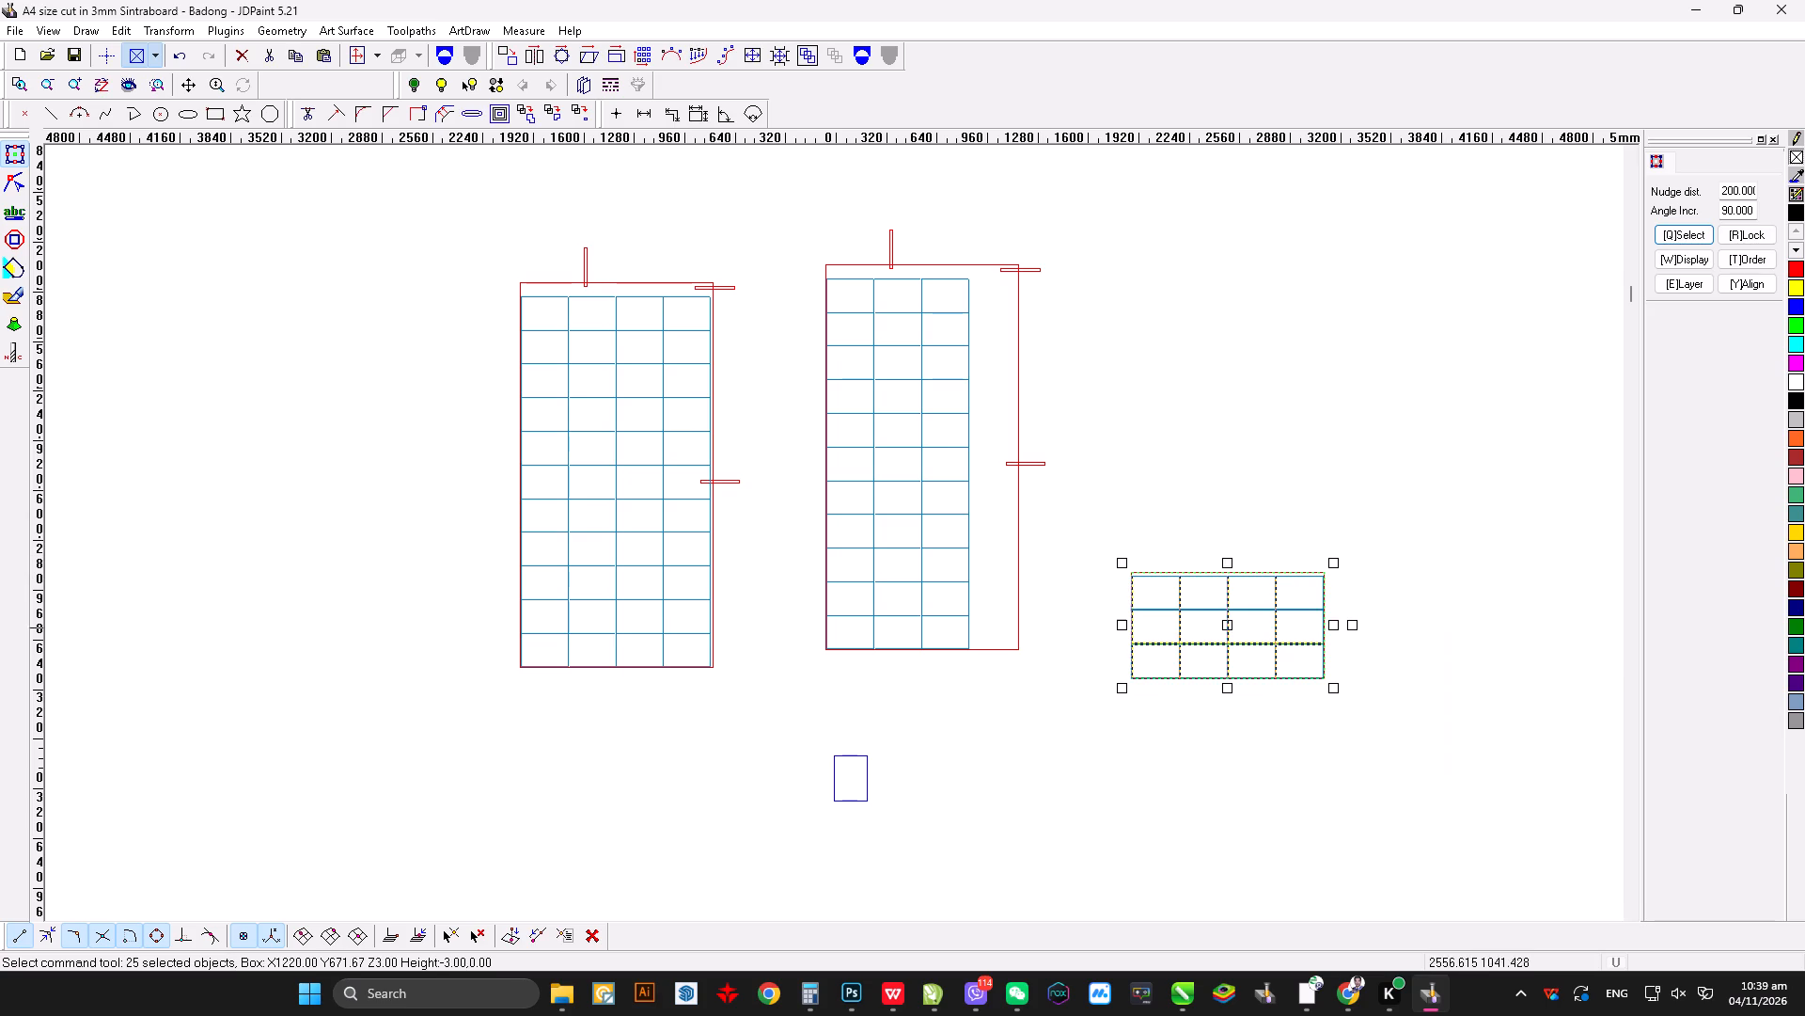
{"action": "left_click_drag", "start_coordinate": [1226, 623], "coordinate": [399, 493]}
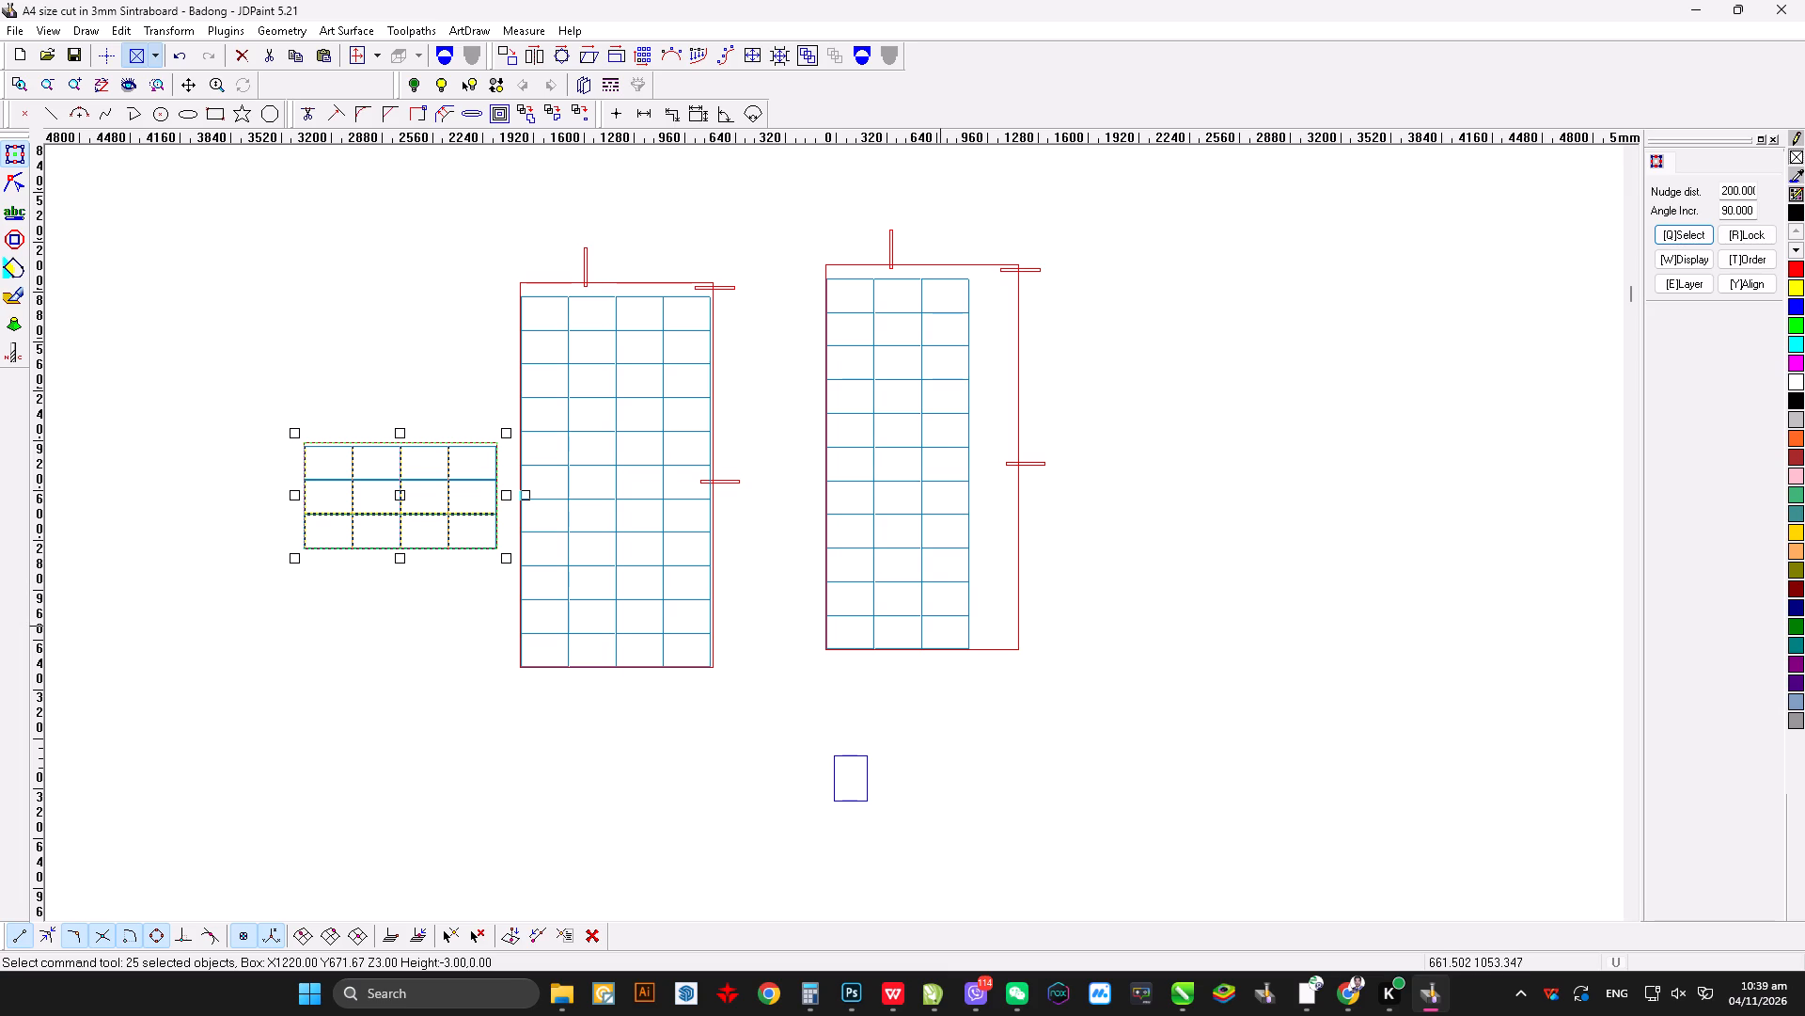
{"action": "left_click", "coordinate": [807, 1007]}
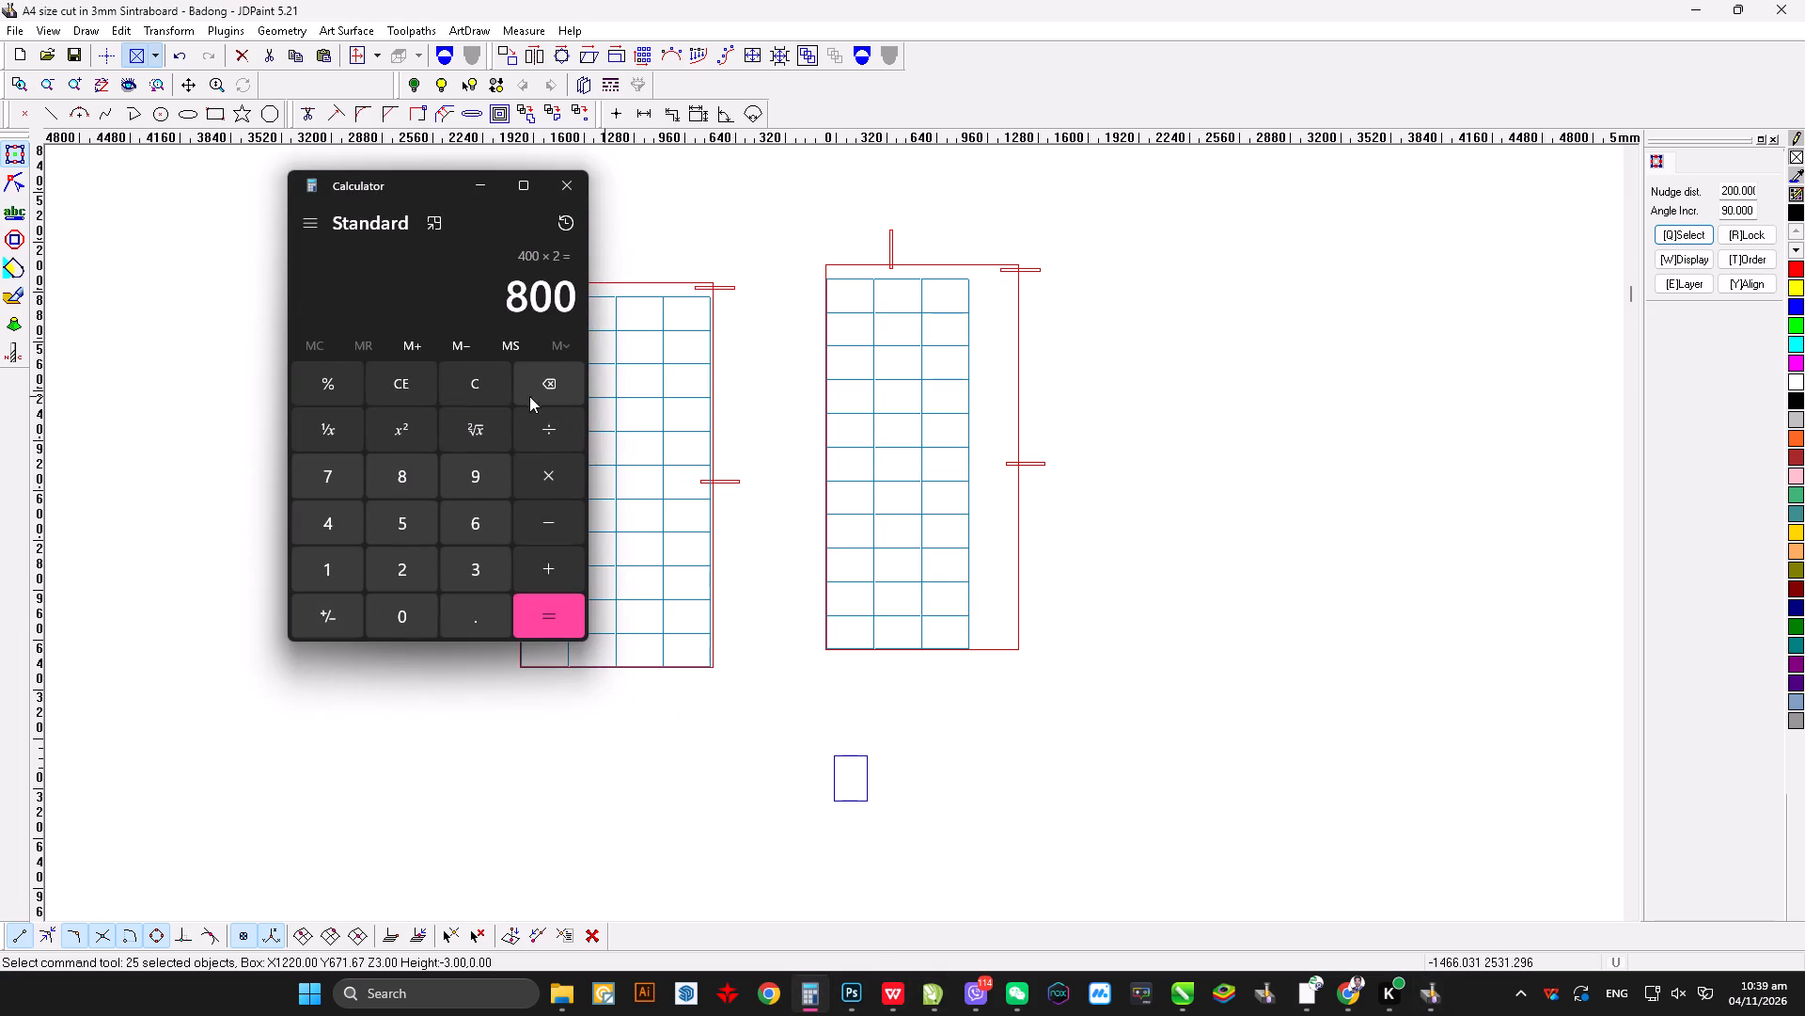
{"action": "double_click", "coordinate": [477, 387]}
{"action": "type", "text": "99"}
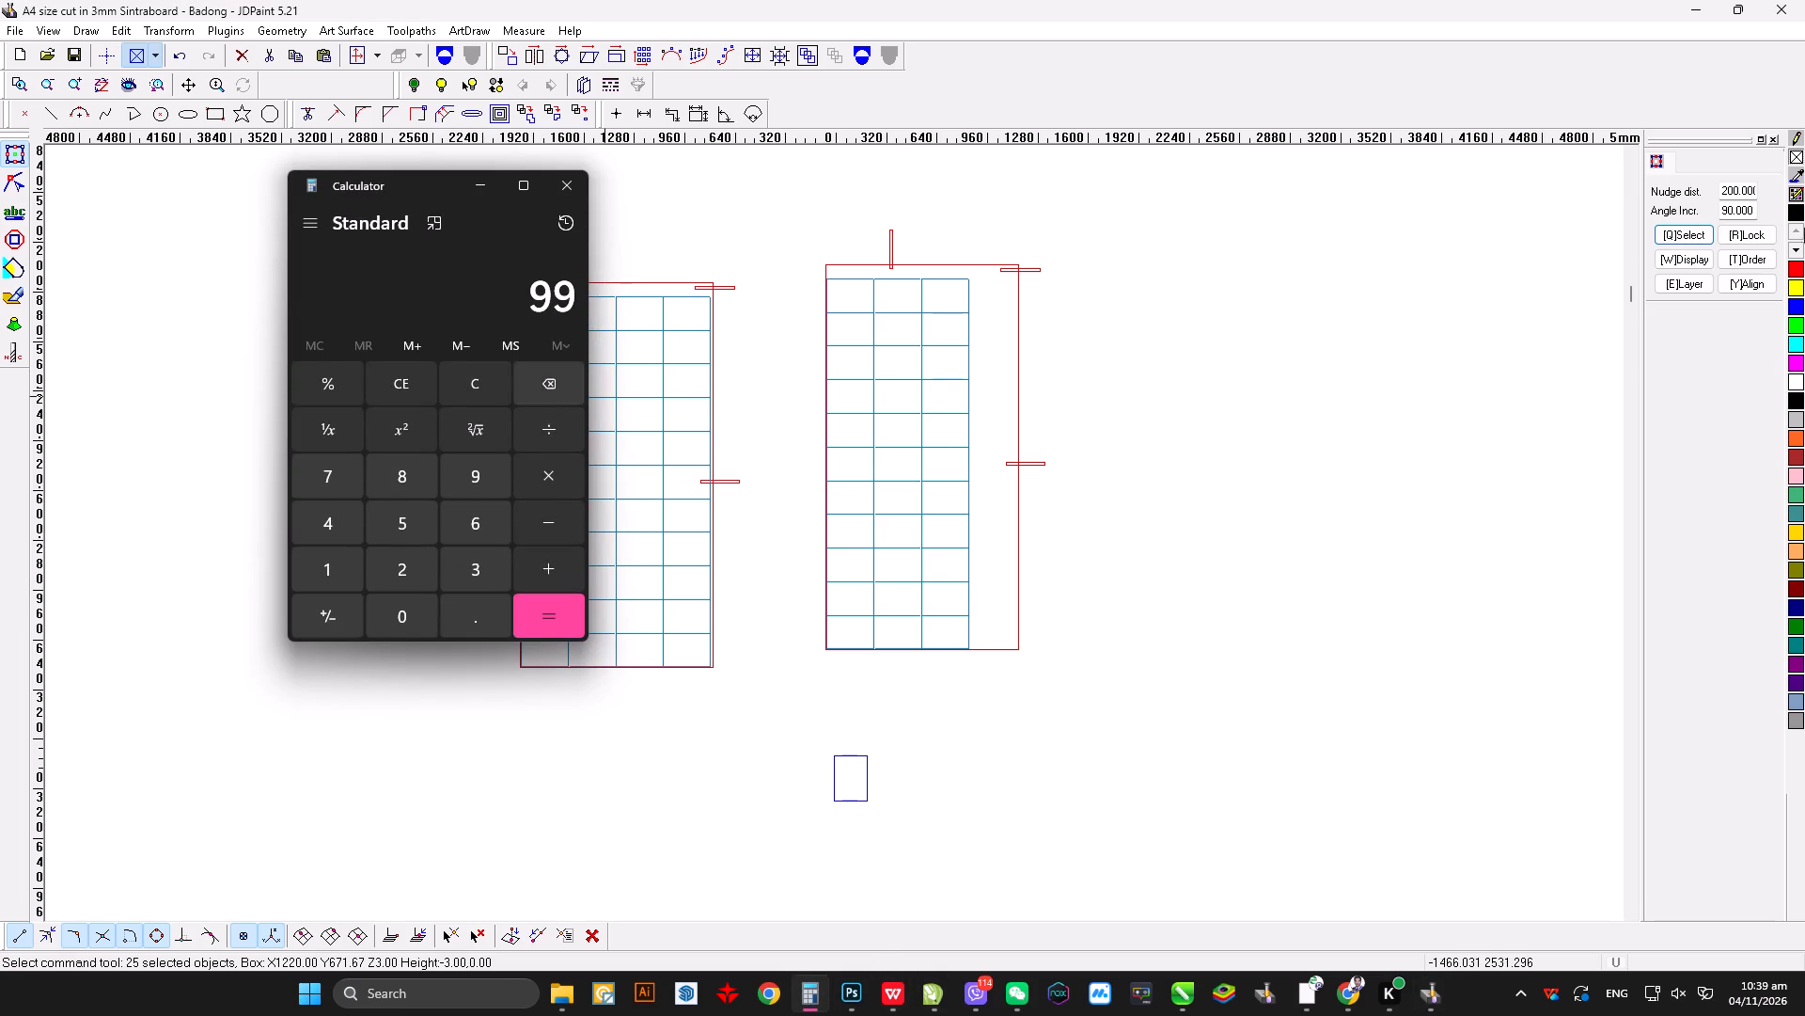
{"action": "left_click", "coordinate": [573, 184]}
Deselect the small three-row grid and save the drawing.
{"action": "left_click", "coordinate": [1315, 301]}
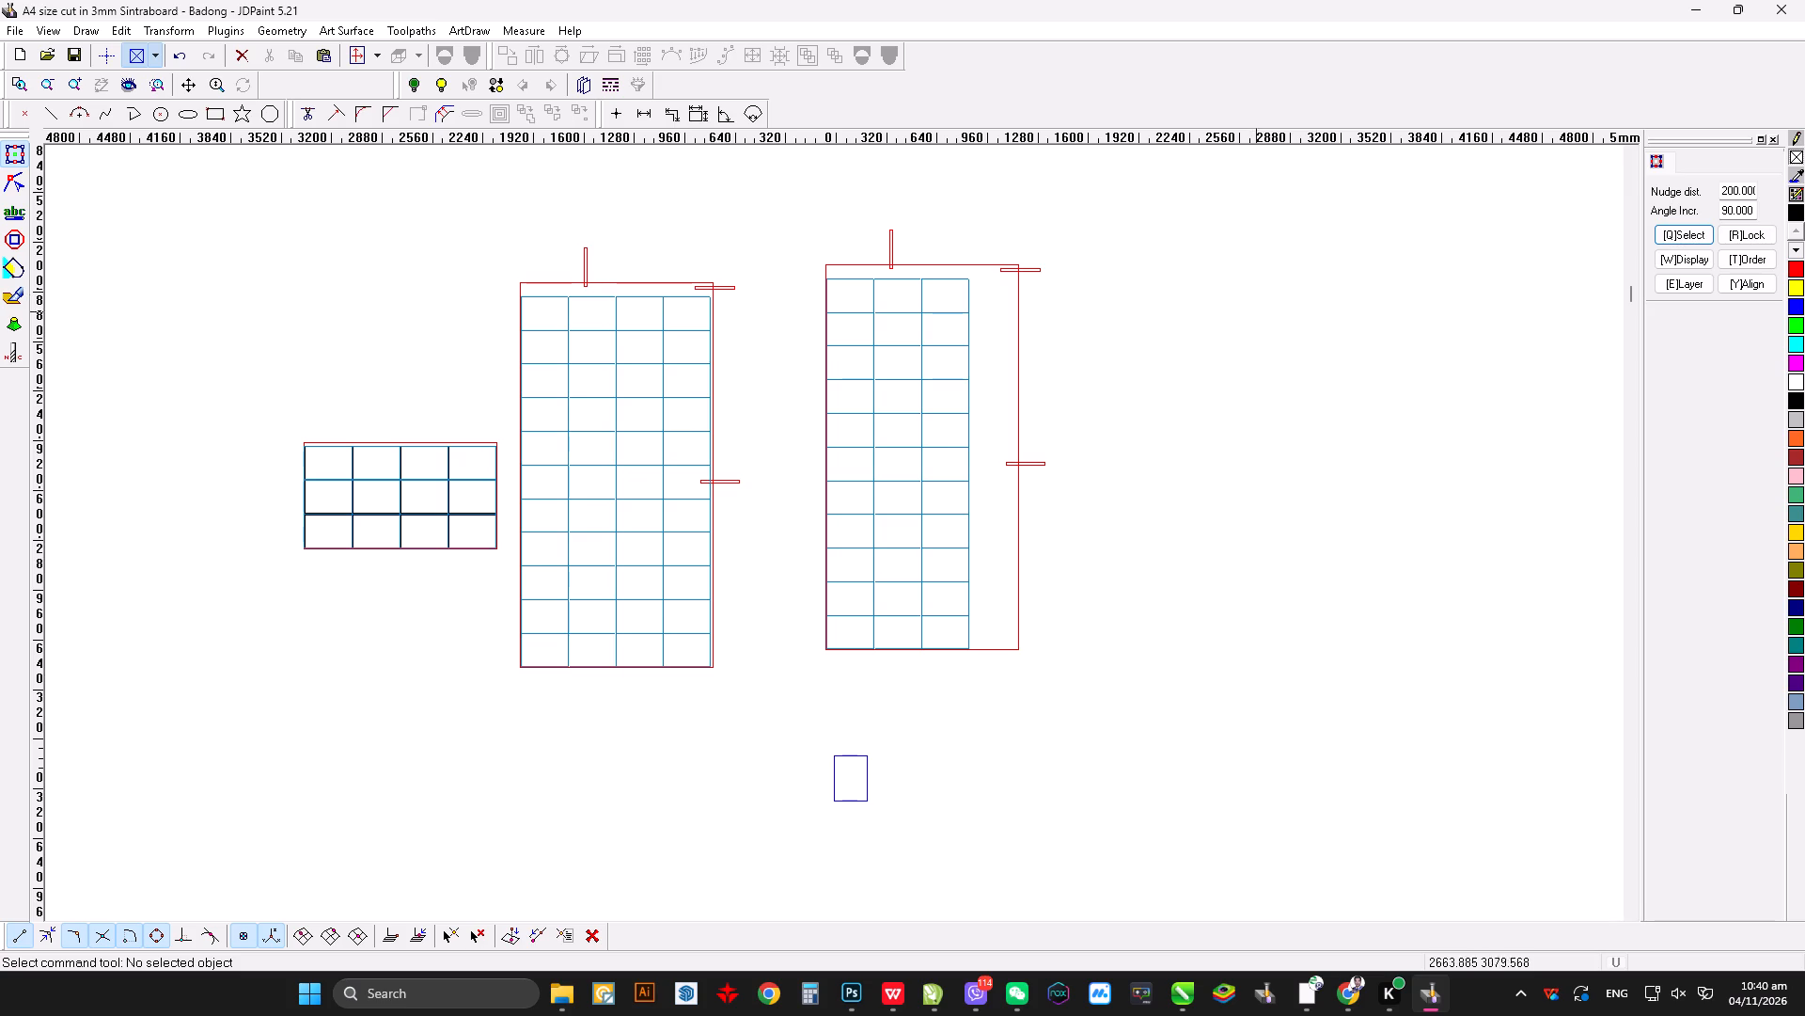
{"action": "key", "text": "ctrl+s"}
{"action": "key", "text": "ctrl+s"}
{"action": "key", "text": "ctrl+s"}
{"action": "key", "text": "ctrl+s"}
Open the list of file operations for the drawing.
{"action": "left_click", "coordinate": [12, 29]}
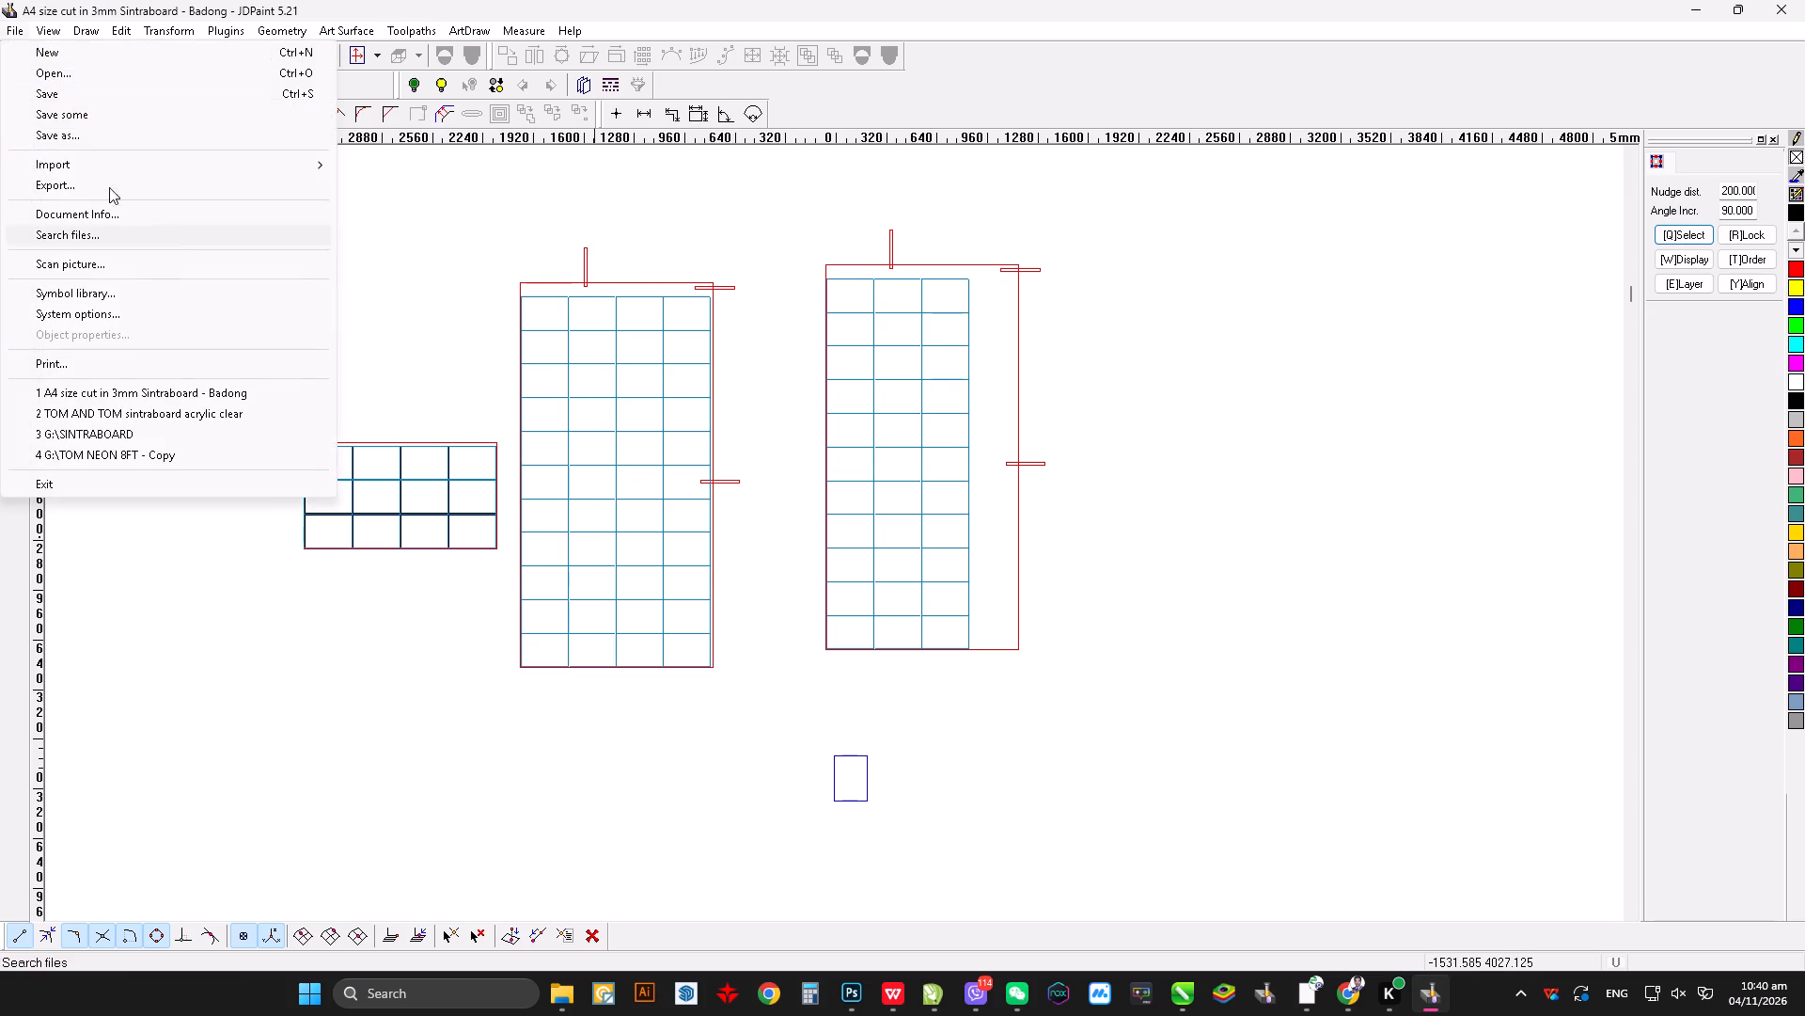
Save a copy of the drawing to the G: drive as a JDPaint file named A4 size cut in 3mm Sintraboard - Badong.
{"action": "left_click", "coordinate": [84, 138]}
{"action": "left_click", "coordinate": [583, 548]}
{"action": "scroll", "coordinate": [722, 514], "scroll_direction": "down", "scroll_amount": 12}
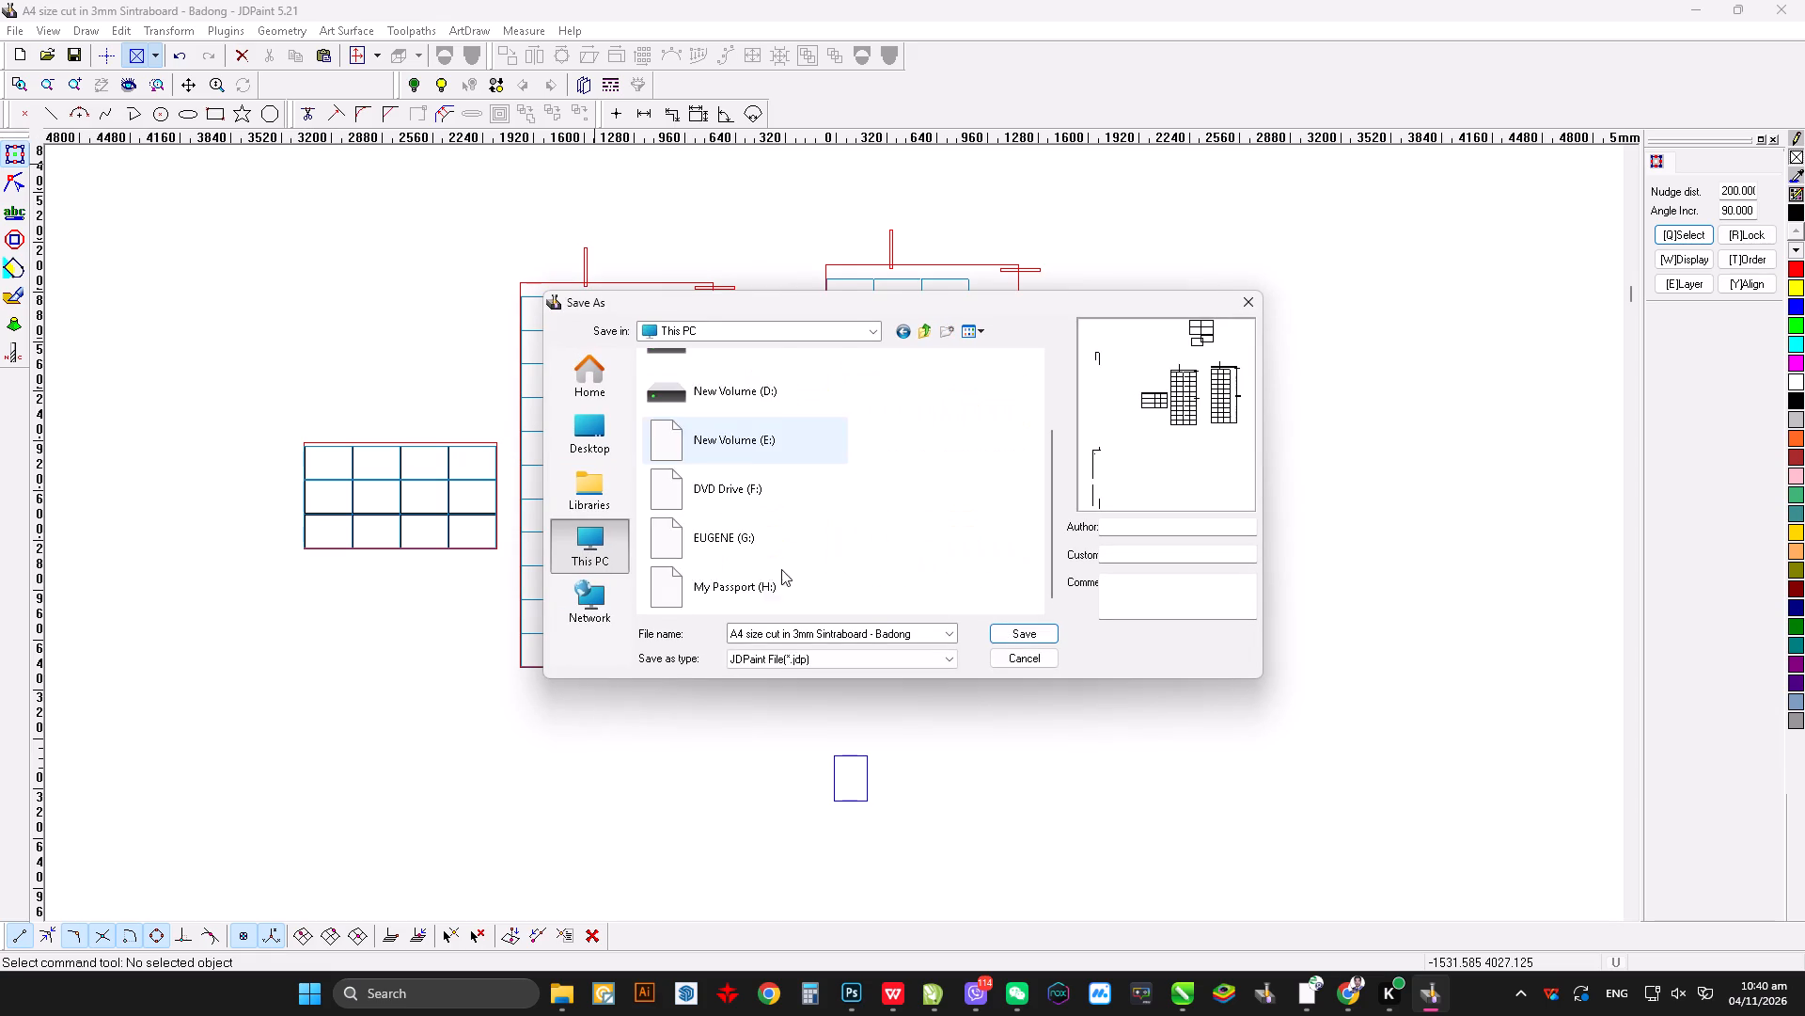
{"action": "scroll", "coordinate": [781, 569], "scroll_direction": "down", "scroll_amount": 9}
{"action": "double_click", "coordinate": [751, 537]}
{"action": "scroll", "coordinate": [882, 548], "scroll_direction": "down", "scroll_amount": 13}
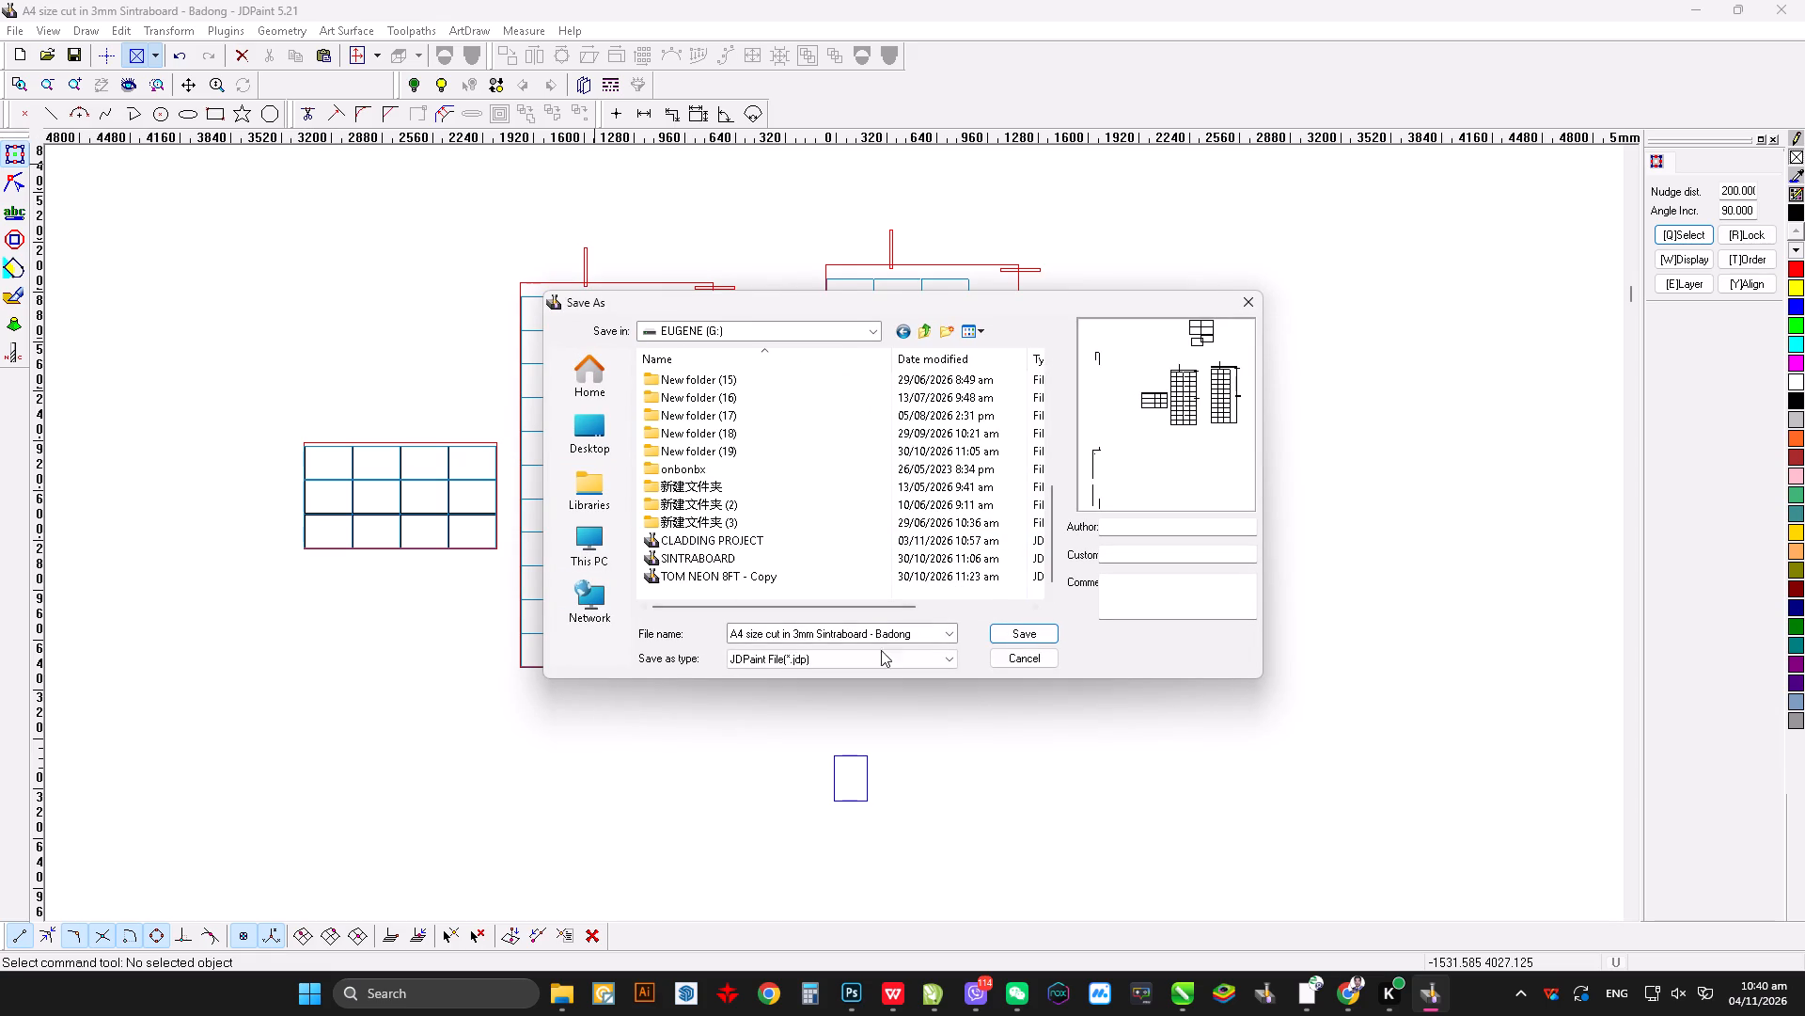
{"action": "left_click", "coordinate": [915, 633]}
{"action": "left_click", "coordinate": [933, 634]}
{"action": "left_click", "coordinate": [1034, 633]}
{"action": "left_click", "coordinate": [1139, 445]}
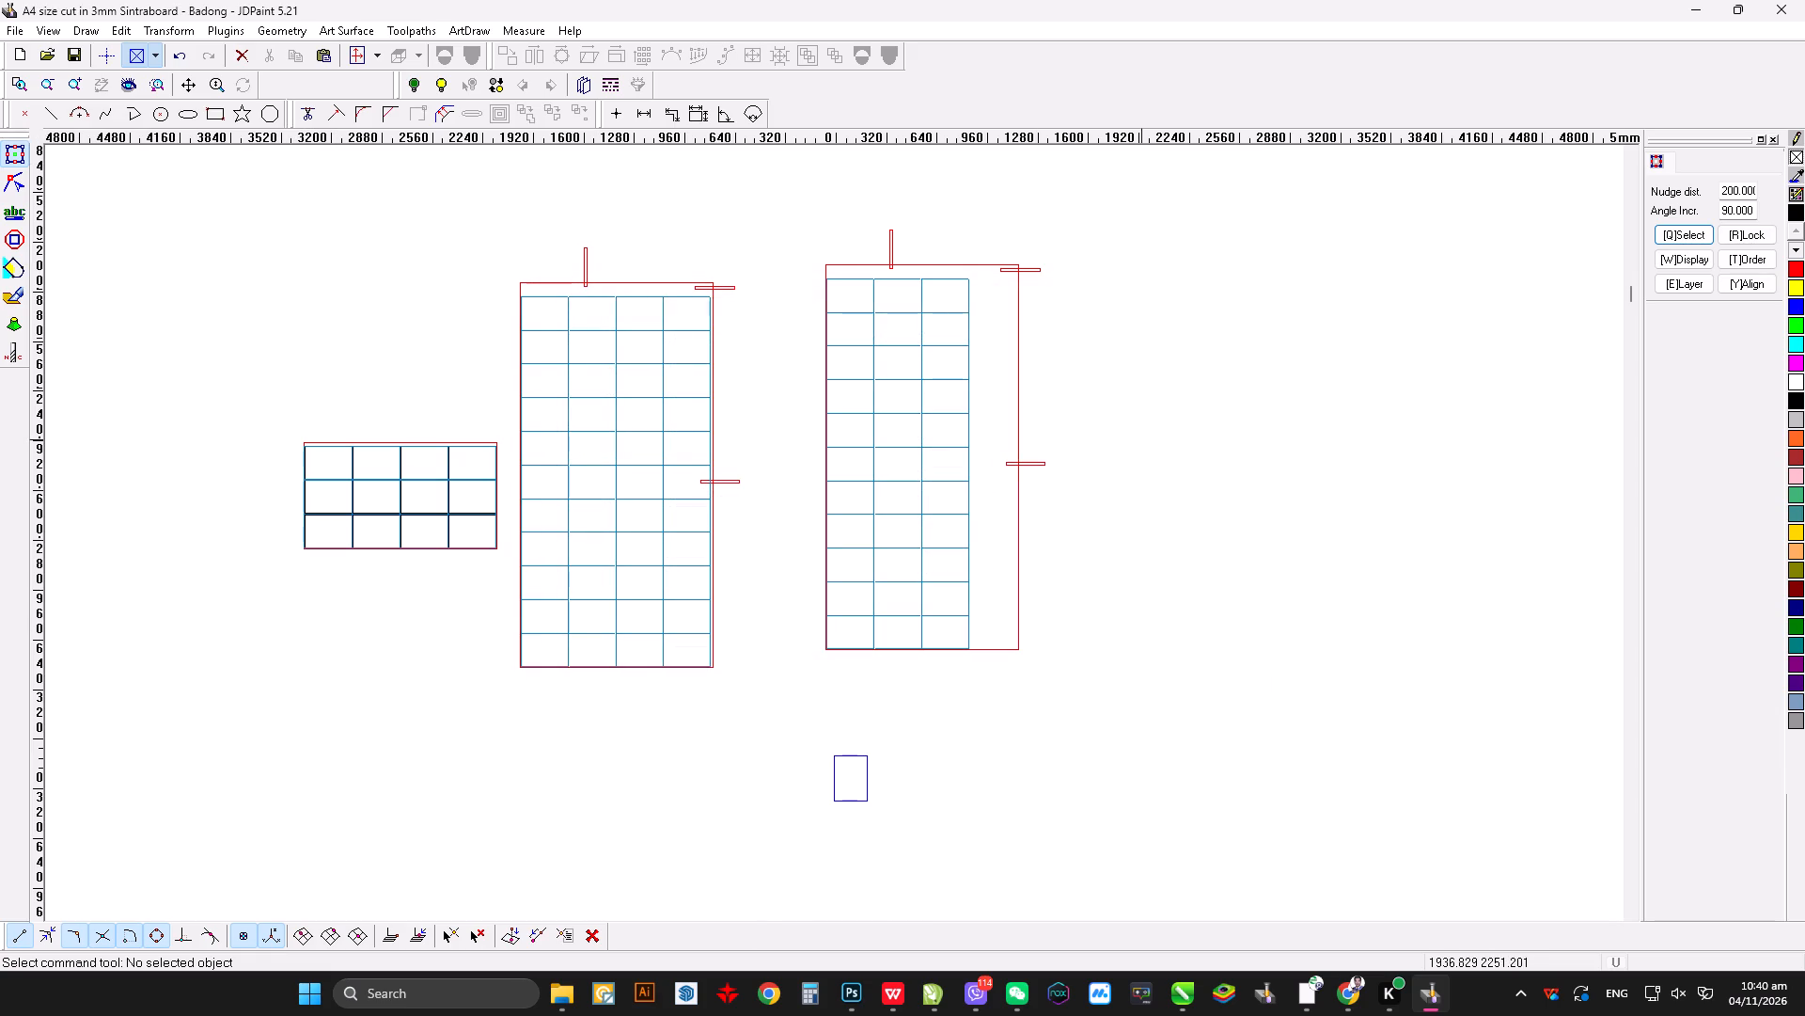
{"action": "key", "text": "ctrl+s"}
Select the three-column tall grid together with its red frame and edge marks.
{"action": "left_click_drag", "start_coordinate": [779, 166], "coordinate": [1320, 828]}
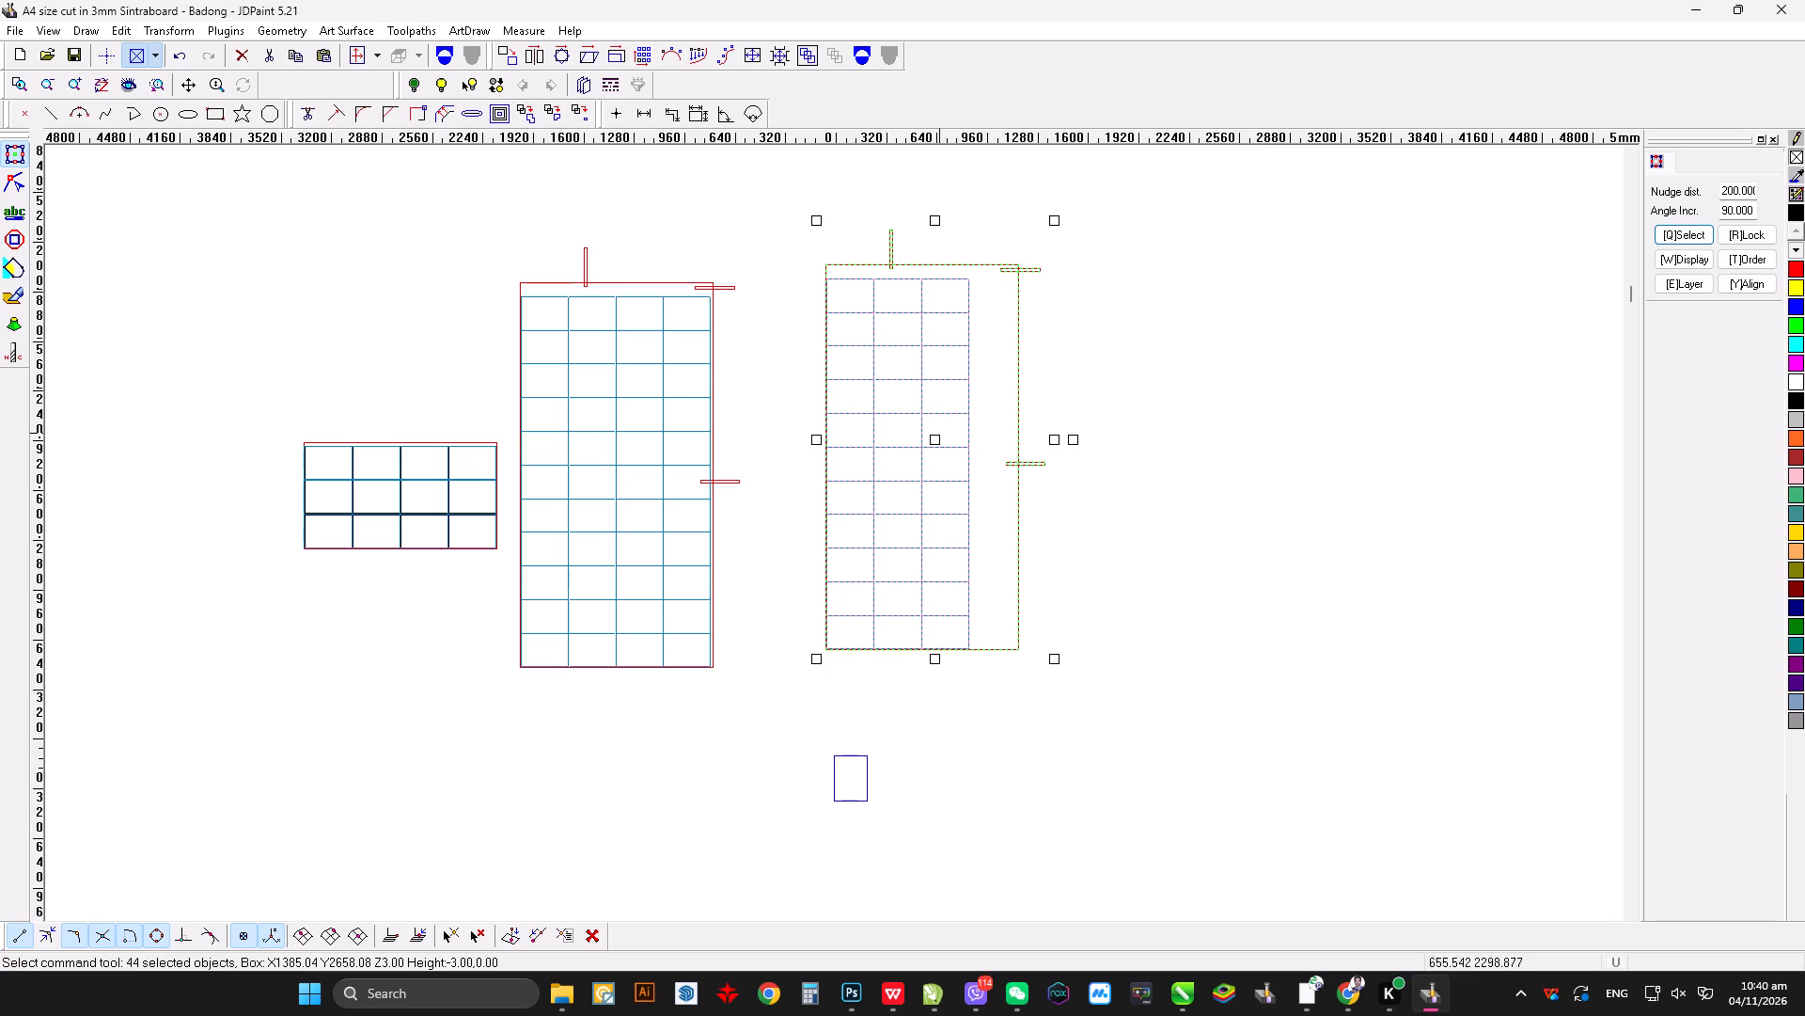
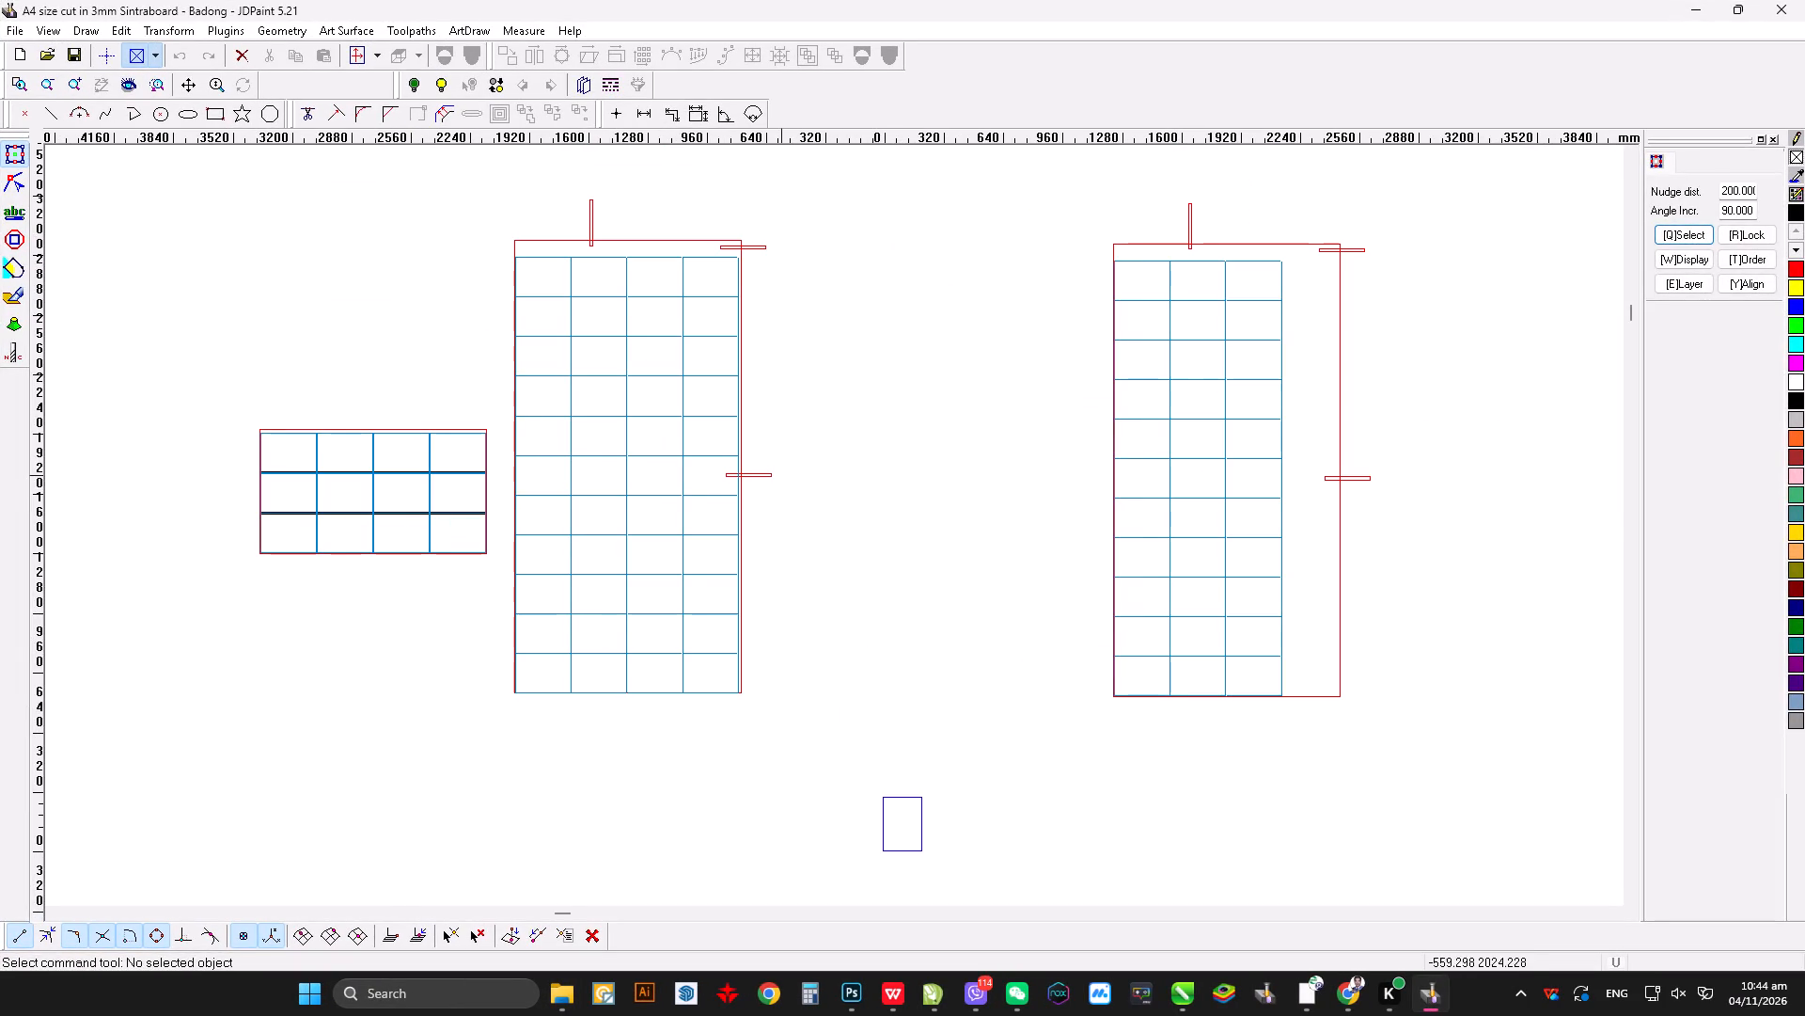
Move the middle thin horizontal rectangle on the four-column grid's right edge up to the fifth row from the top, and deselect it.
{"action": "left_click", "coordinate": [746, 472]}
{"action": "scroll", "coordinate": [744, 470], "scroll_direction": "down", "scroll_amount": 2}
{"action": "left_click_drag", "start_coordinate": [748, 478], "coordinate": [736, 362]}
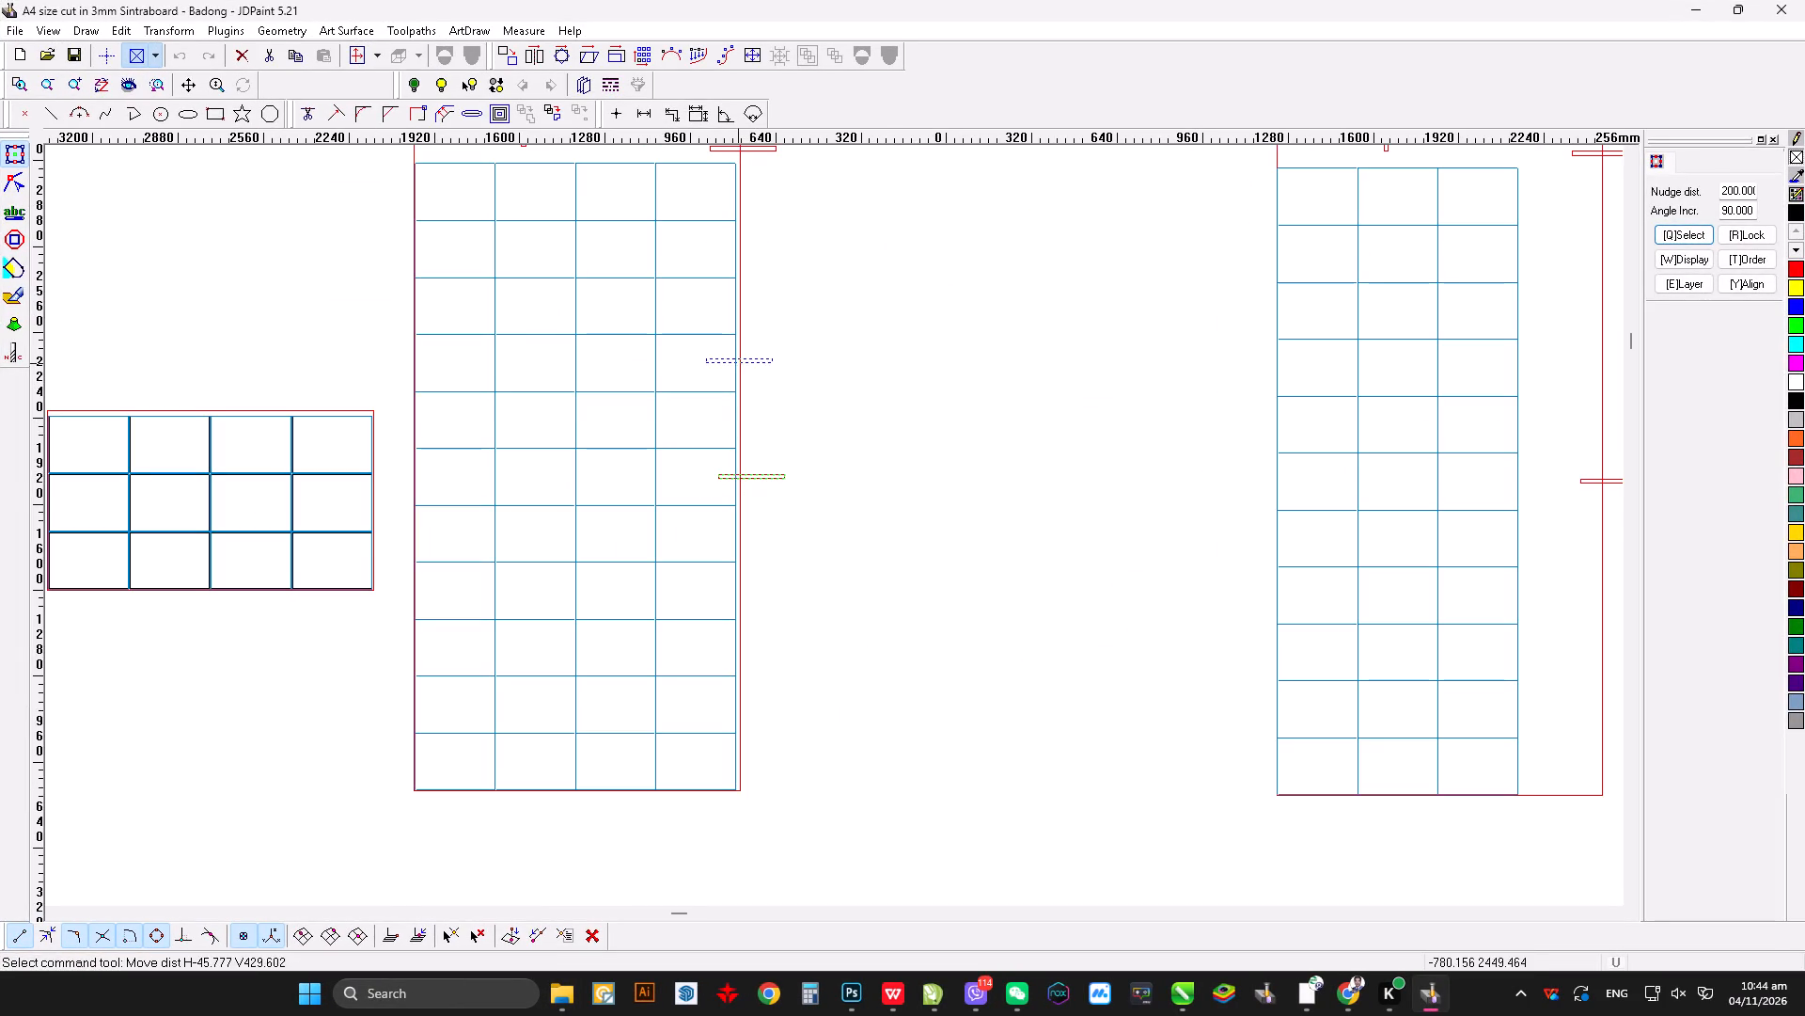
{"action": "left_click_drag", "start_coordinate": [736, 362], "coordinate": [747, 421]}
{"action": "left_click", "coordinate": [946, 434]}
{"action": "scroll", "coordinate": [1048, 453], "scroll_direction": "up", "scroll_amount": 2}
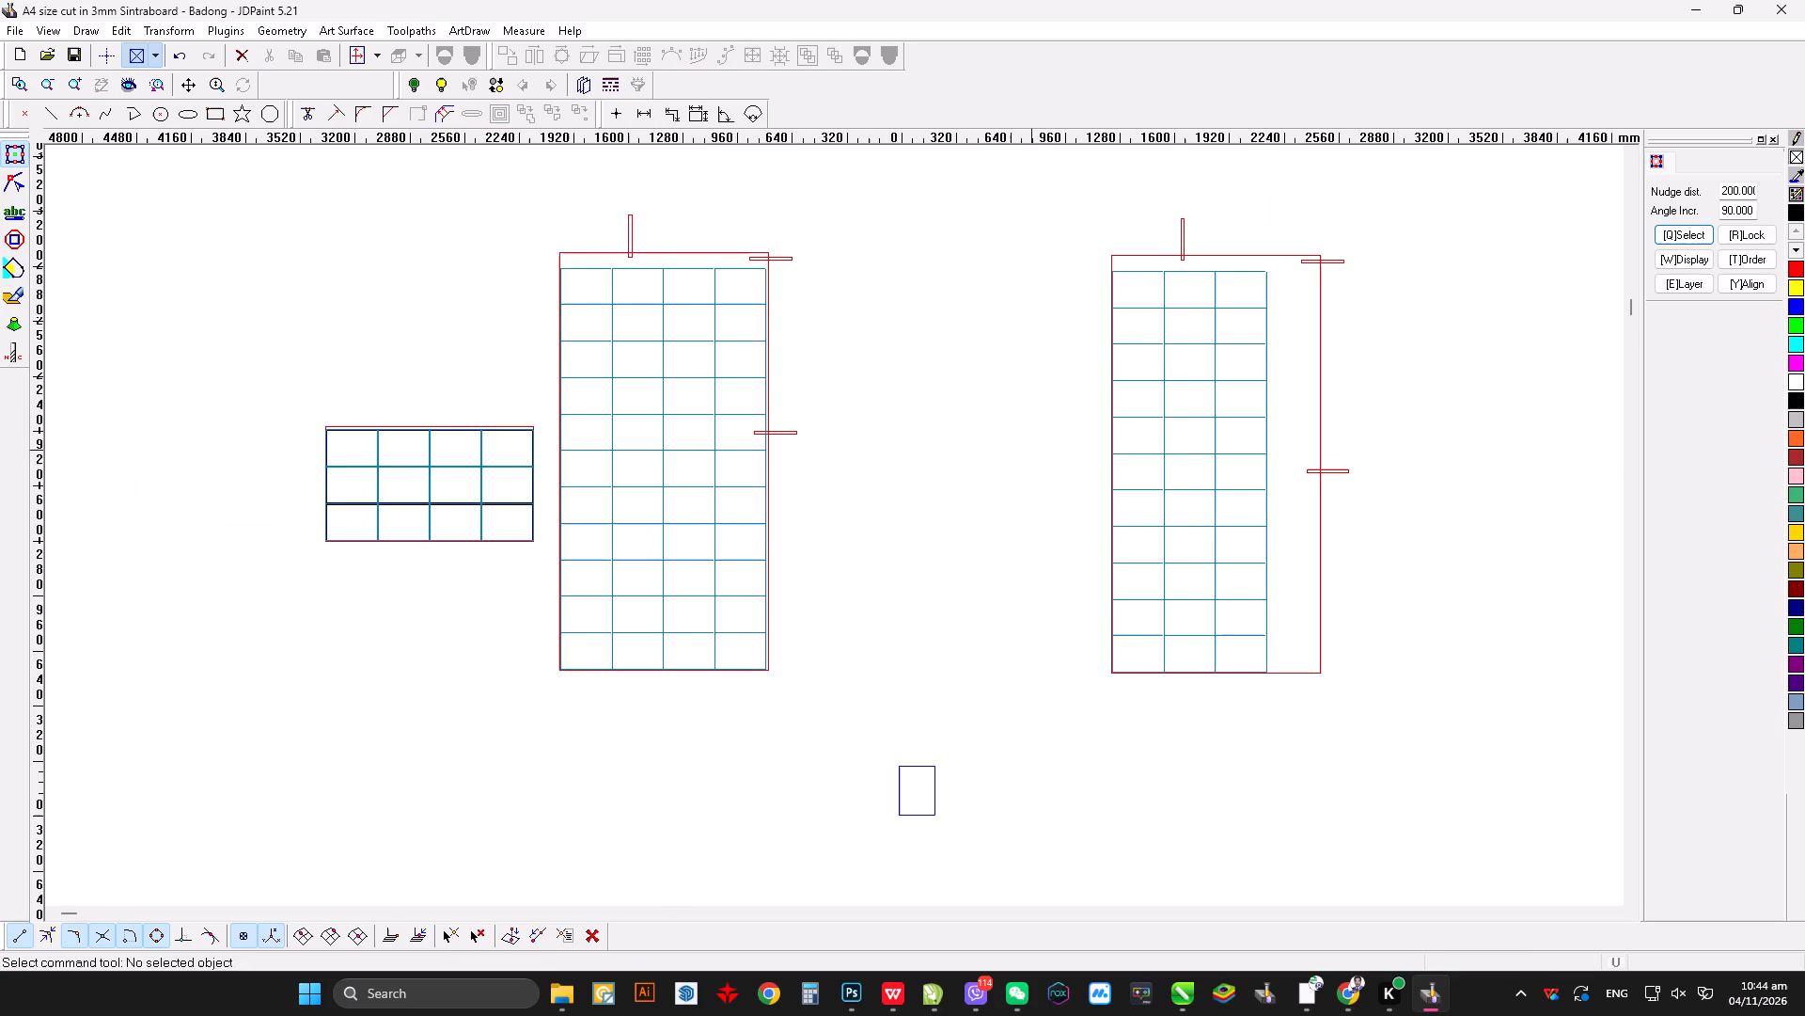
Delete the top five horizontal lines of the fourth column in the tall grid beside the small three-row grid.
{"action": "left_click", "coordinate": [1028, 448]}
{"action": "scroll", "coordinate": [748, 363], "scroll_direction": "down", "scroll_amount": 1}
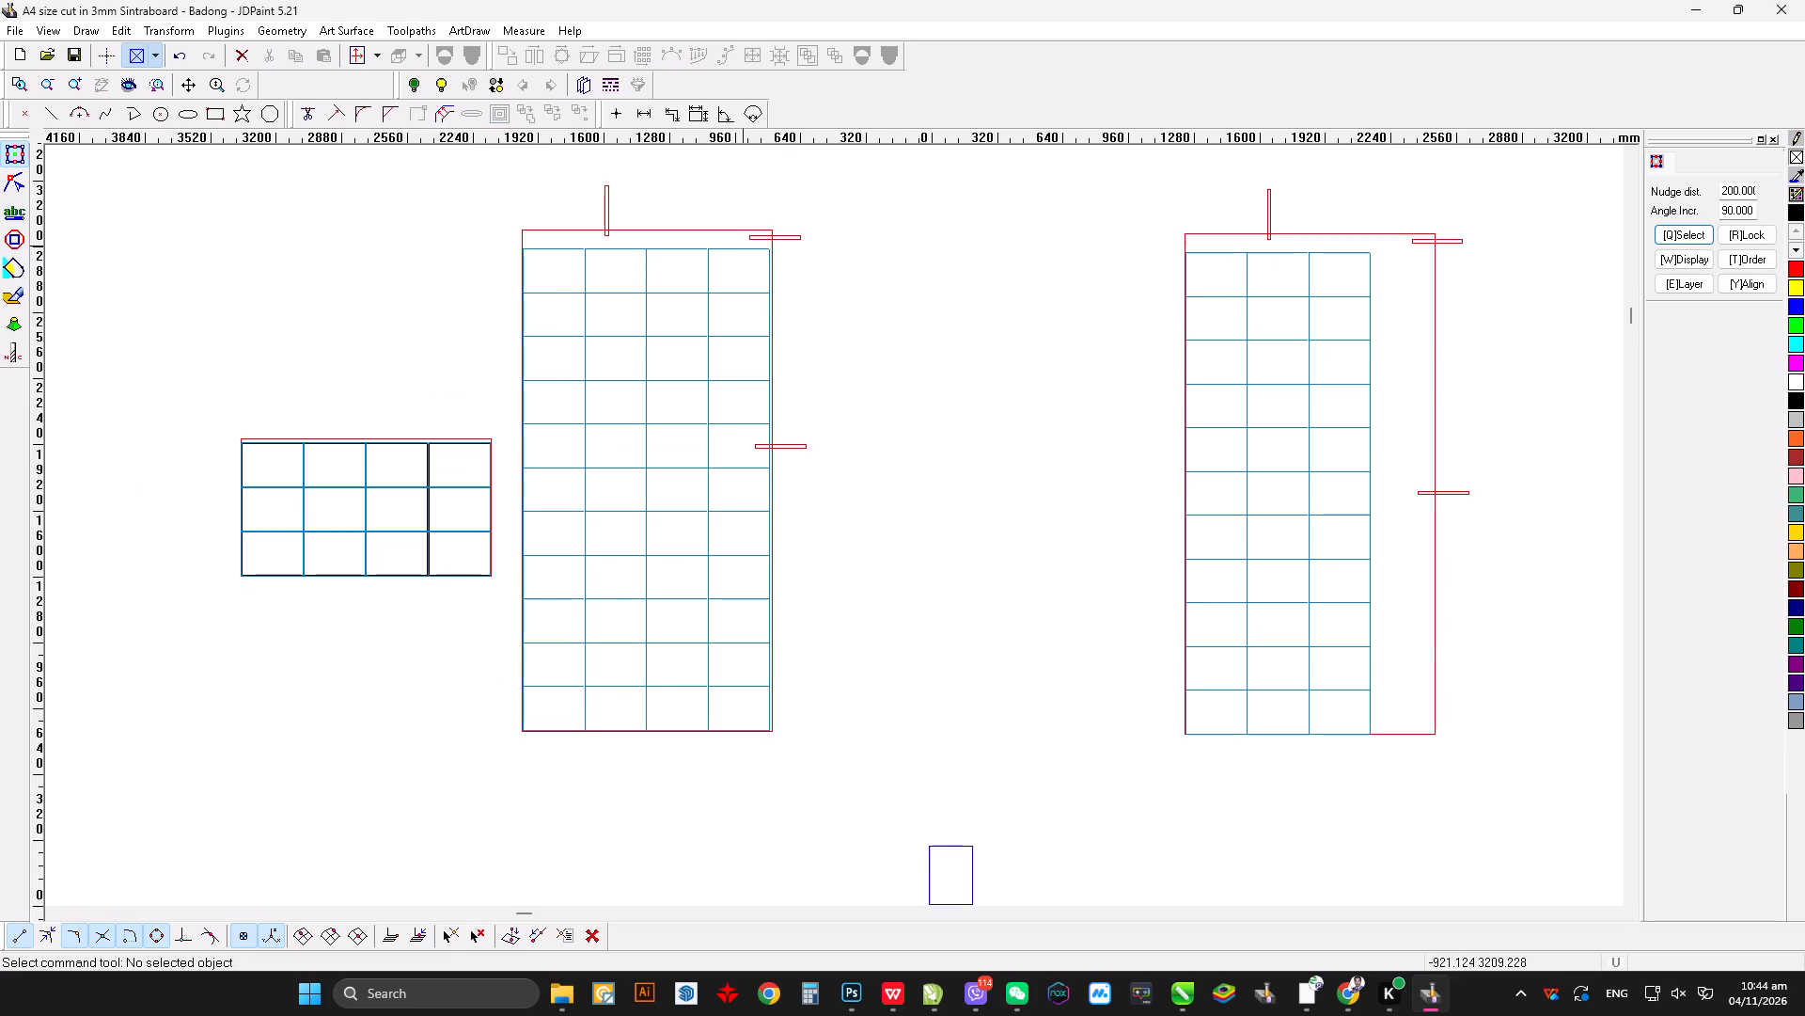
{"action": "left_click", "coordinate": [738, 251]}
{"action": "key", "text": "Delete"}
{"action": "left_click", "coordinate": [738, 287]}
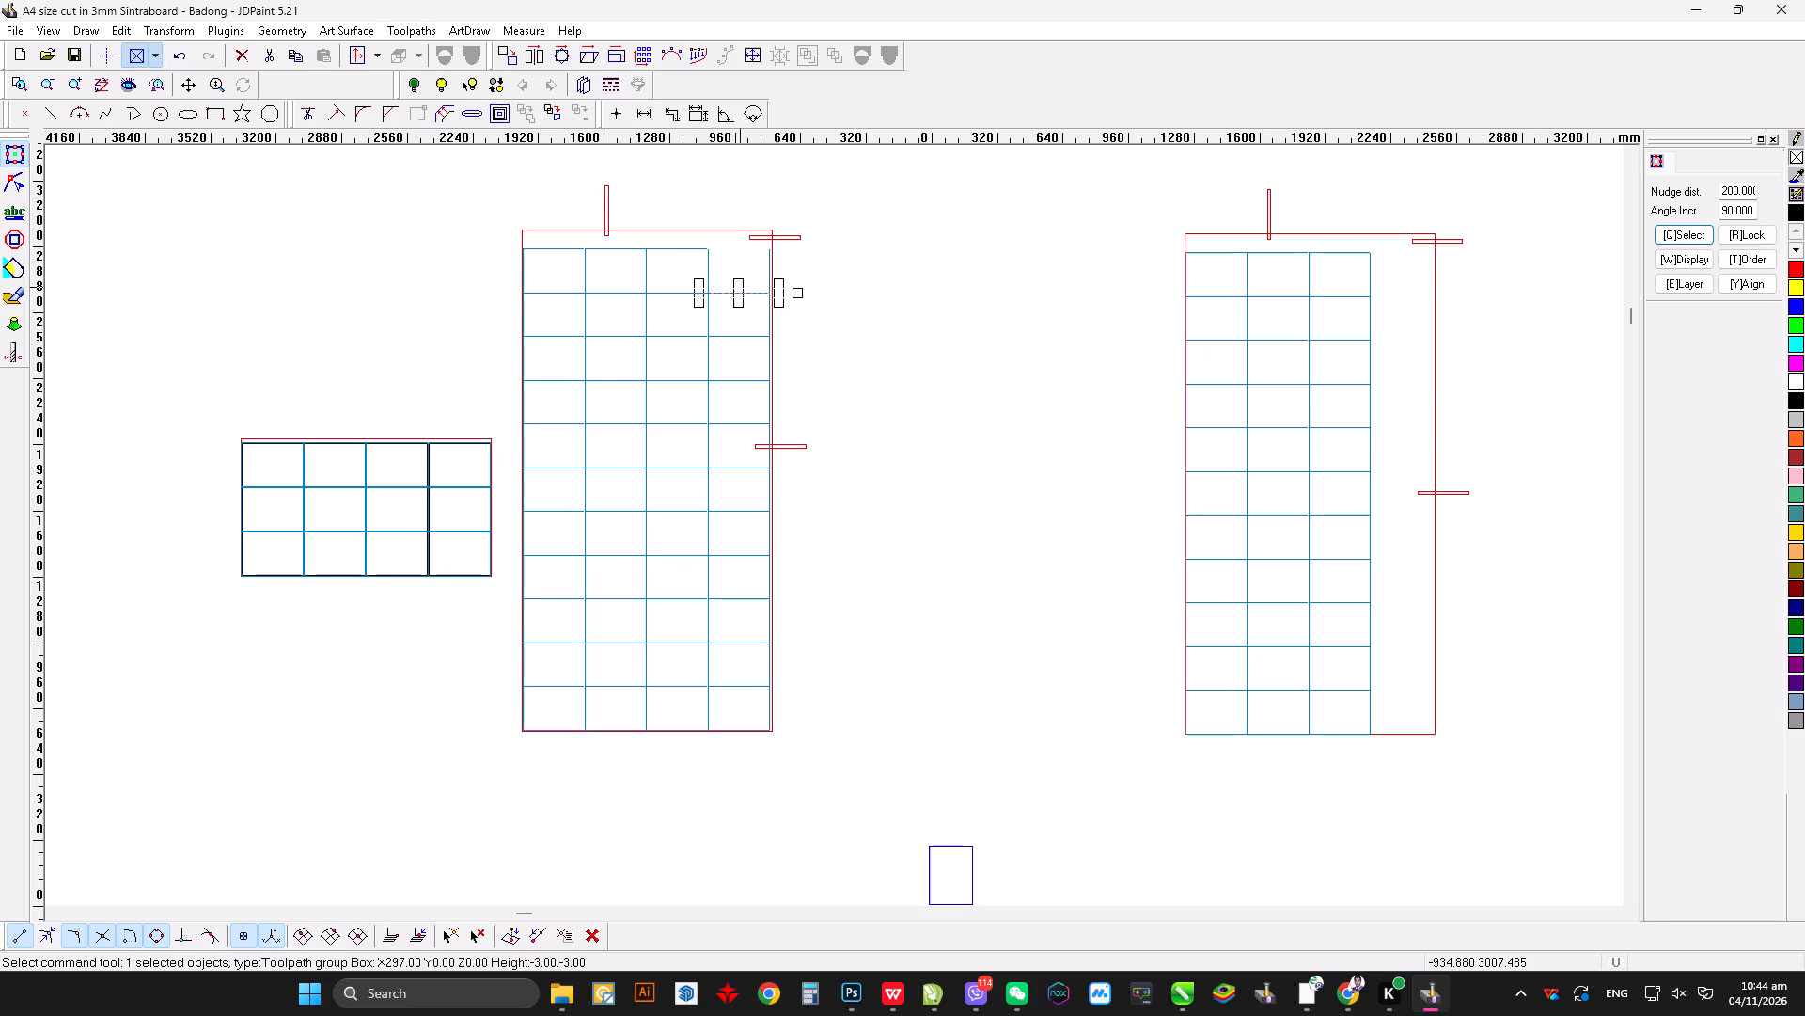
{"action": "key", "text": "Delete"}
{"action": "left_click", "coordinate": [739, 327]}
{"action": "key", "text": "Delete"}
{"action": "left_click", "coordinate": [739, 332]}
{"action": "key", "text": "Delete"}
{"action": "left_click", "coordinate": [742, 375]}
{"action": "key", "text": "Delete"}
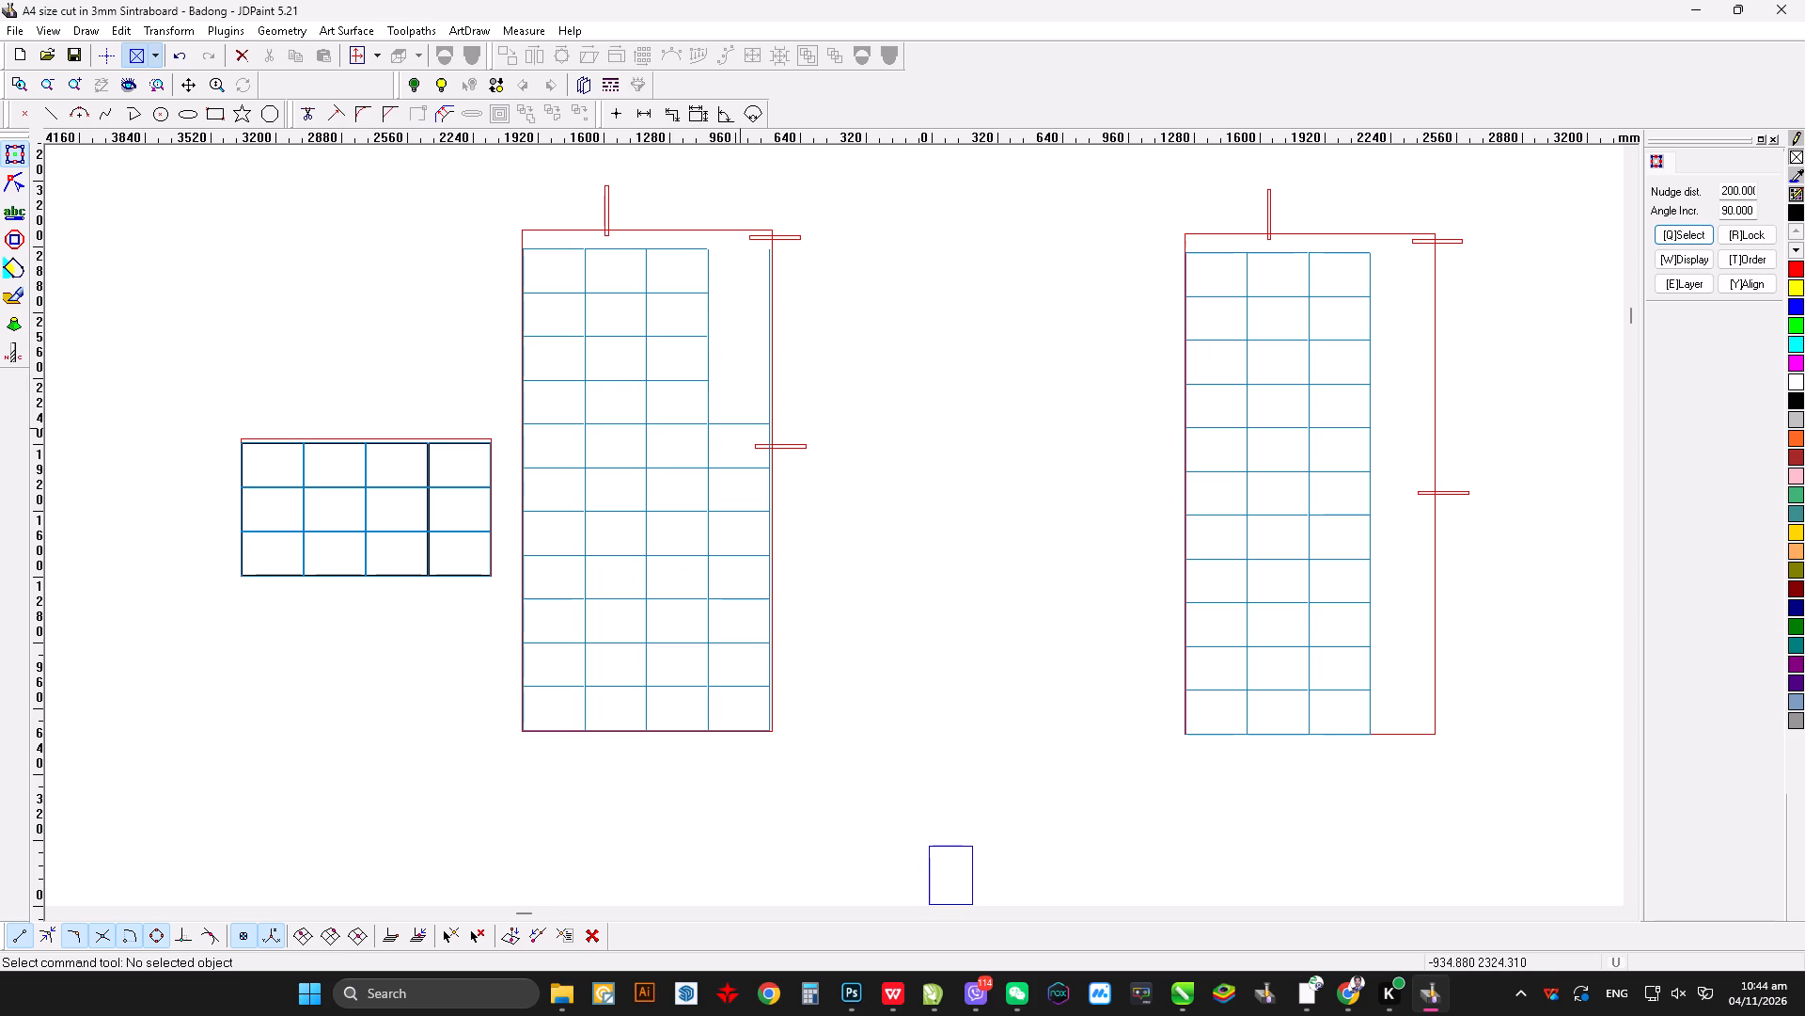
{"action": "left_click", "coordinate": [737, 421]}
{"action": "key", "text": "Delete"}
{"action": "key", "text": "Delete"}
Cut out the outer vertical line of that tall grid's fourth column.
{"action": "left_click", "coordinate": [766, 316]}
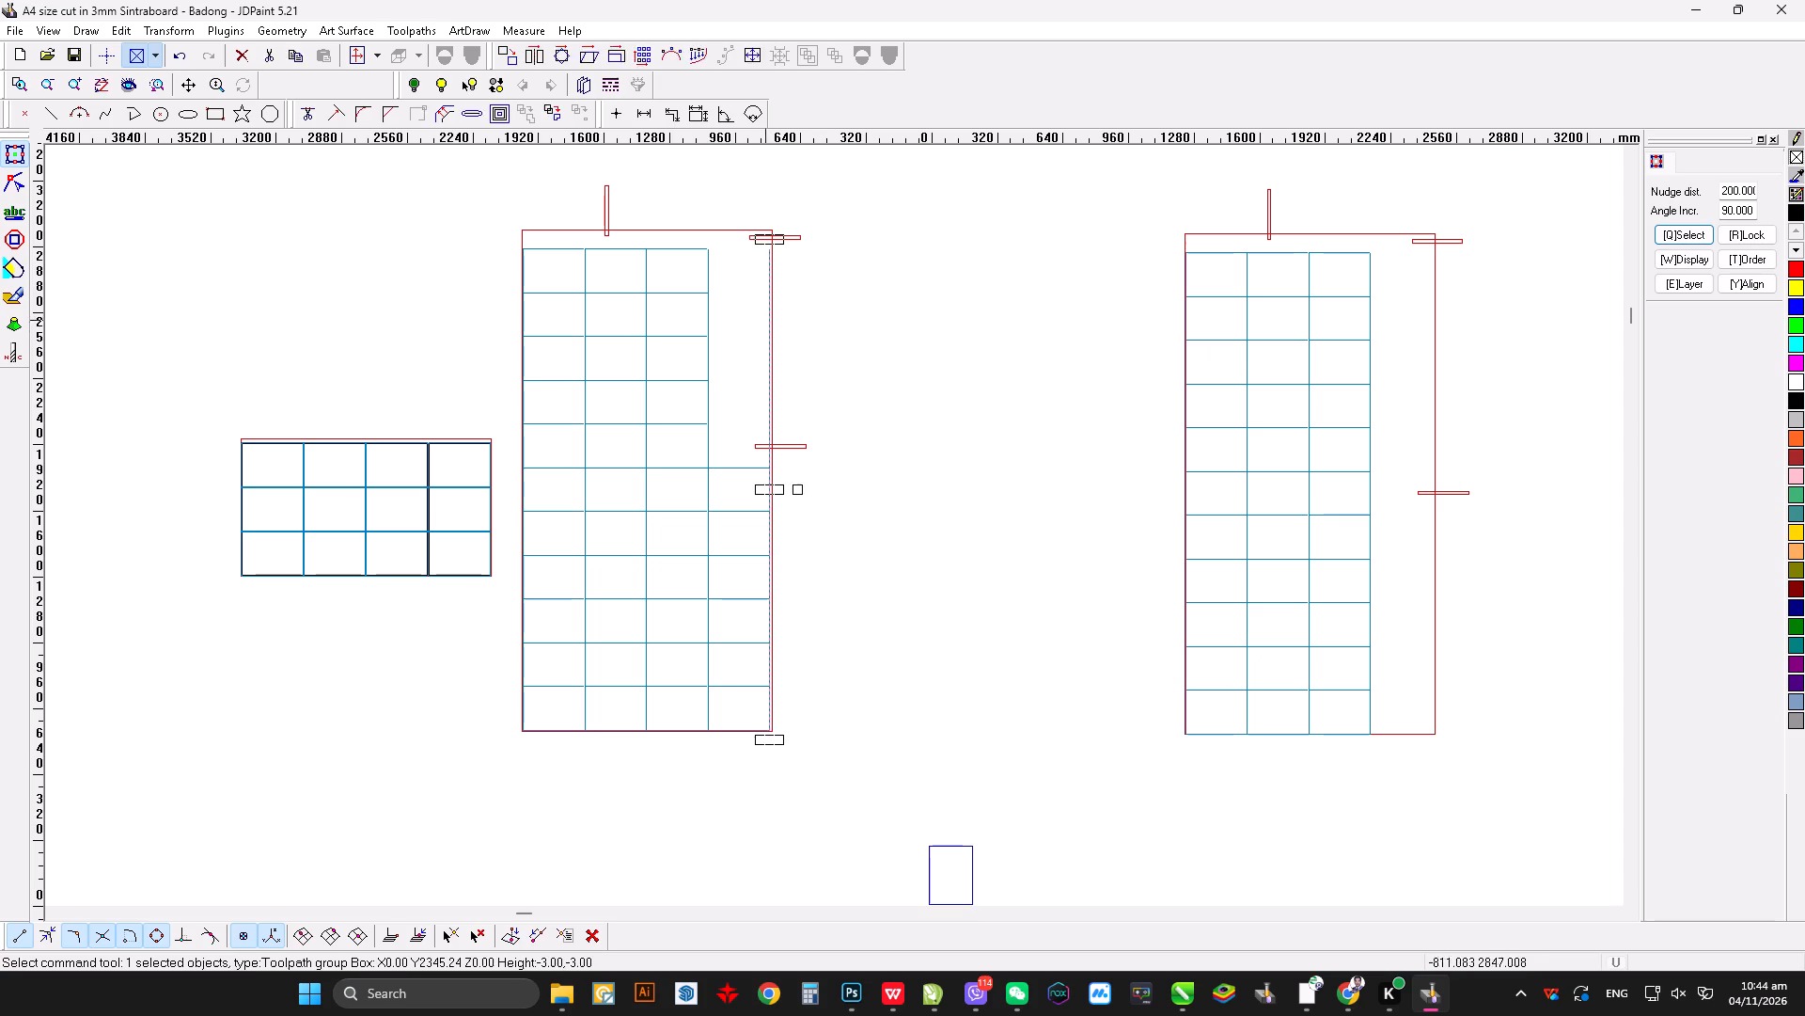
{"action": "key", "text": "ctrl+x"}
Inspect the bottom end of the vertical line between the tall grid's third and fourth columns.
{"action": "left_click", "coordinate": [706, 307]}
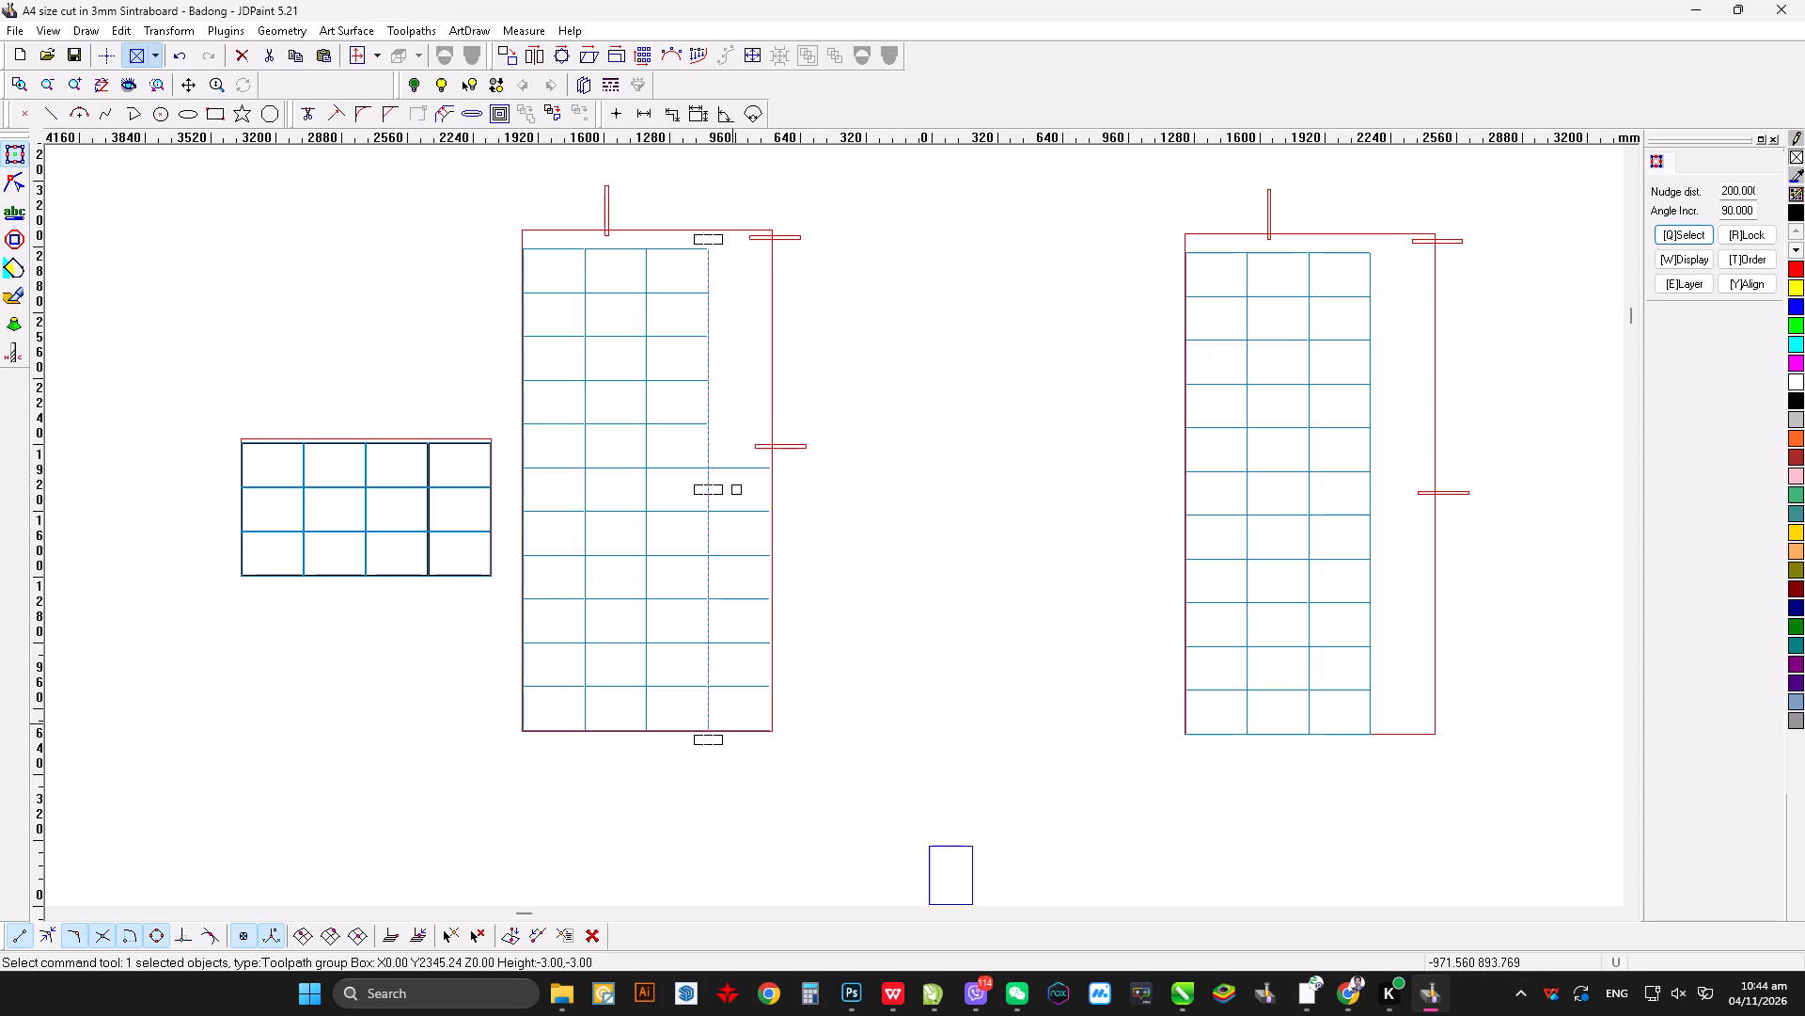
{"action": "scroll", "coordinate": [730, 719], "scroll_direction": "down", "scroll_amount": 3}
{"action": "scroll", "coordinate": [729, 719], "scroll_direction": "up", "scroll_amount": 2}
{"action": "scroll", "coordinate": [729, 719], "scroll_direction": "down", "scroll_amount": 8}
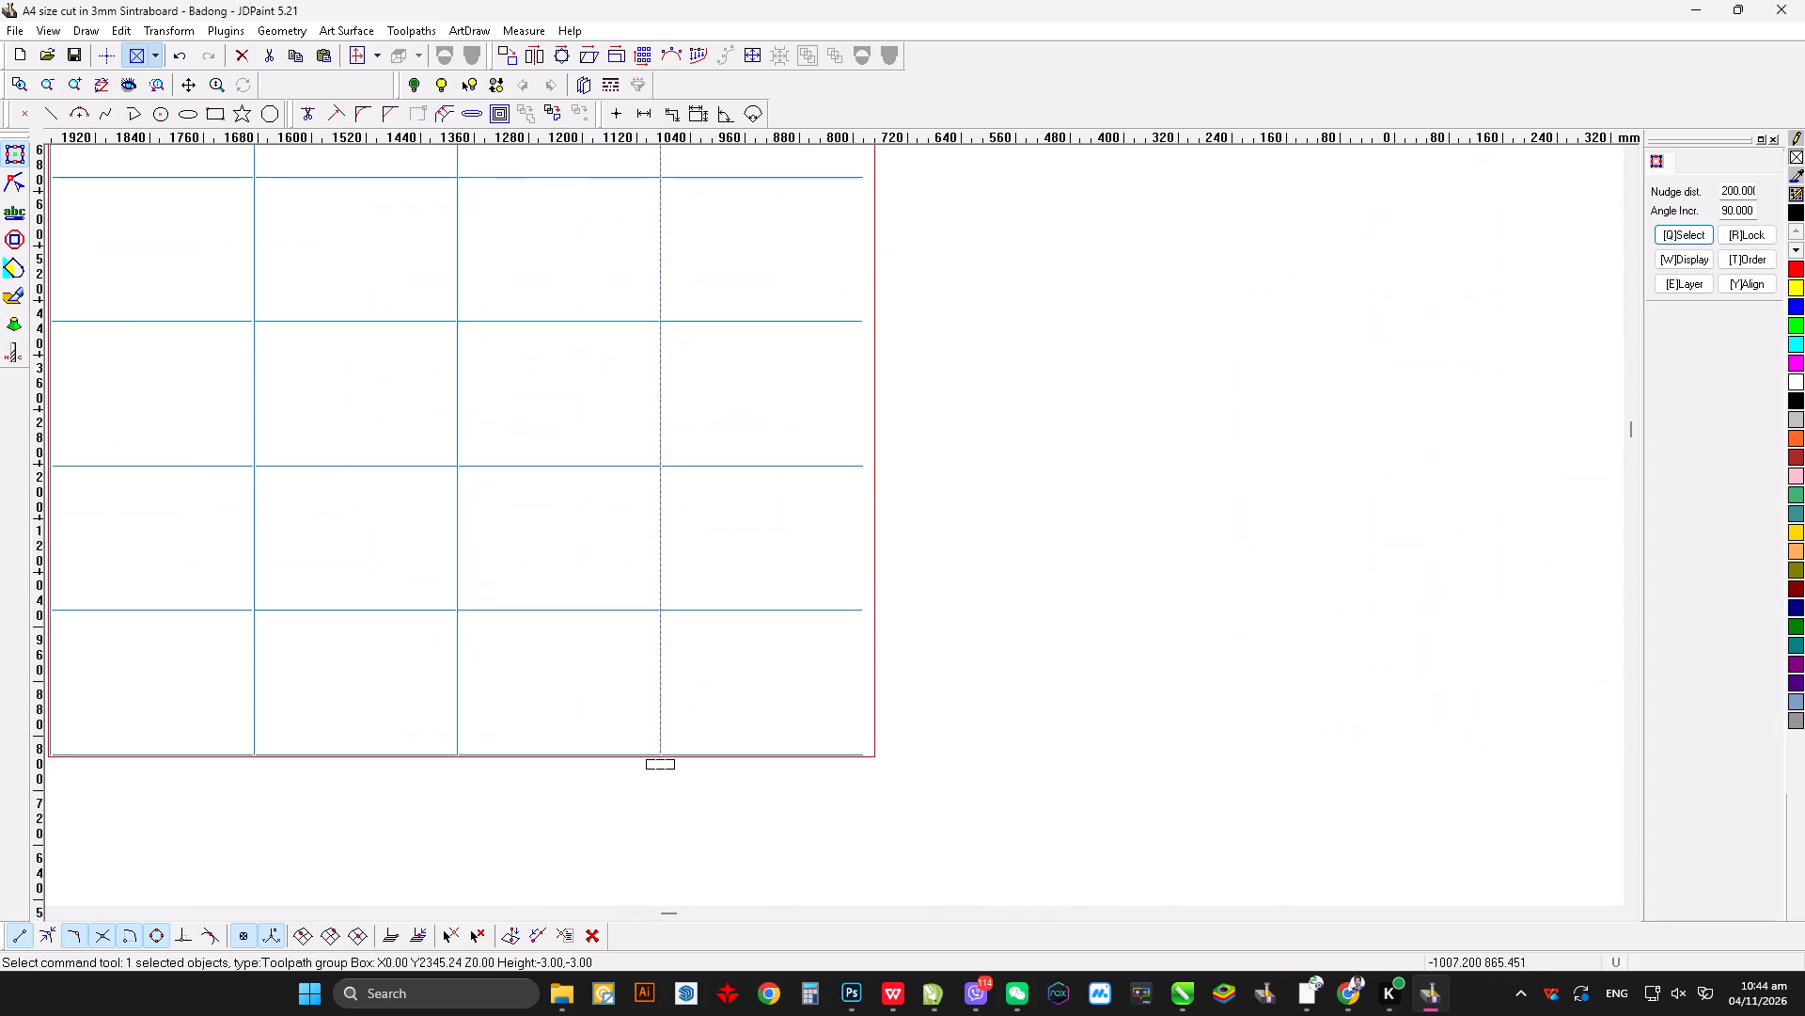
{"action": "scroll", "coordinate": [710, 747], "scroll_direction": "down", "scroll_amount": 2}
{"action": "scroll", "coordinate": [709, 755], "scroll_direction": "up", "scroll_amount": 6}
{"action": "scroll", "coordinate": [709, 754], "scroll_direction": "down", "scroll_amount": 2}
{"action": "scroll", "coordinate": [709, 754], "scroll_direction": "up", "scroll_amount": 3}
{"action": "scroll", "coordinate": [708, 752], "scroll_direction": "down", "scroll_amount": 2}
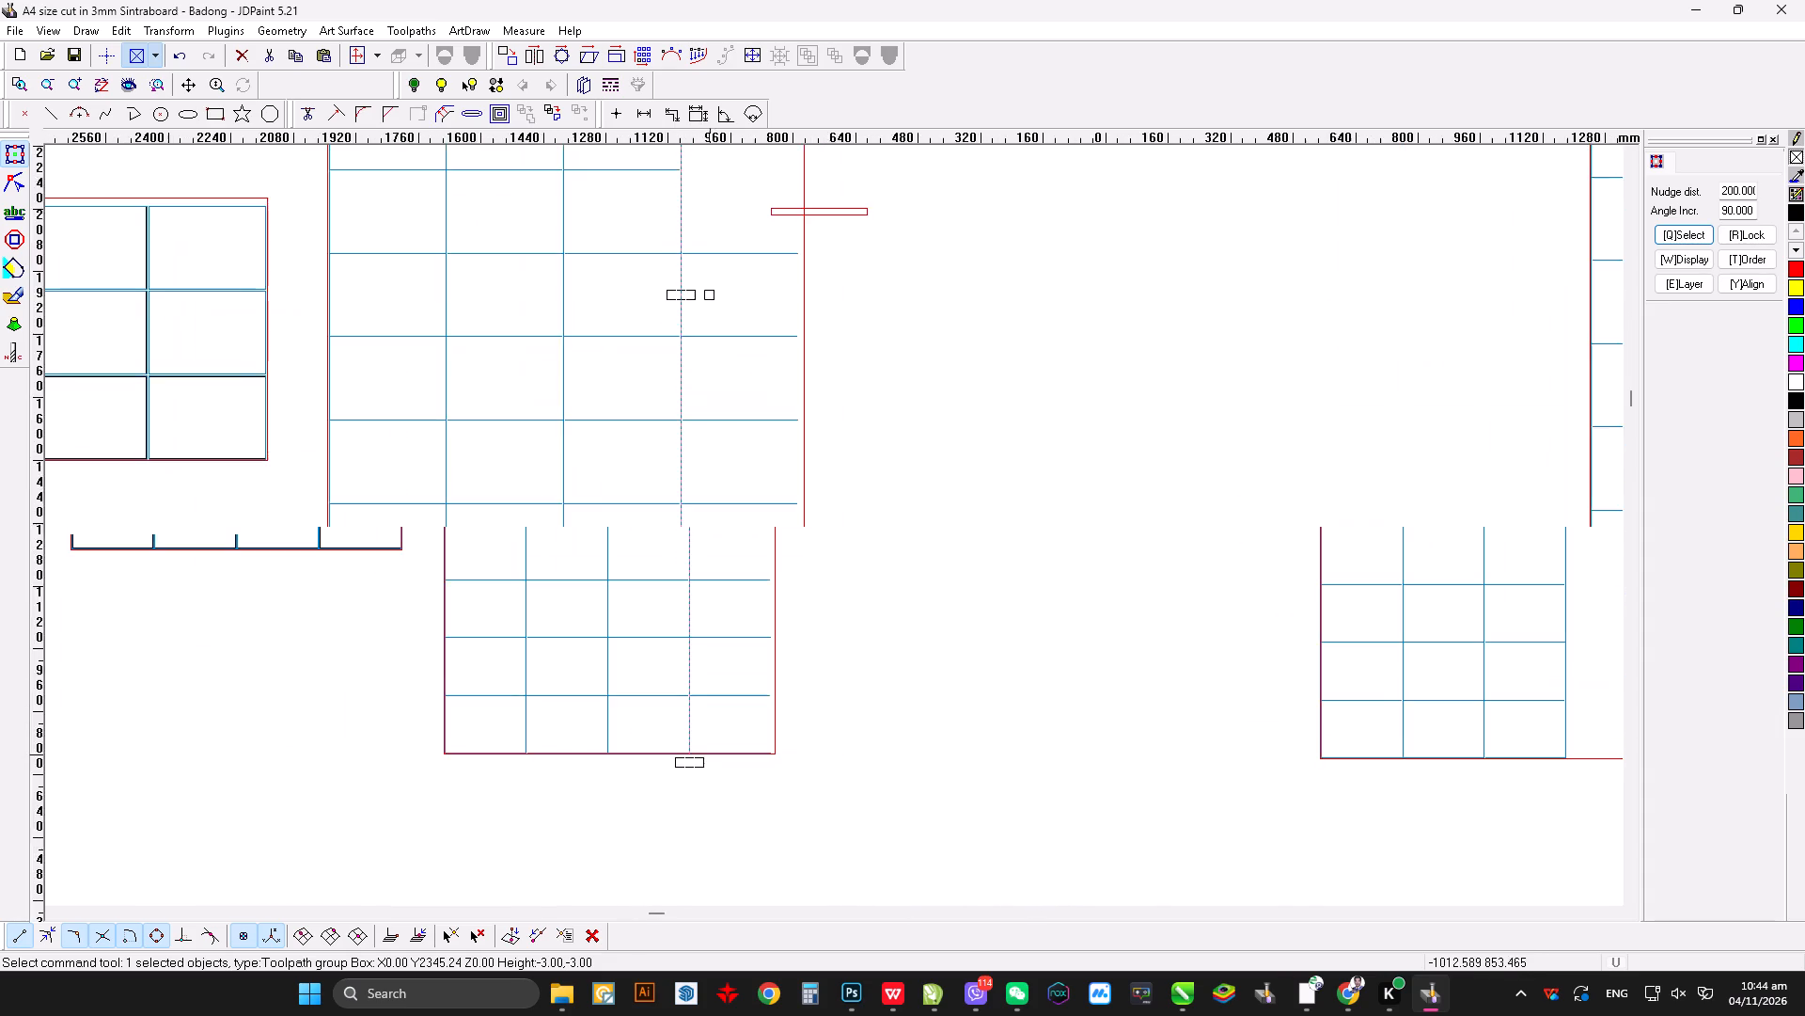
{"action": "scroll", "coordinate": [708, 751], "scroll_direction": "down", "scroll_amount": 4}
{"action": "scroll", "coordinate": [708, 747], "scroll_direction": "up", "scroll_amount": 3}
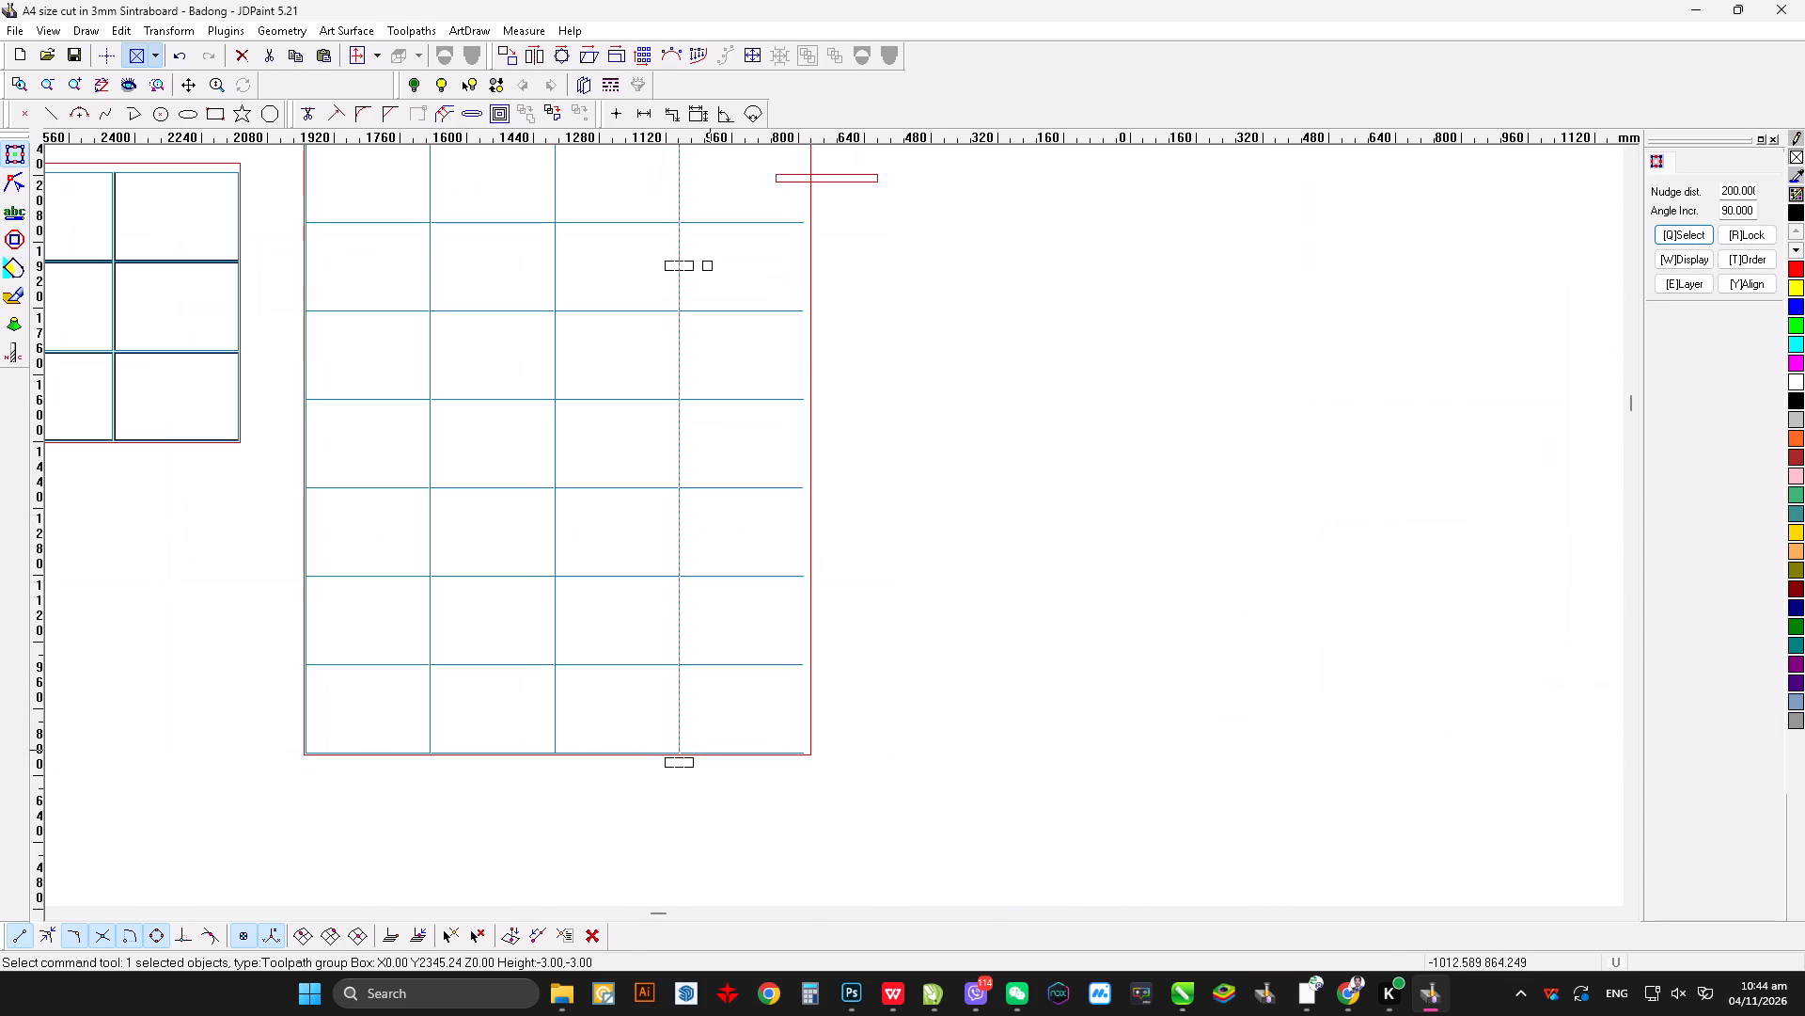
{"action": "scroll", "coordinate": [708, 747], "scroll_direction": "up", "scroll_amount": 1}
{"action": "left_click", "coordinate": [878, 722]}
{"action": "scroll", "coordinate": [737, 749], "scroll_direction": "up", "scroll_amount": 2}
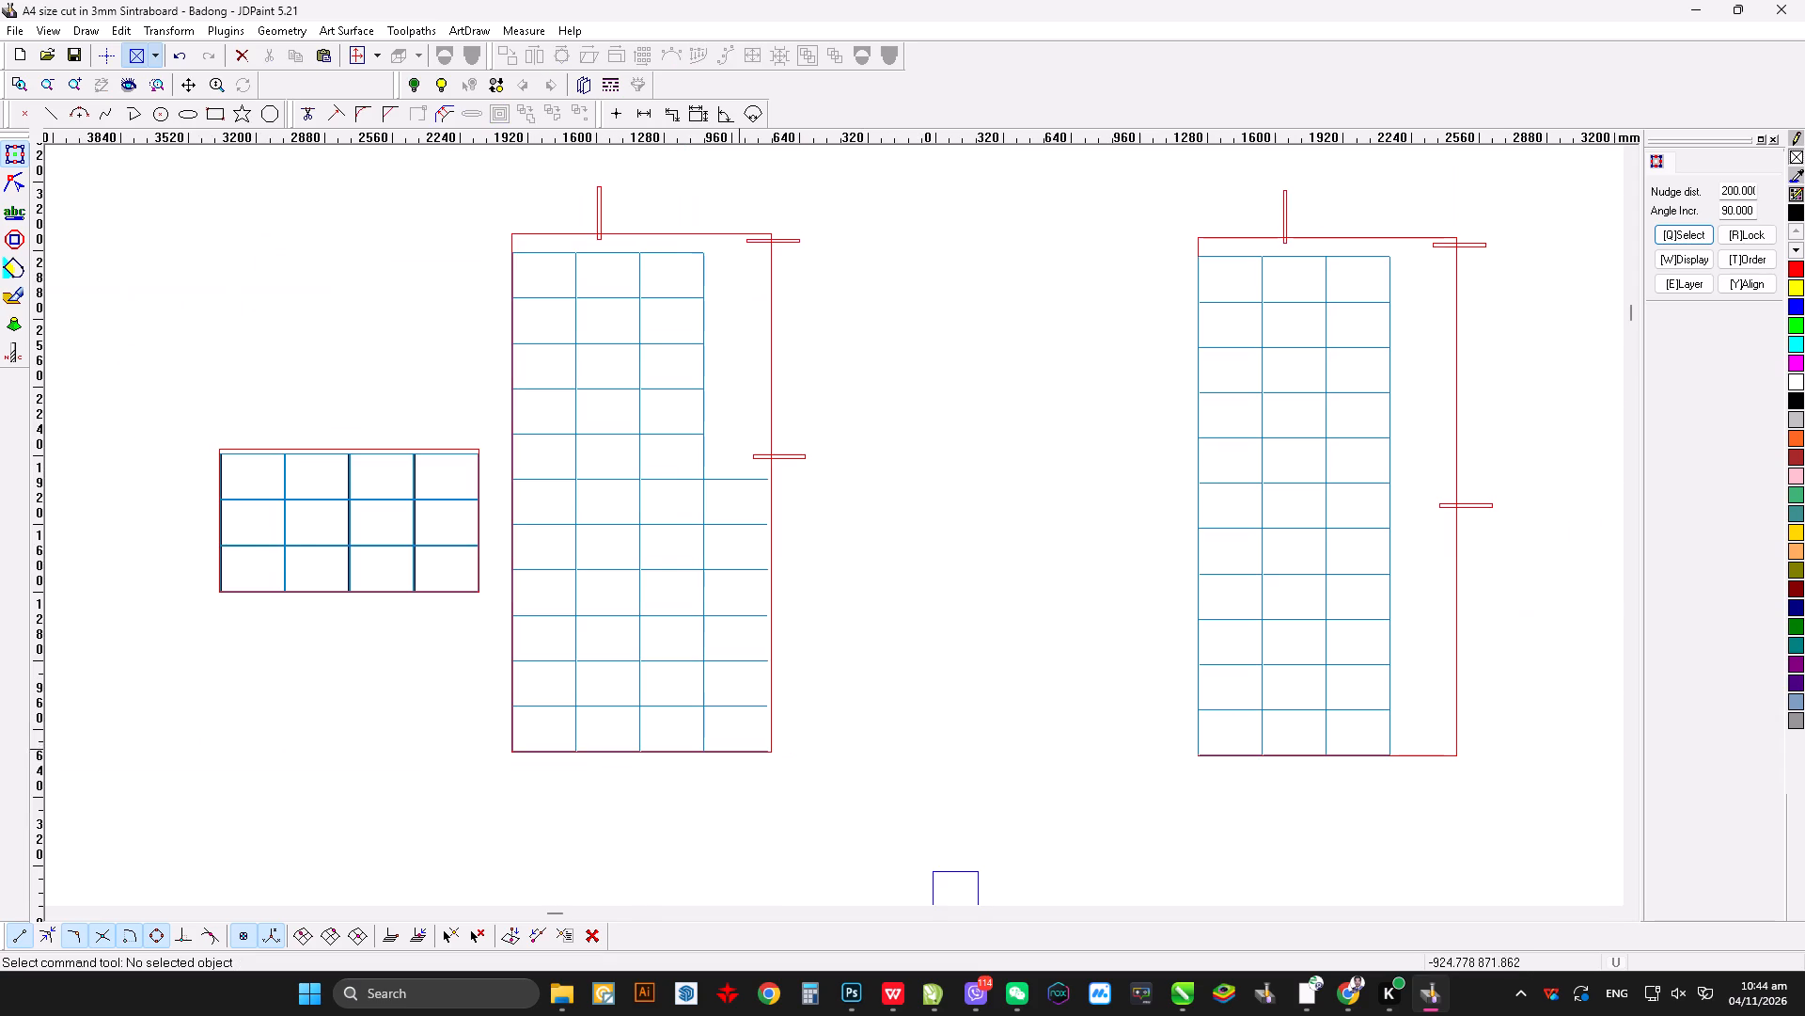
Measure the spacing between the two lowest horizontal lines of the tall grid's fourth column.
{"action": "left_click", "coordinate": [735, 482]}
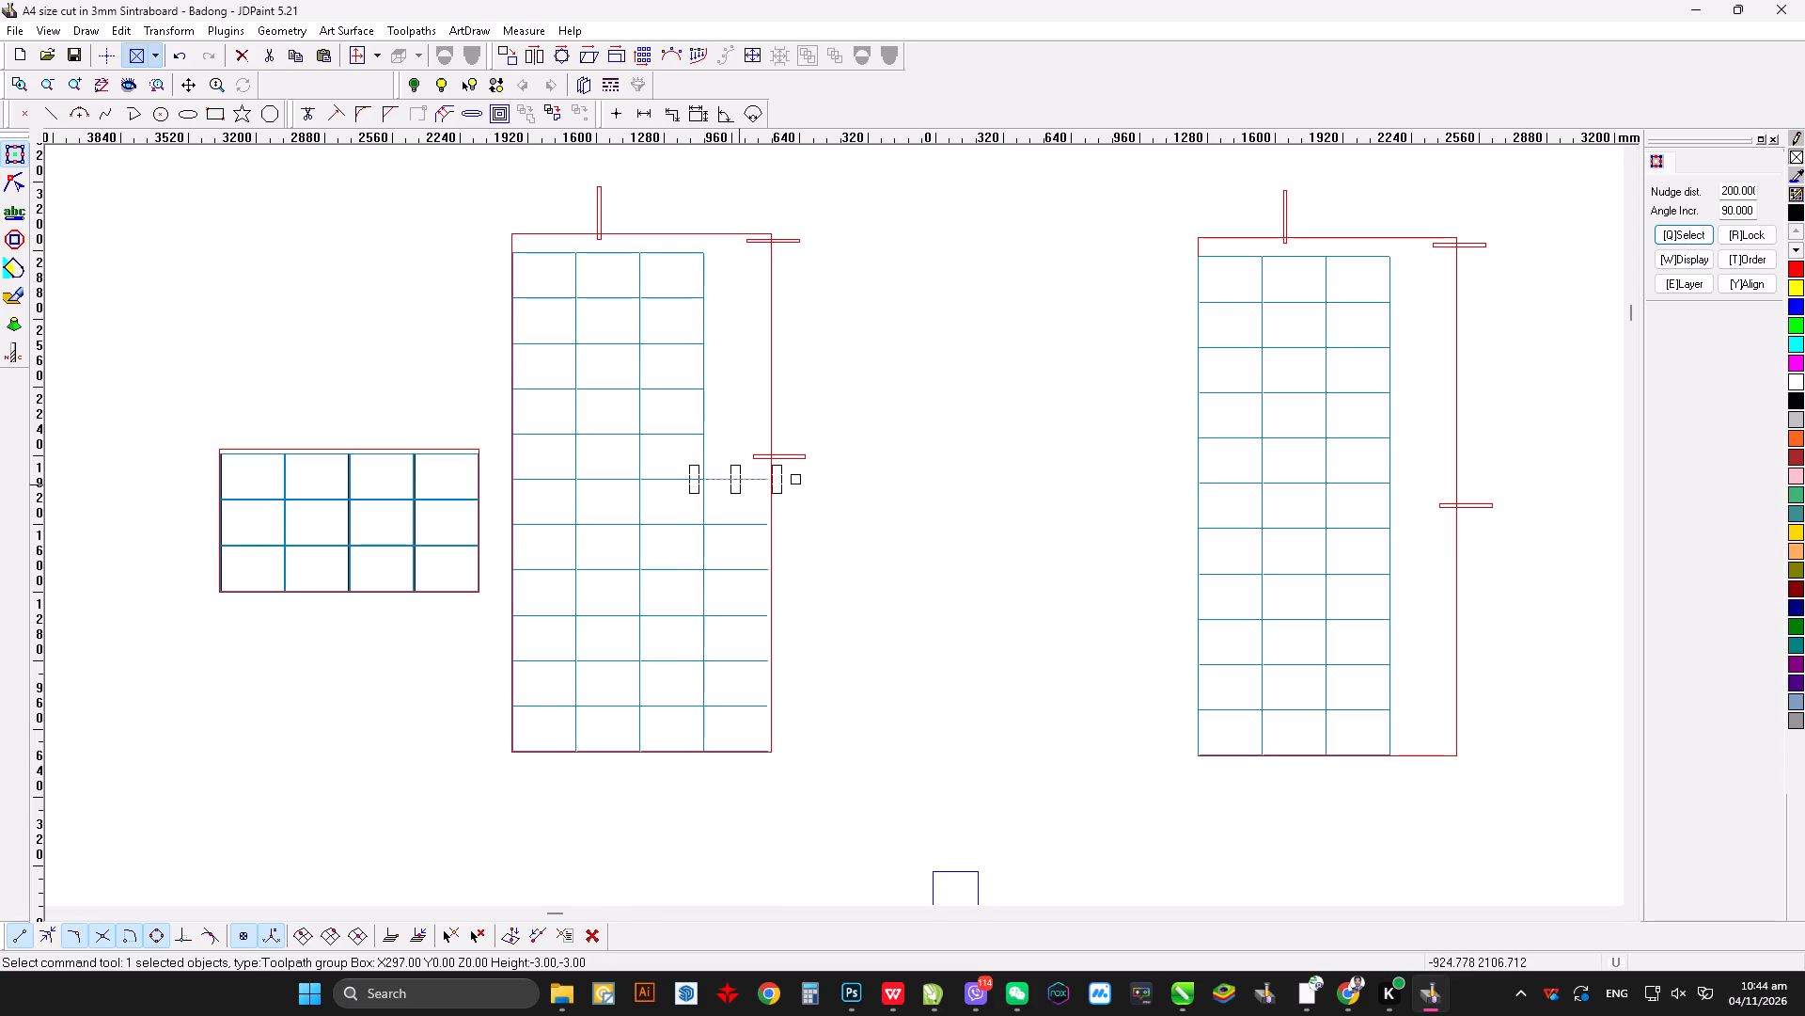
{"action": "scroll", "coordinate": [749, 587], "scroll_direction": "down", "scroll_amount": 1}
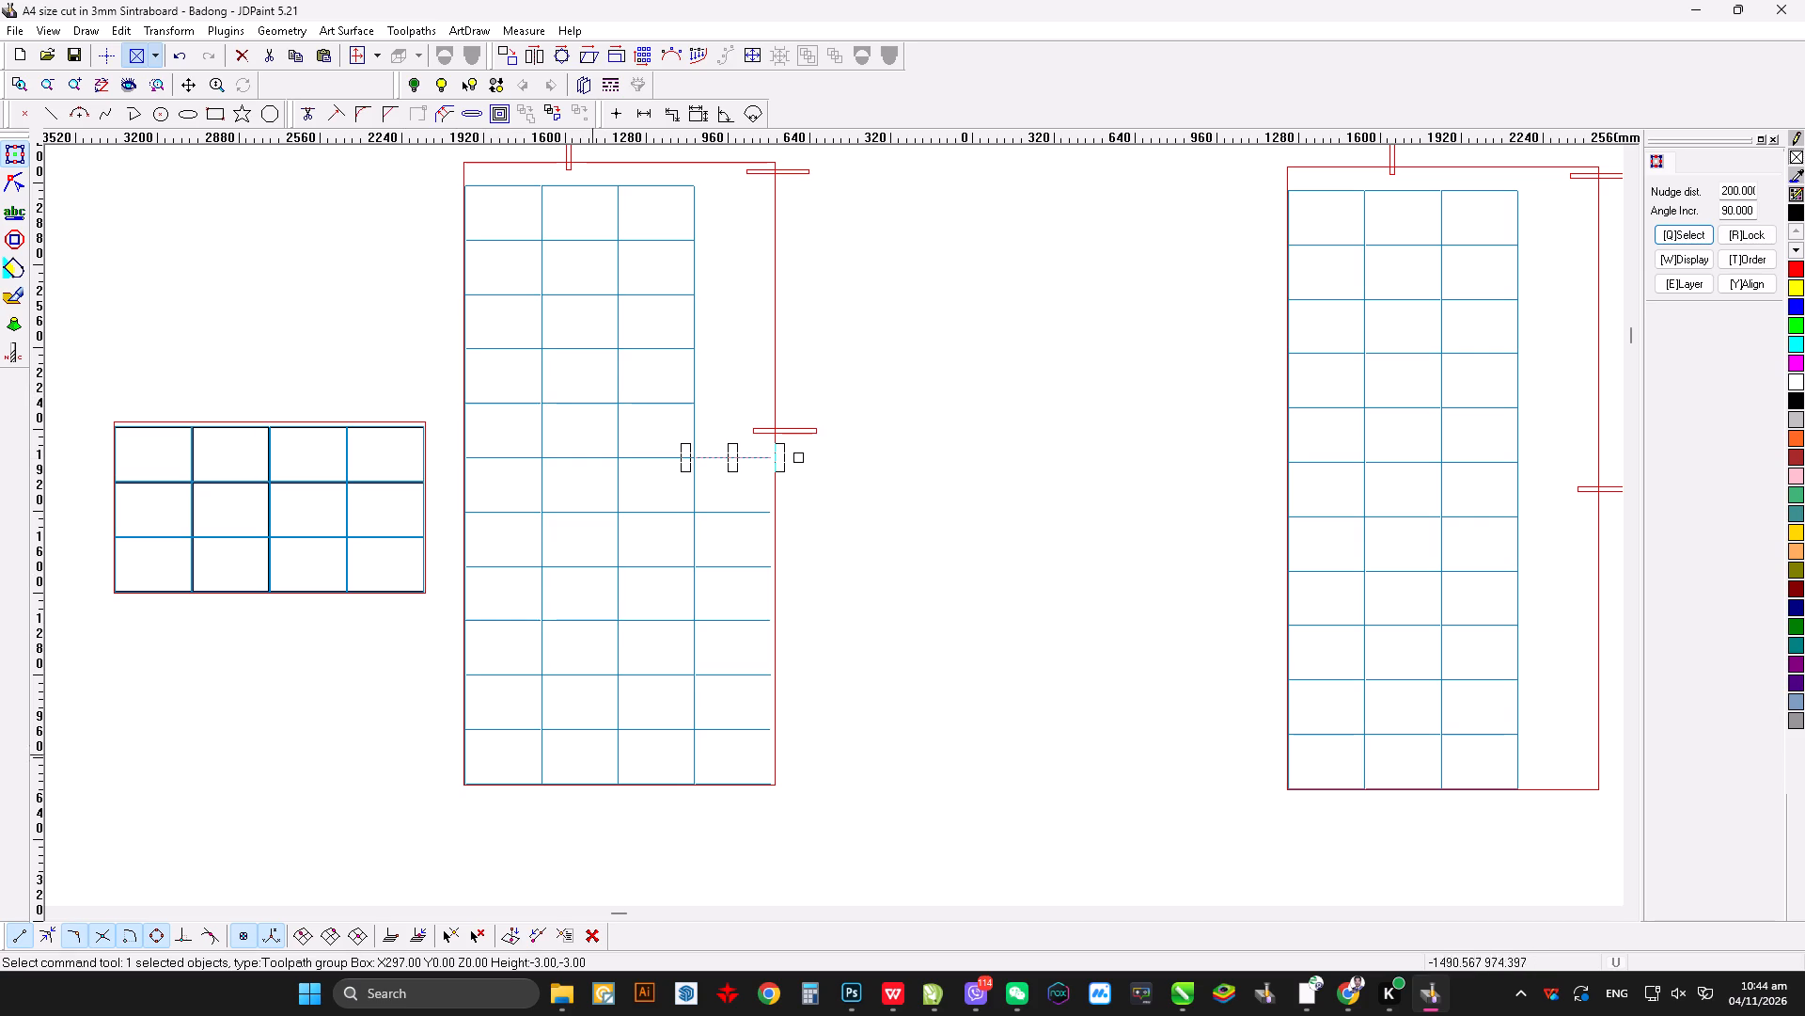
{"action": "scroll", "coordinate": [817, 783], "scroll_direction": "down", "scroll_amount": 9}
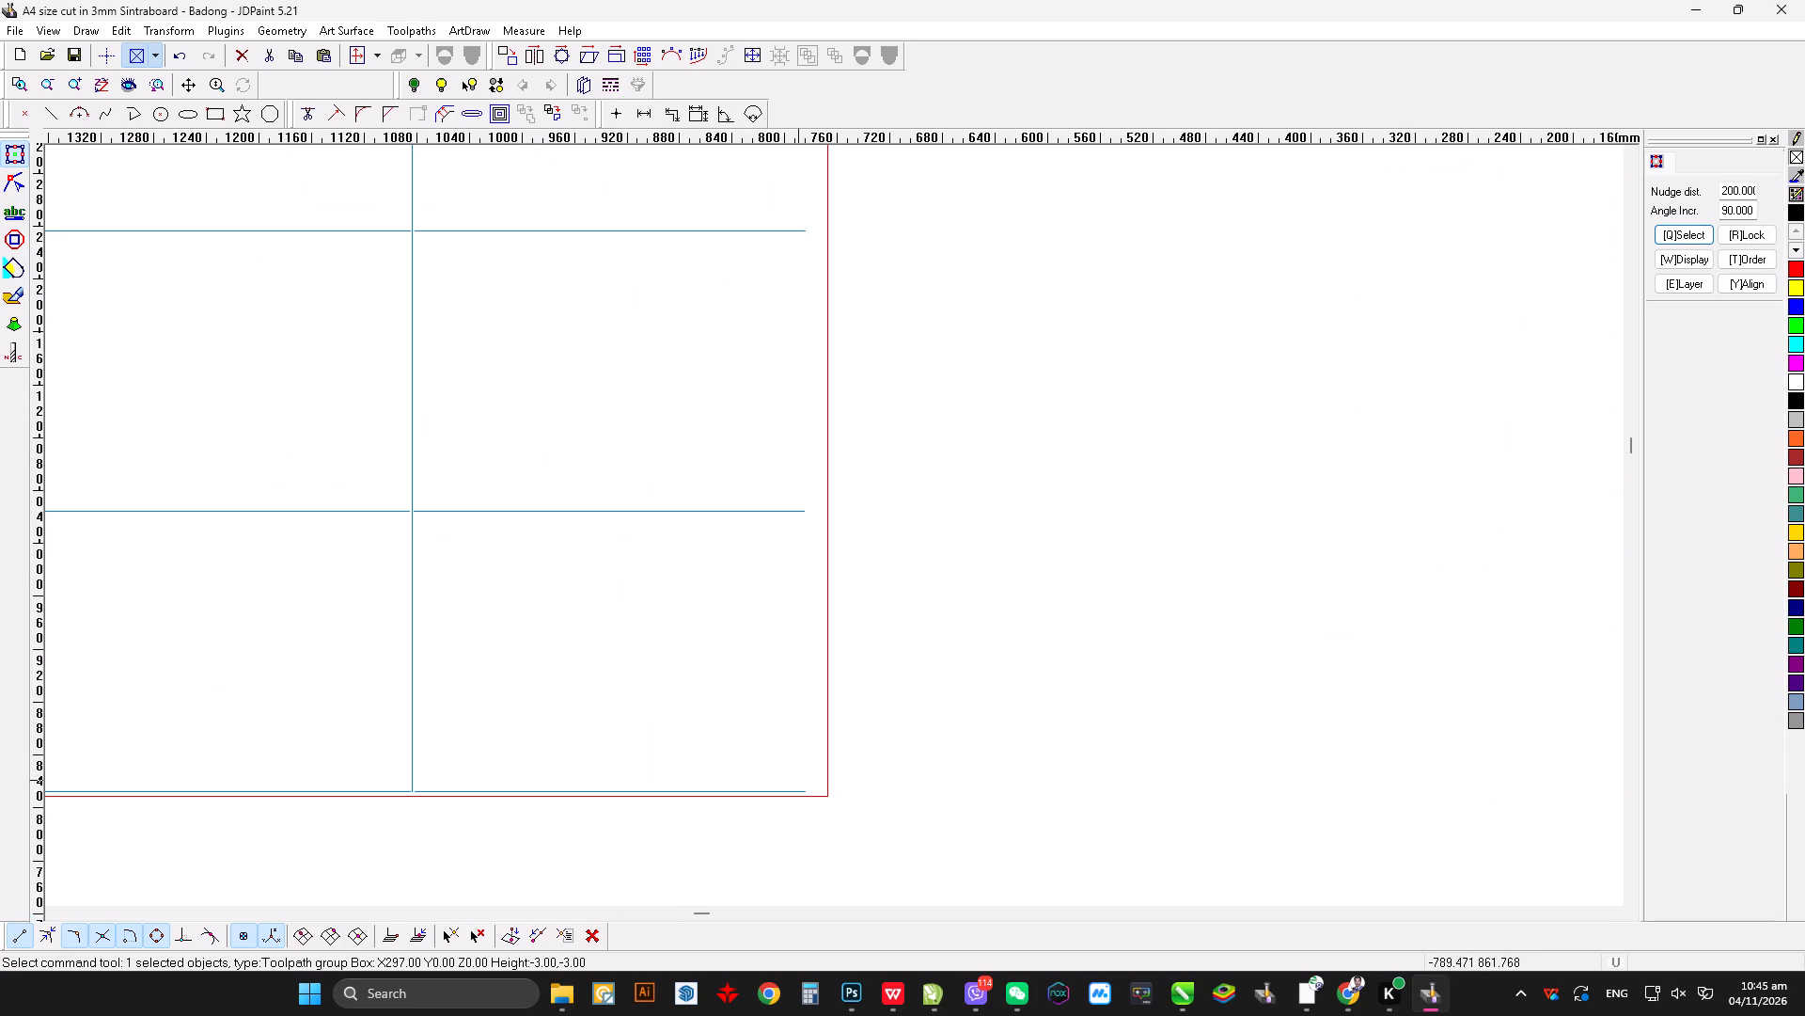
{"action": "left_click", "coordinate": [742, 789]}
{"action": "left_click", "coordinate": [710, 511], "text": "shift"}
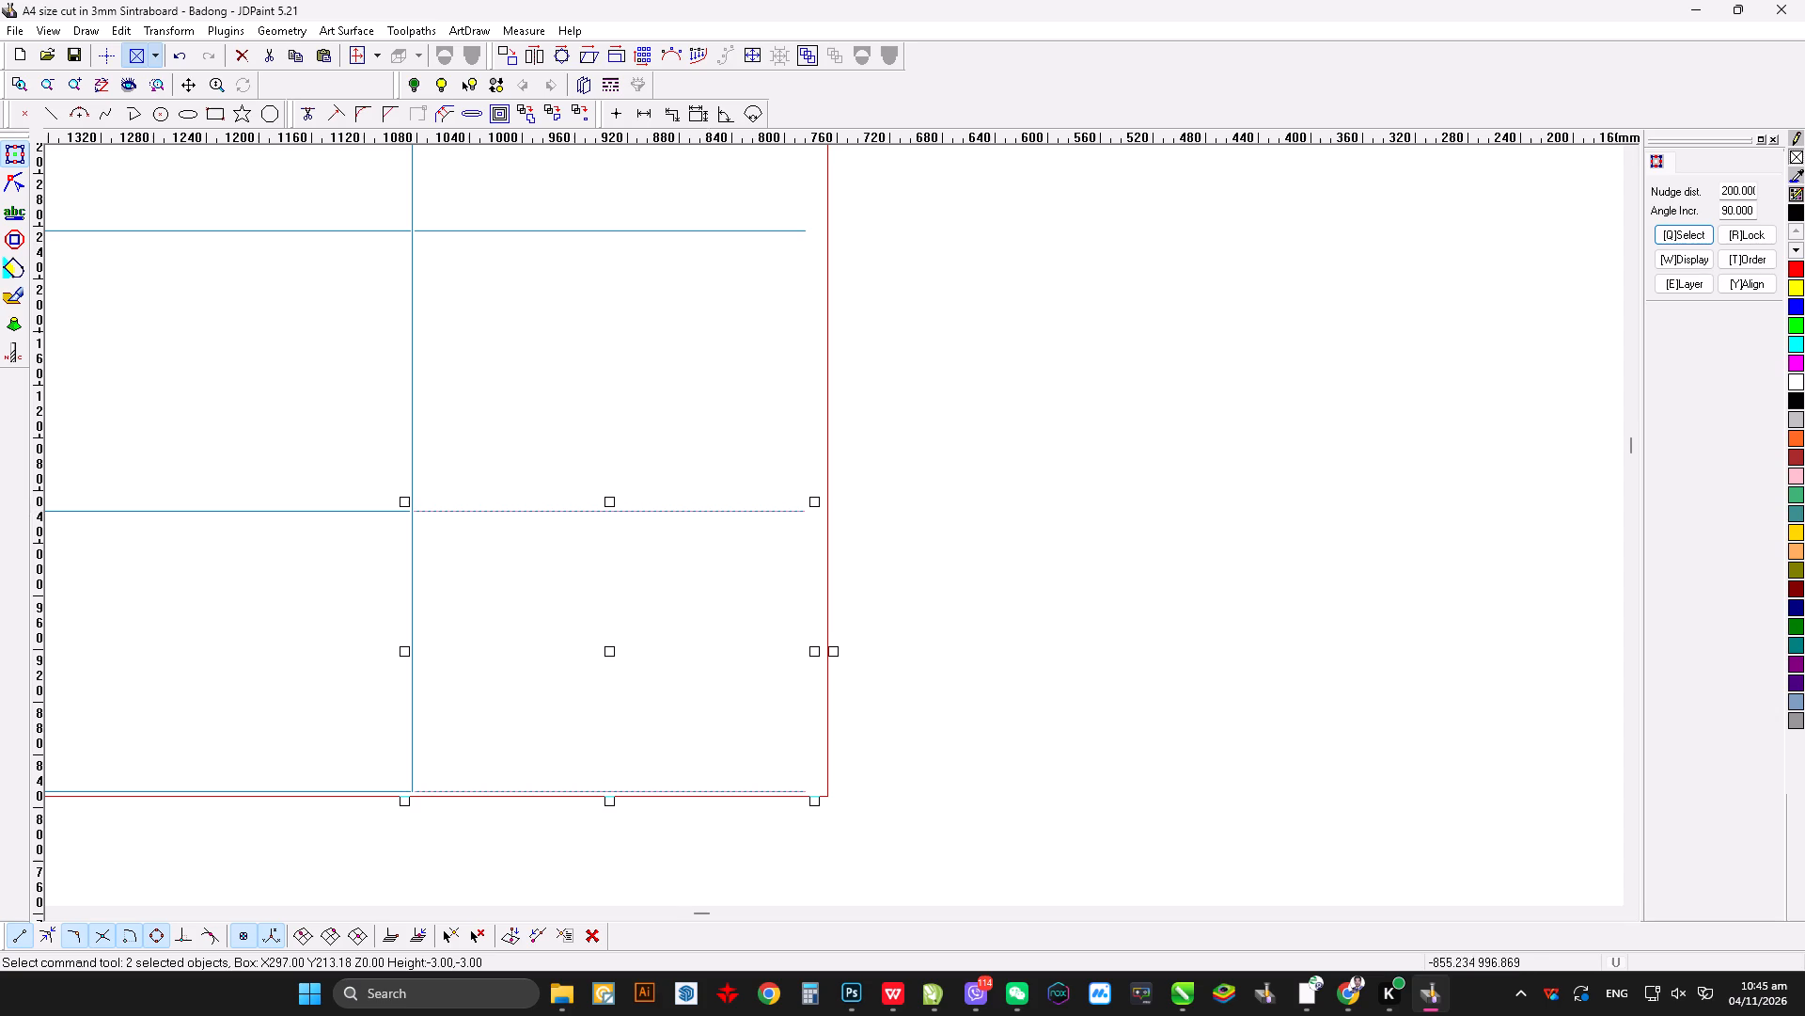
{"action": "scroll", "coordinate": [756, 648], "scroll_direction": "up", "scroll_amount": 8}
{"action": "scroll", "coordinate": [753, 648], "scroll_direction": "down", "scroll_amount": 2}
{"action": "scroll", "coordinate": [751, 643], "scroll_direction": "up", "scroll_amount": 3}
{"action": "left_click", "coordinate": [813, 628]}
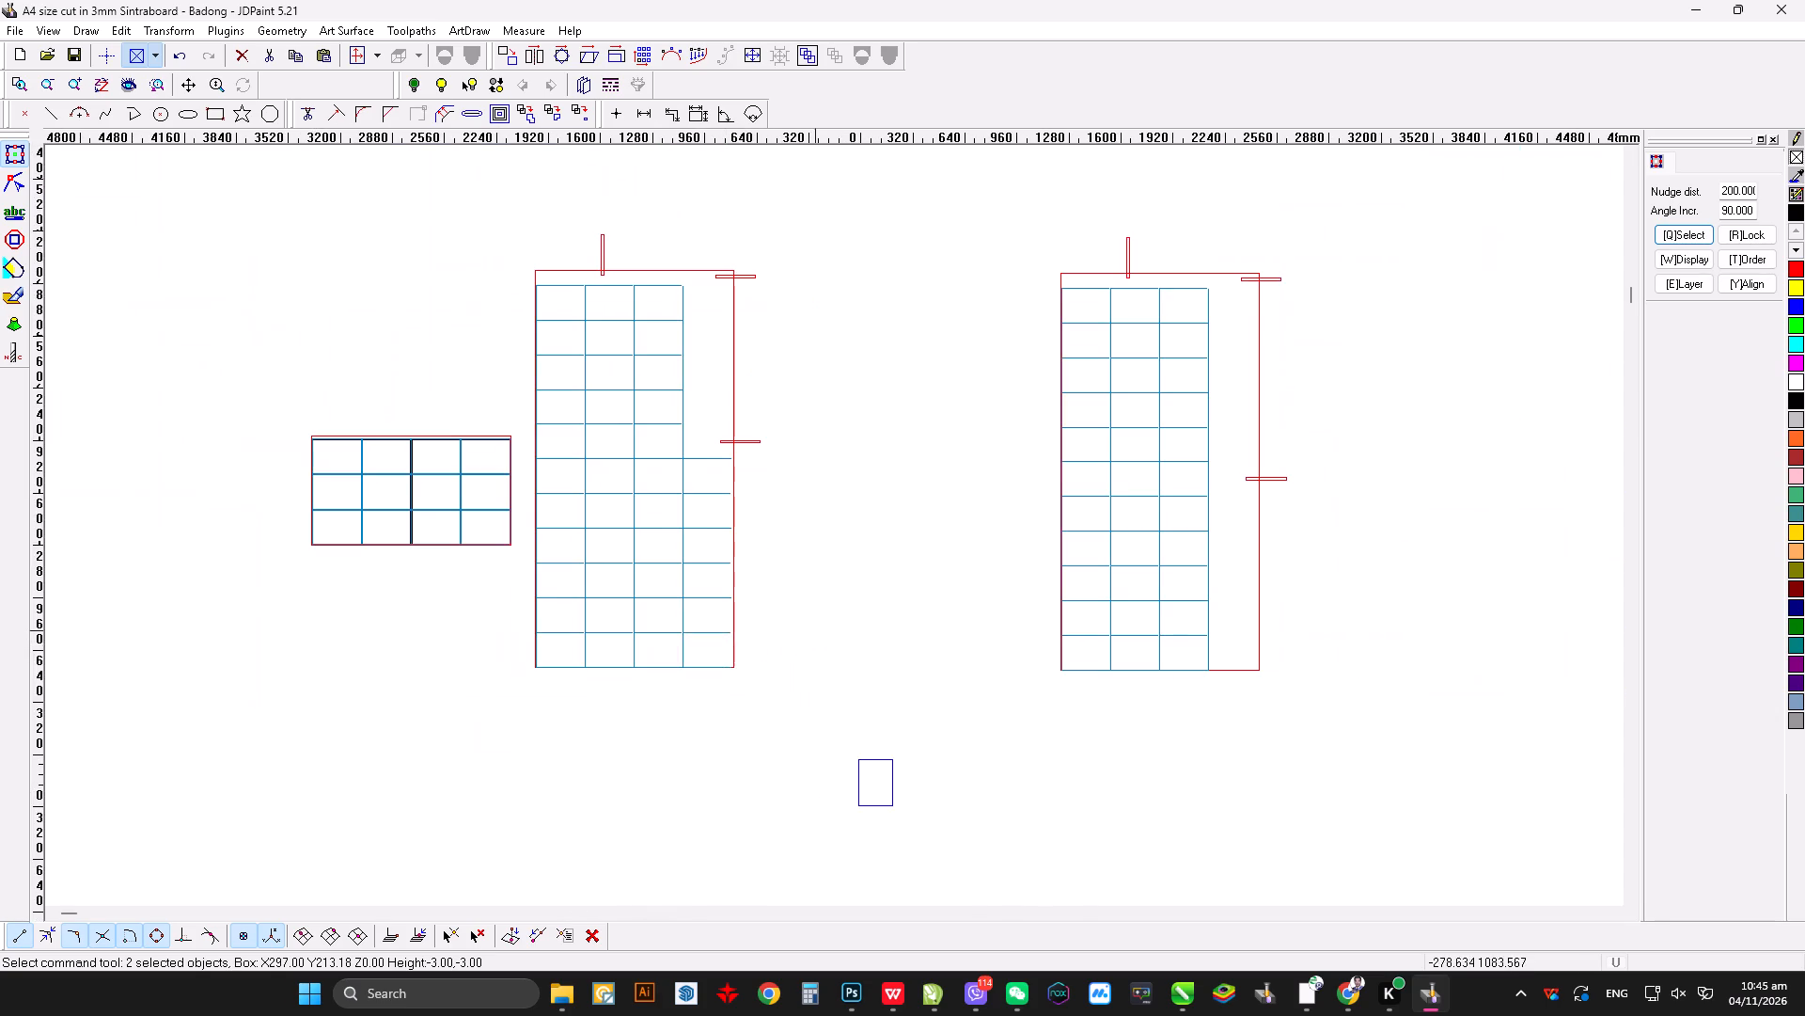
{"action": "scroll", "coordinate": [732, 596], "scroll_direction": "down", "scroll_amount": 2}
Undo the last two line removals in the tall grid's fourth column.
{"action": "key", "text": "ctrl+z"}
{"action": "key", "text": "ctrl+z"}
Cut out the outer vertical line of the tall grid's fourth column.
{"action": "left_click_drag", "start_coordinate": [945, 415], "coordinate": [875, 371]}
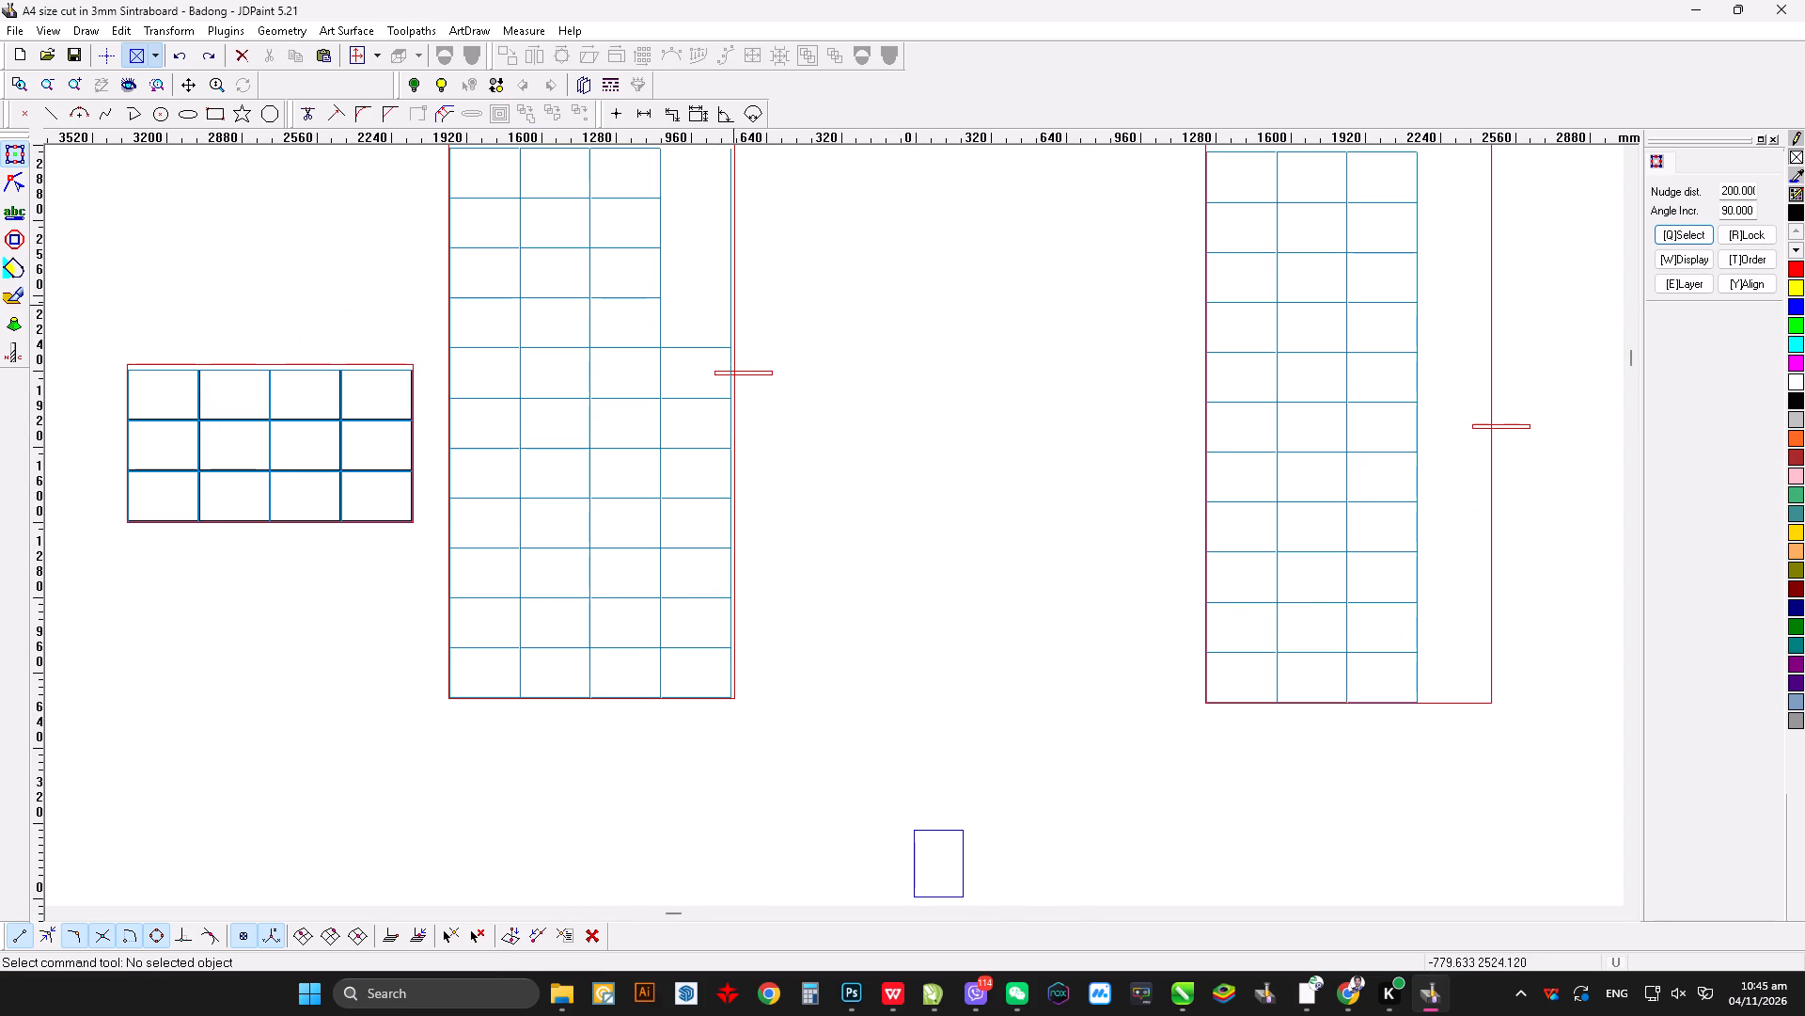
{"action": "left_click", "coordinate": [730, 303]}
{"action": "key", "text": "ctrl+x"}
Select the fourth column's two lowest horizontal lines to measure their spacing and set the nudge distance to 213.18.
{"action": "scroll", "coordinate": [676, 696], "scroll_direction": "down", "scroll_amount": 10}
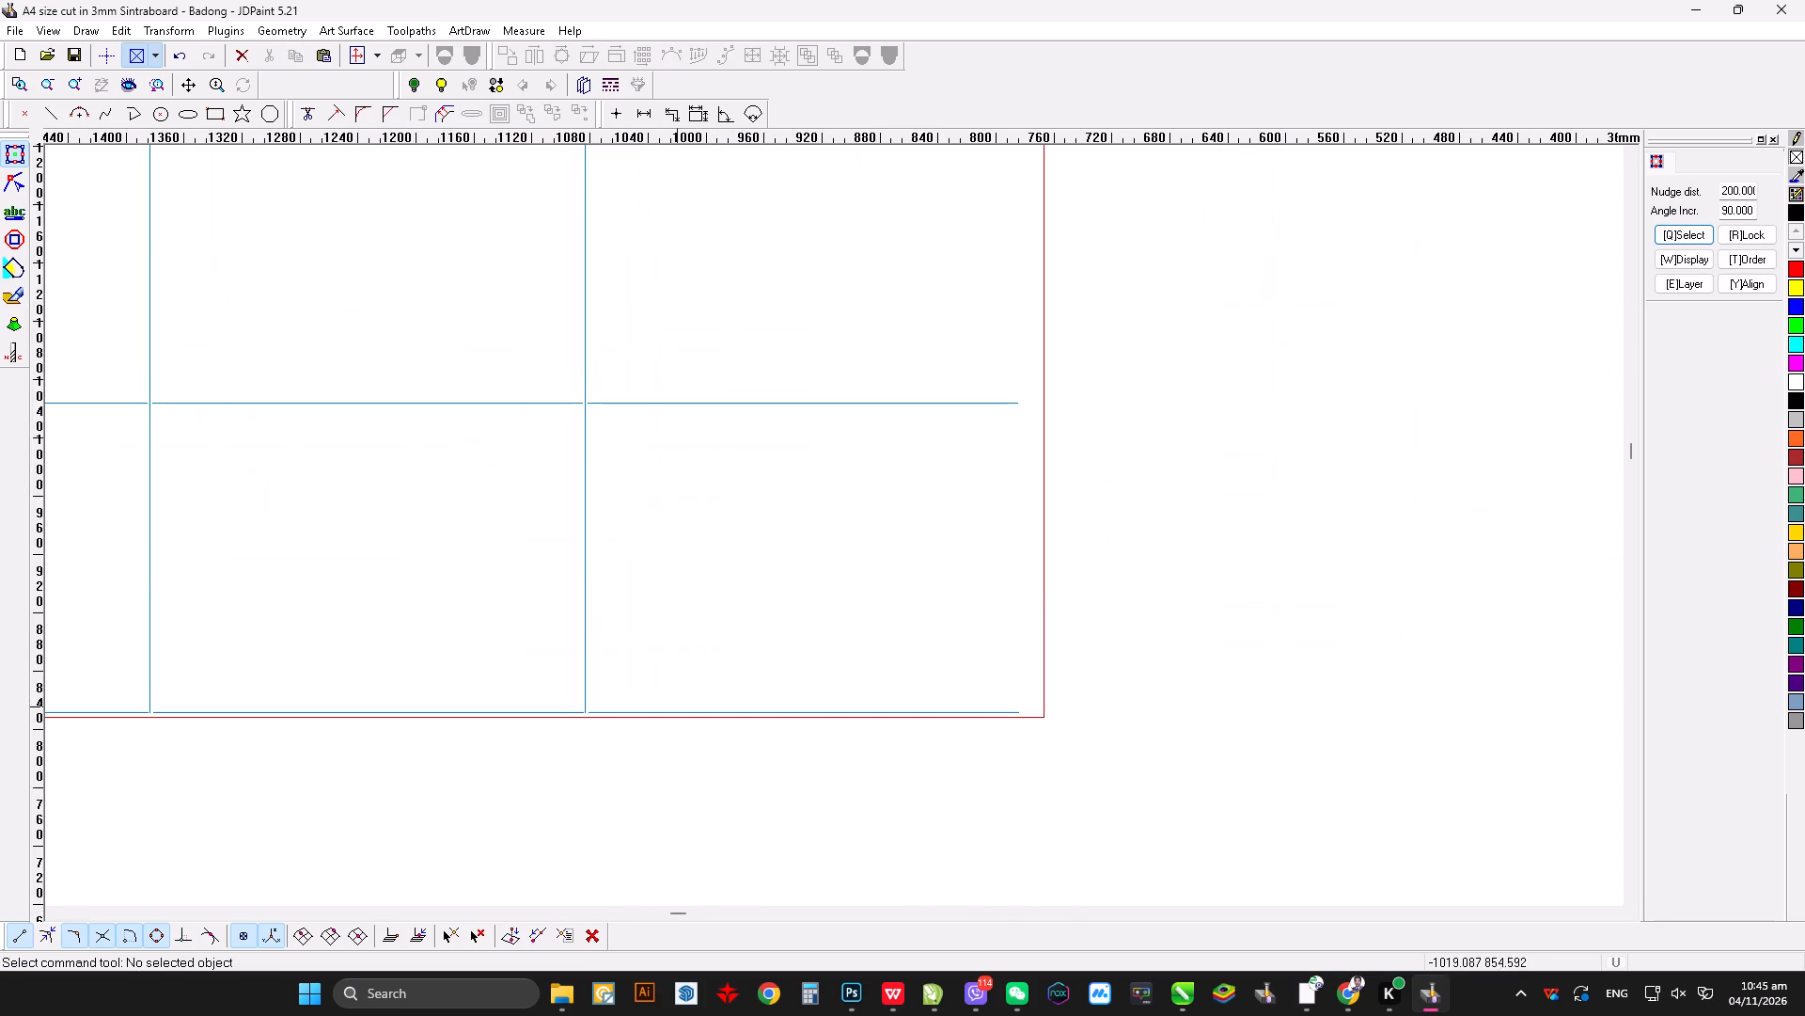
{"action": "left_click", "coordinate": [678, 709]}
{"action": "left_click", "coordinate": [730, 401], "text": "shift"}
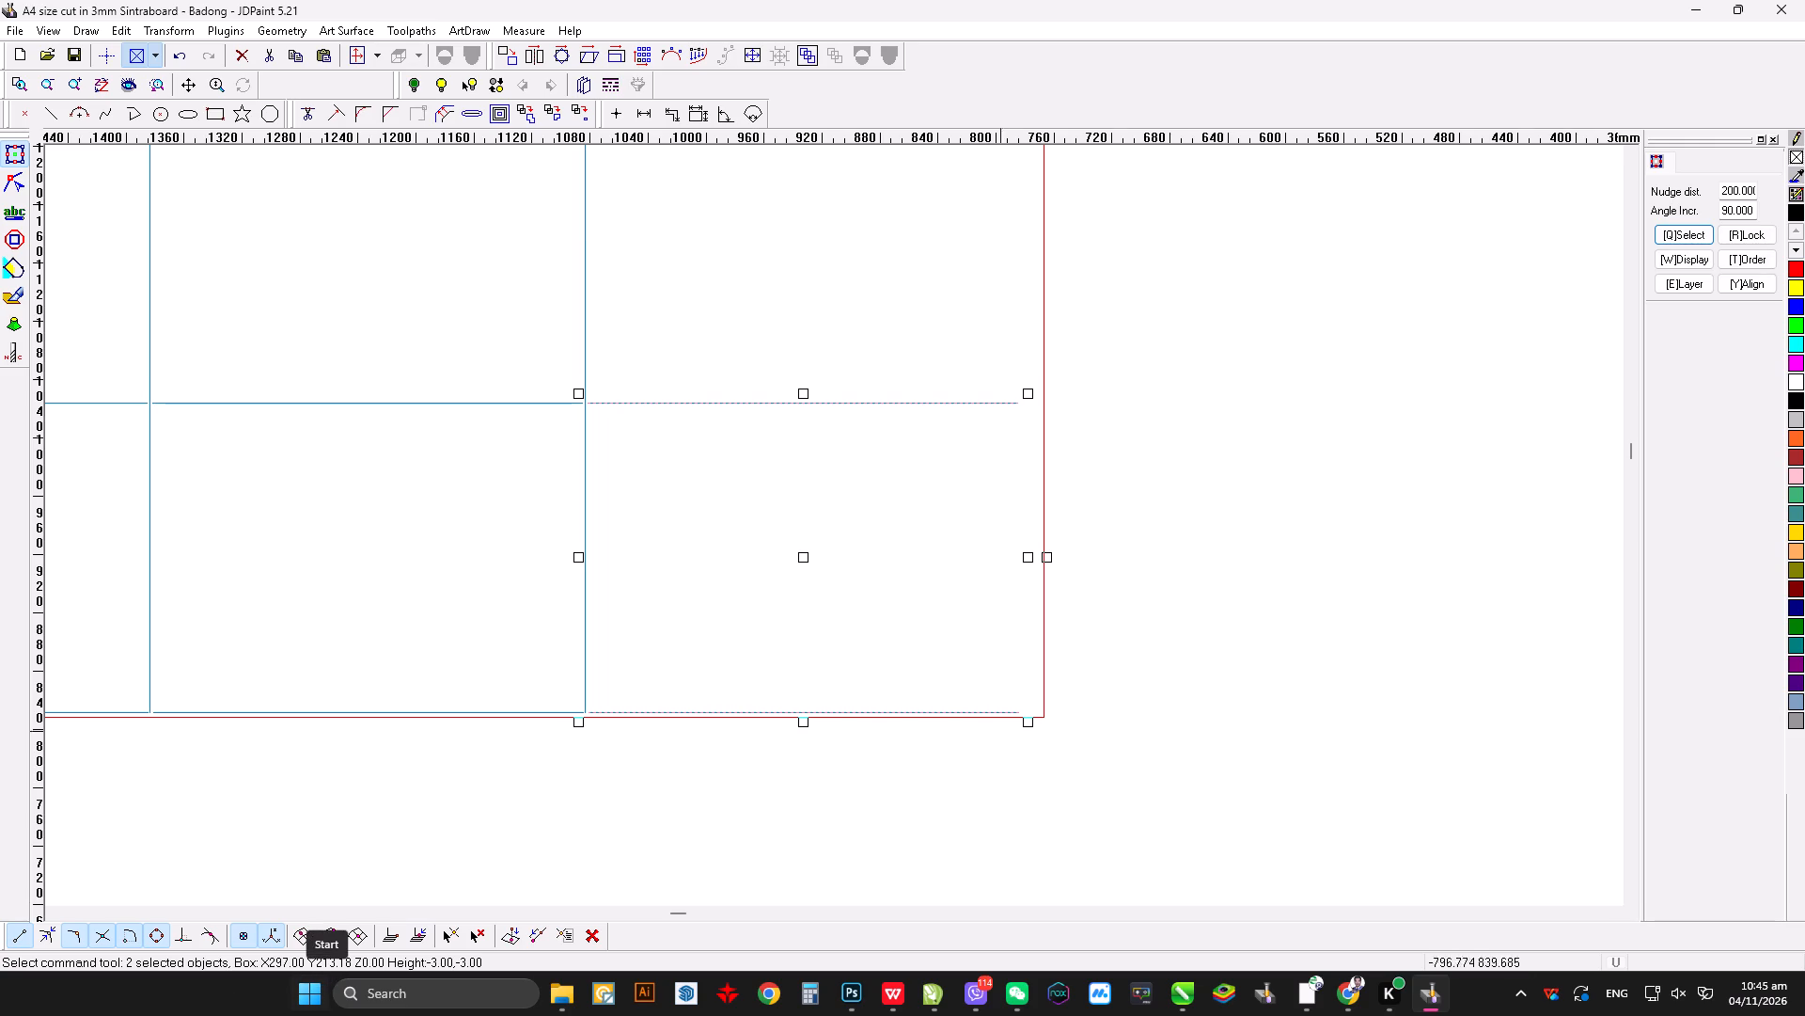
{"action": "left_click", "coordinate": [1748, 188]}
{"action": "key", "text": "ctrl+a"}
{"action": "type", "text": "213.18"}
{"action": "key", "text": "Return"}
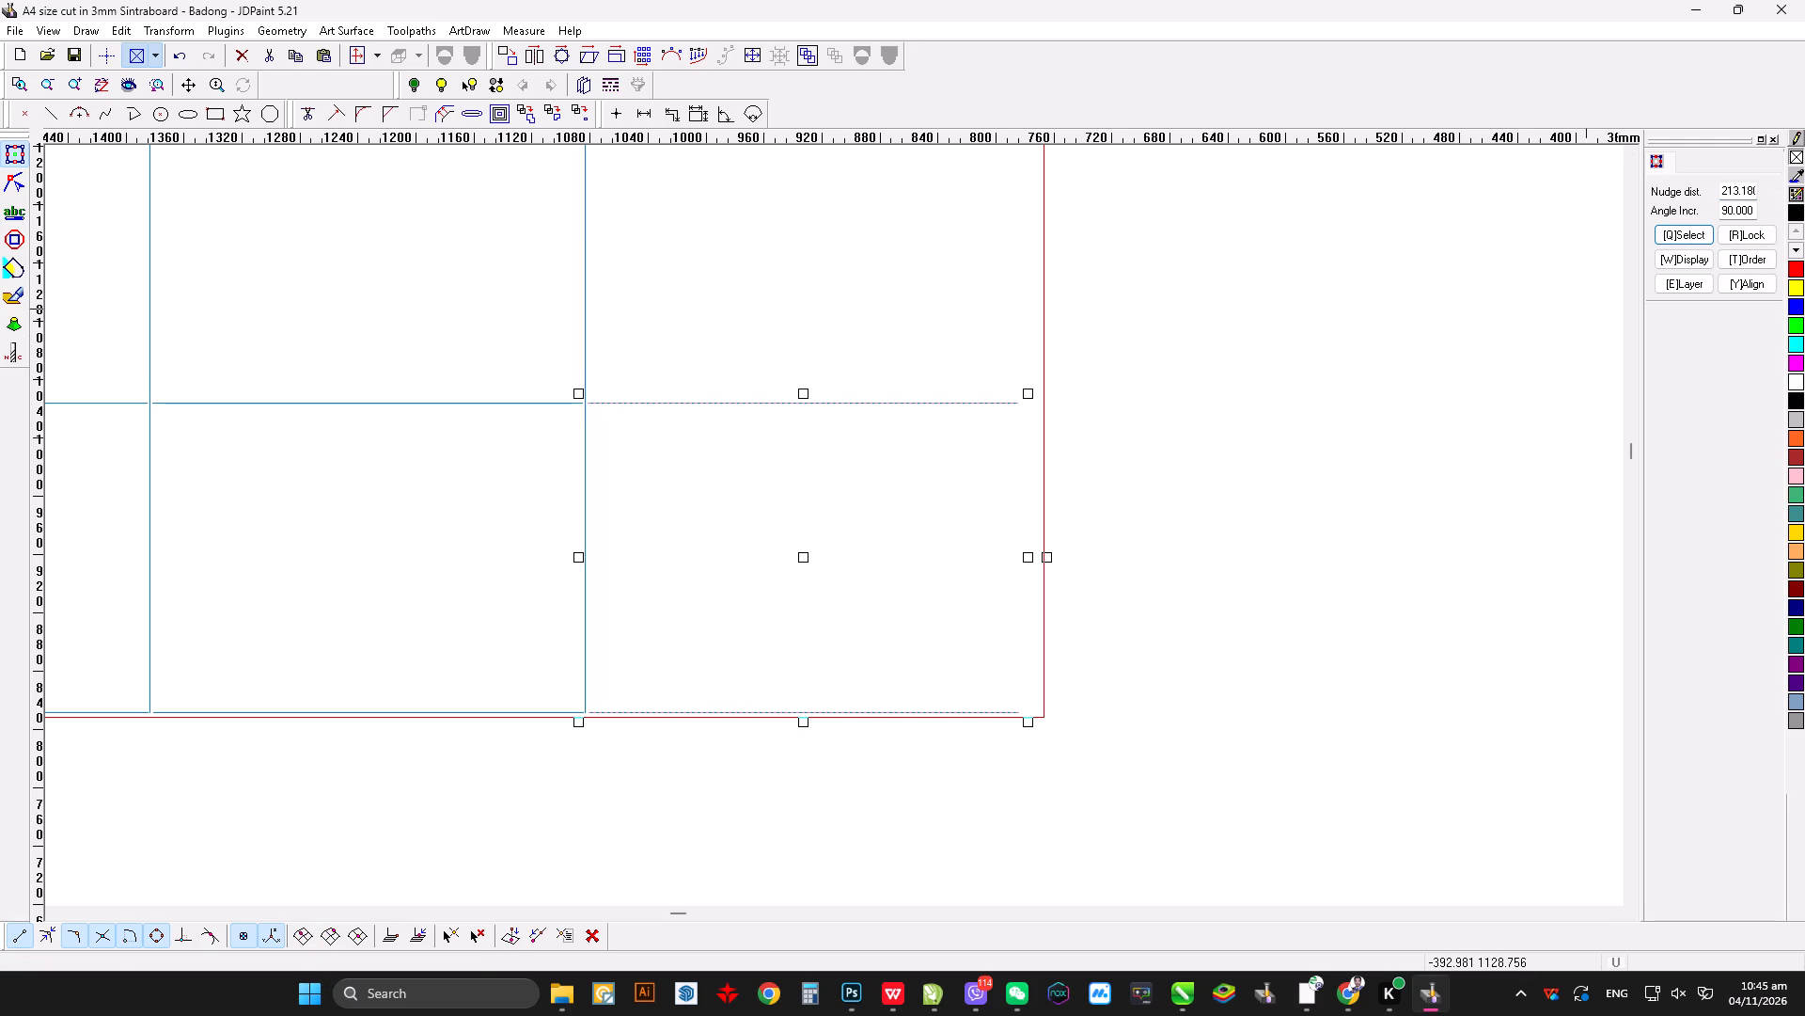
Cut out the lowest horizontal line of the tall grid's fourth column.
{"action": "scroll", "coordinate": [1051, 639], "scroll_direction": "up", "scroll_amount": 6}
{"action": "left_click", "coordinate": [1112, 660]}
{"action": "scroll", "coordinate": [916, 659], "scroll_direction": "down", "scroll_amount": 1}
{"action": "left_click_drag", "start_coordinate": [874, 747], "coordinate": [1302, 598]}
{"action": "key", "text": "ctrl+x"}
{"action": "scroll", "coordinate": [892, 780], "scroll_direction": "up", "scroll_amount": 3}
{"action": "scroll", "coordinate": [964, 535], "scroll_direction": "down", "scroll_amount": 1}
{"action": "scroll", "coordinate": [957, 556], "scroll_direction": "up", "scroll_amount": 2}
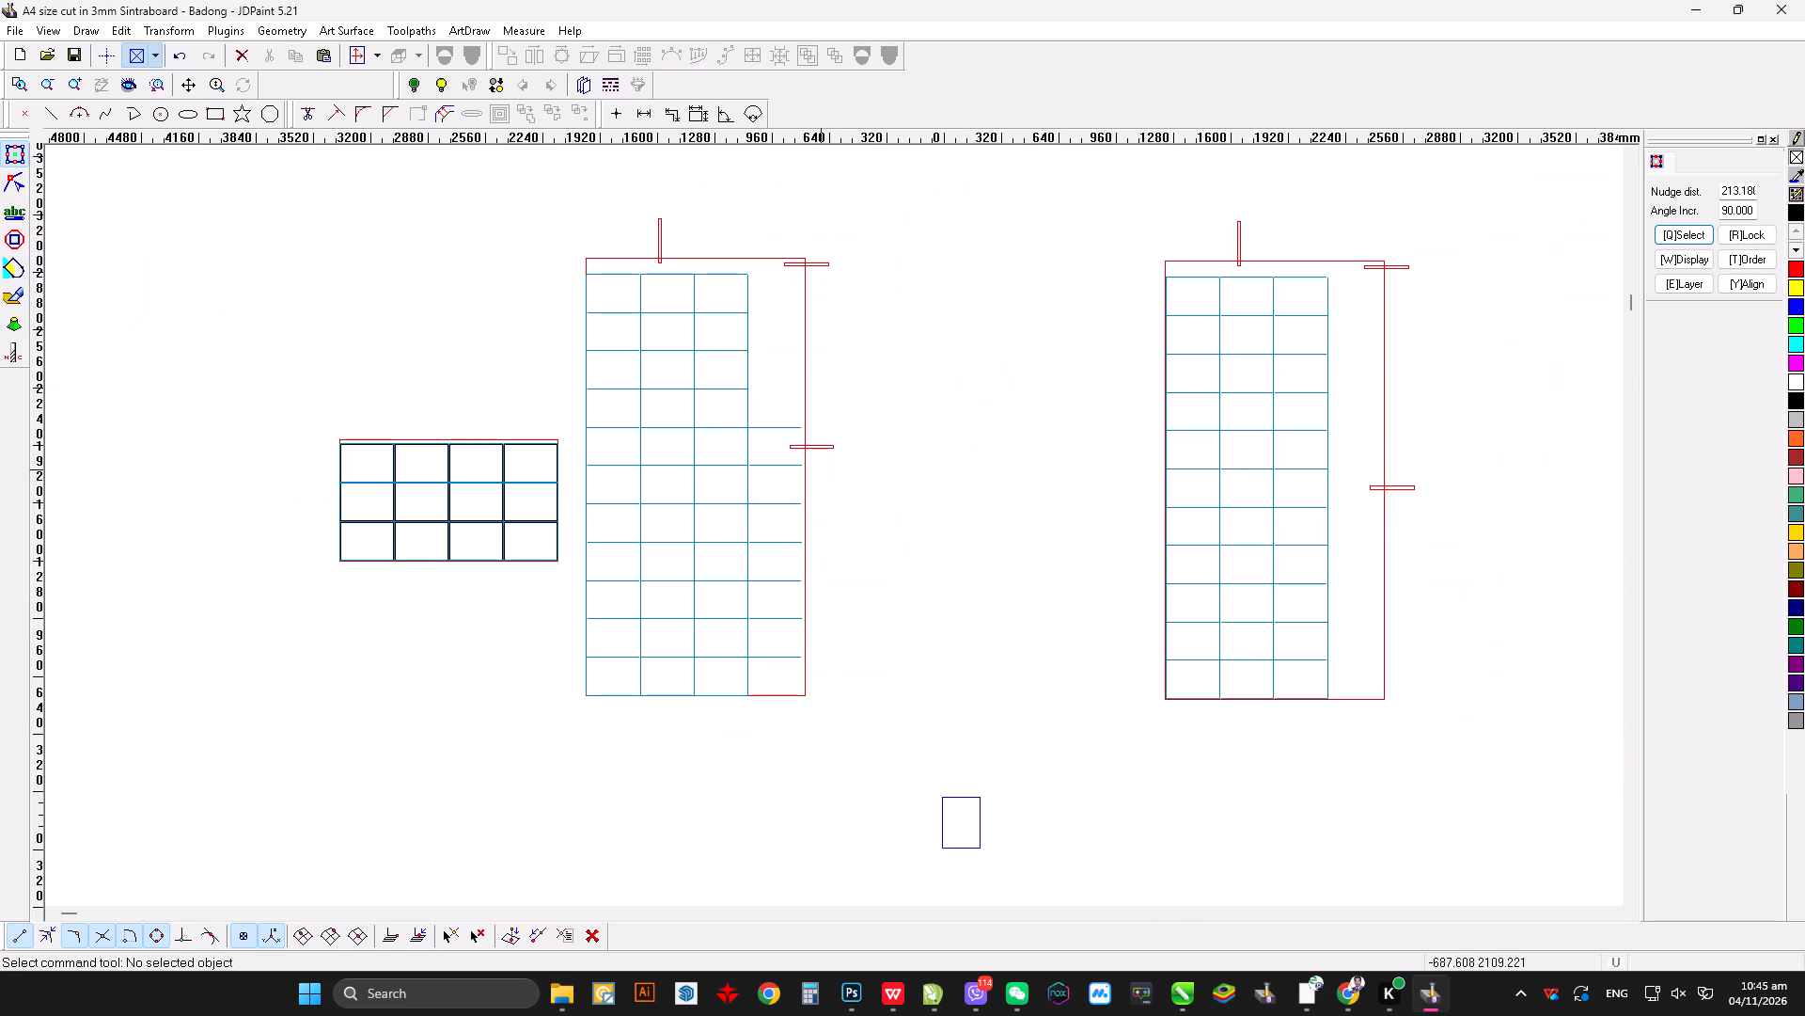
Select all remaining horizontal lines of the fourth column and nudge them down by 213.18.
{"action": "scroll", "coordinate": [819, 468], "scroll_direction": "down", "scroll_amount": 1}
{"action": "left_click_drag", "start_coordinate": [837, 718], "coordinate": [707, 401]}
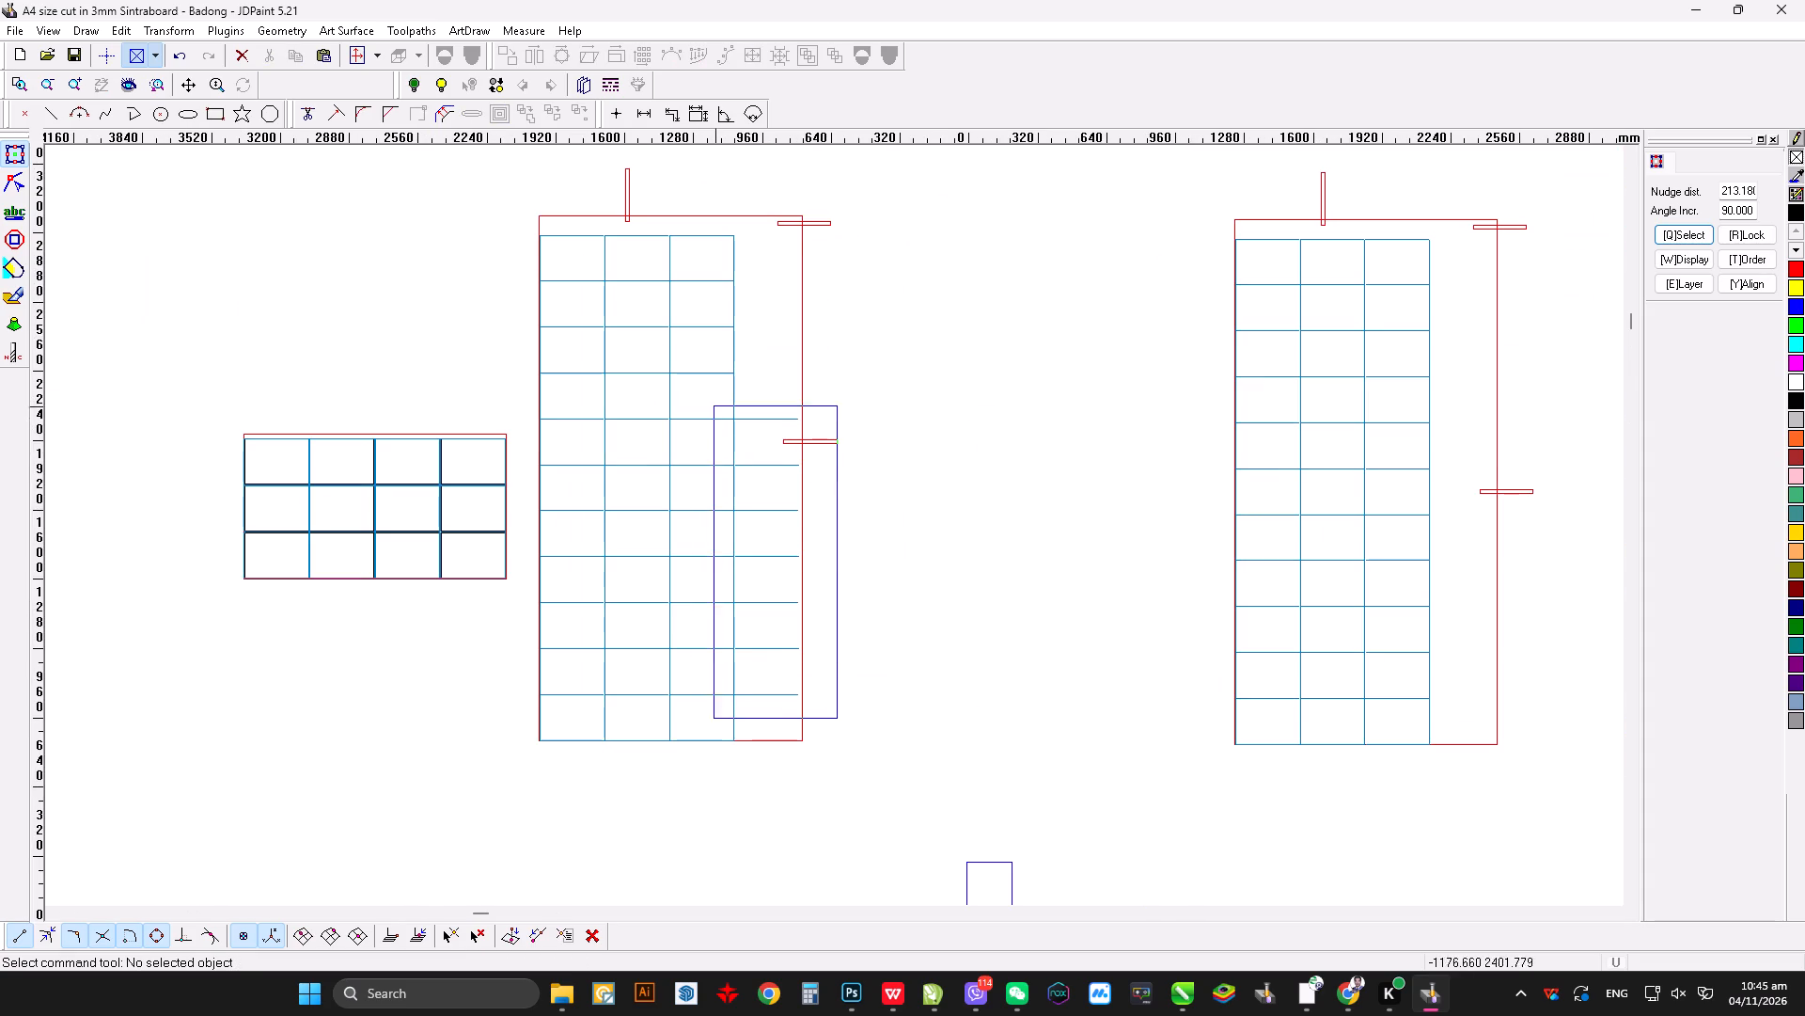
{"action": "left_click_drag", "start_coordinate": [707, 401], "coordinate": [865, 548]}
{"action": "left_click_drag", "start_coordinate": [718, 801], "coordinate": [811, 438]}
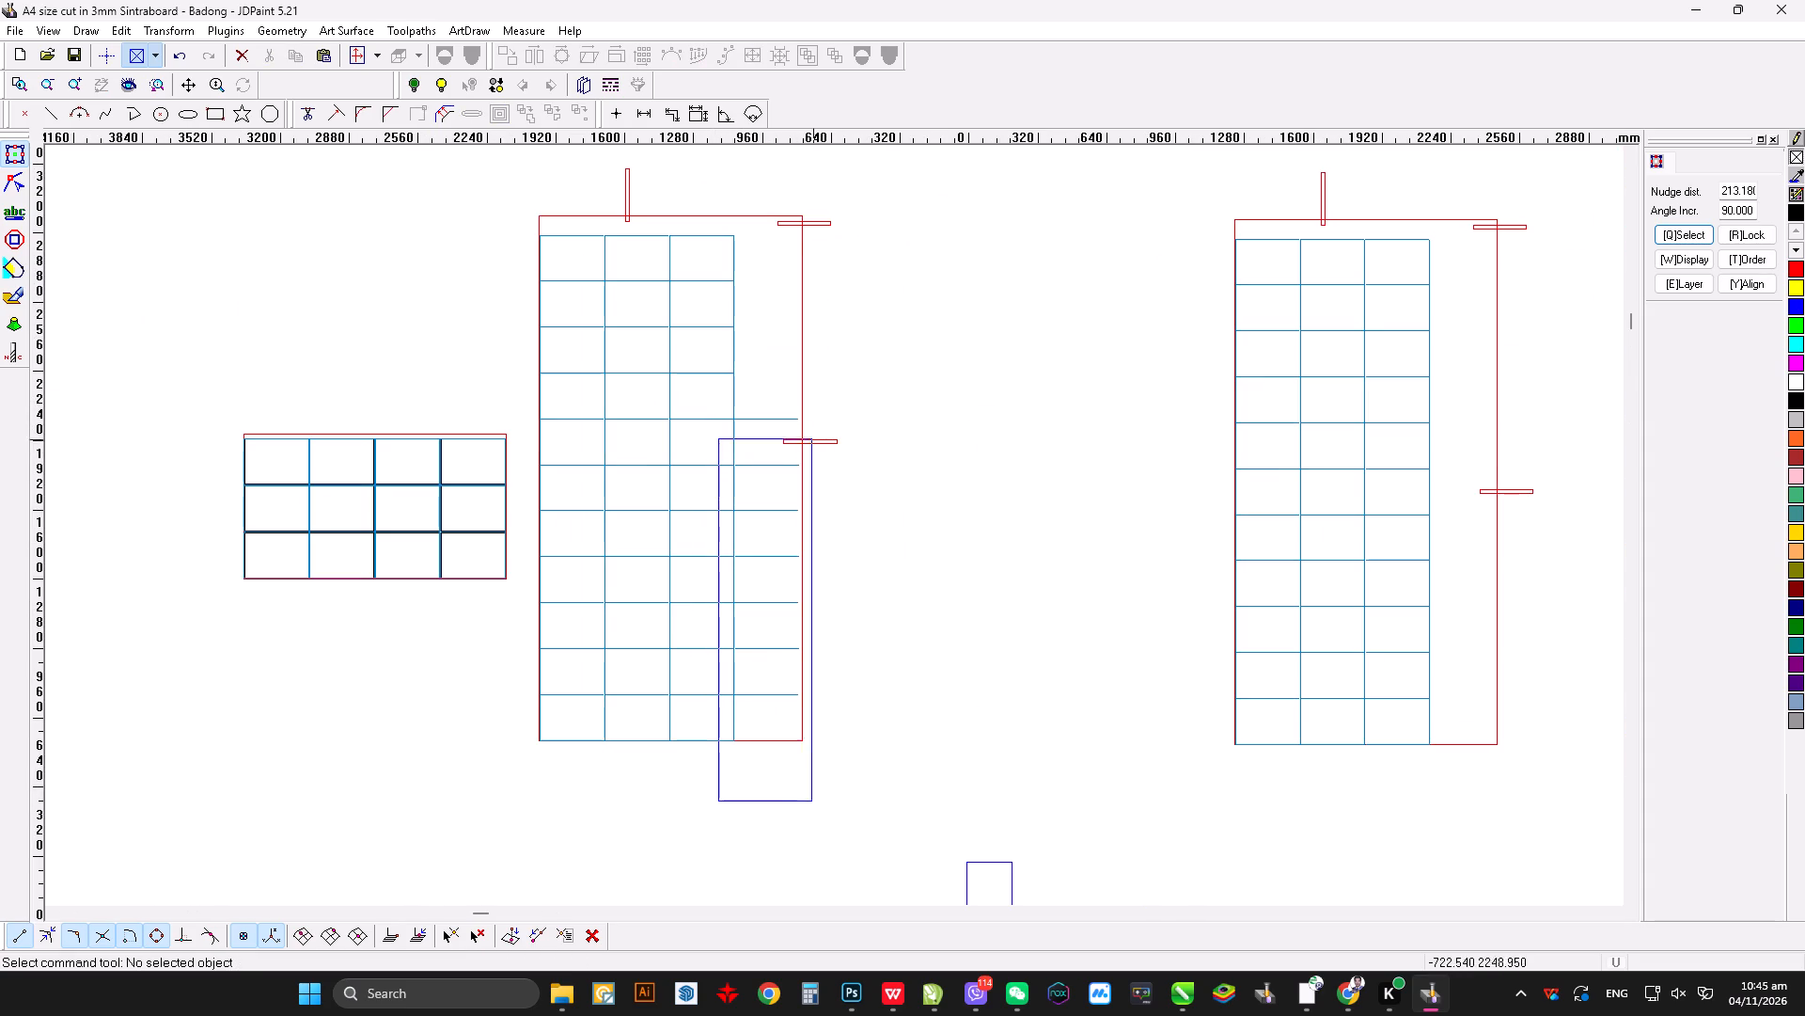
{"action": "left_click_drag", "start_coordinate": [811, 438], "coordinate": [809, 393]}
{"action": "key", "text": "Down"}
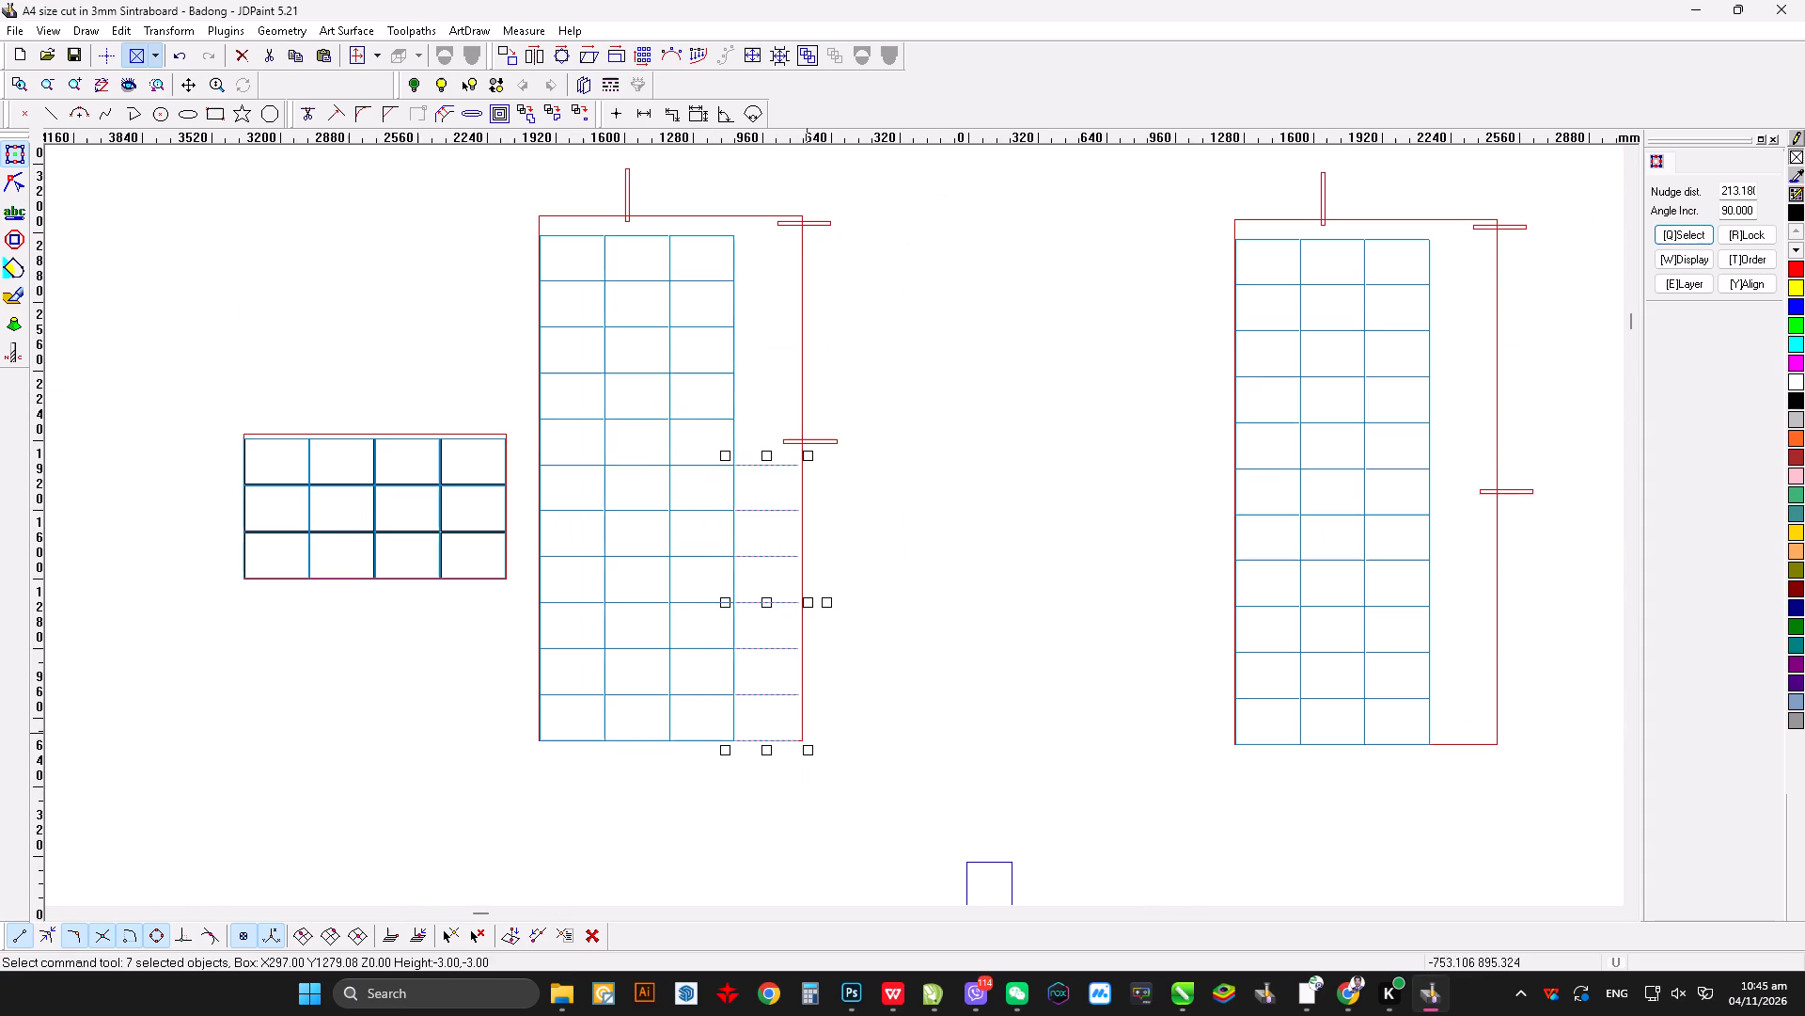
Set the nudge distance to 1000 and move the selected horizontal lines that far right, out of the tall grid.
{"action": "scroll", "coordinate": [752, 515], "scroll_direction": "down", "scroll_amount": 2}
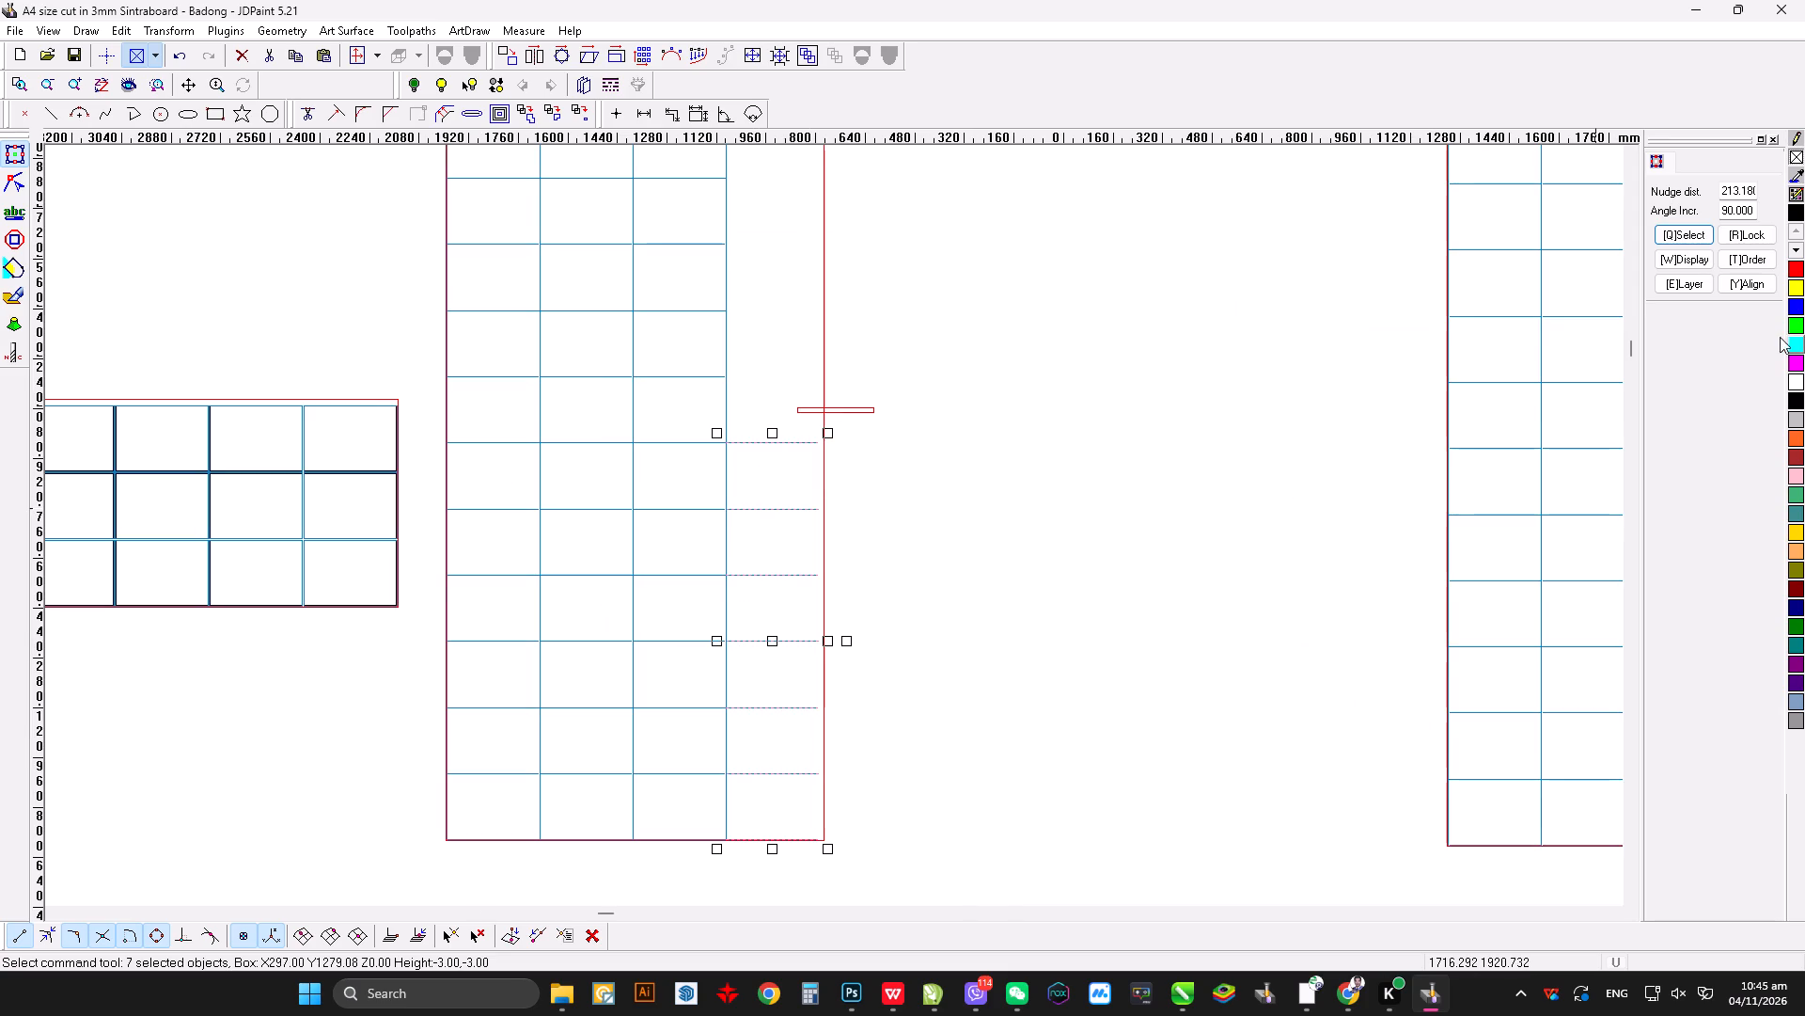
{"action": "key", "text": "Right"}
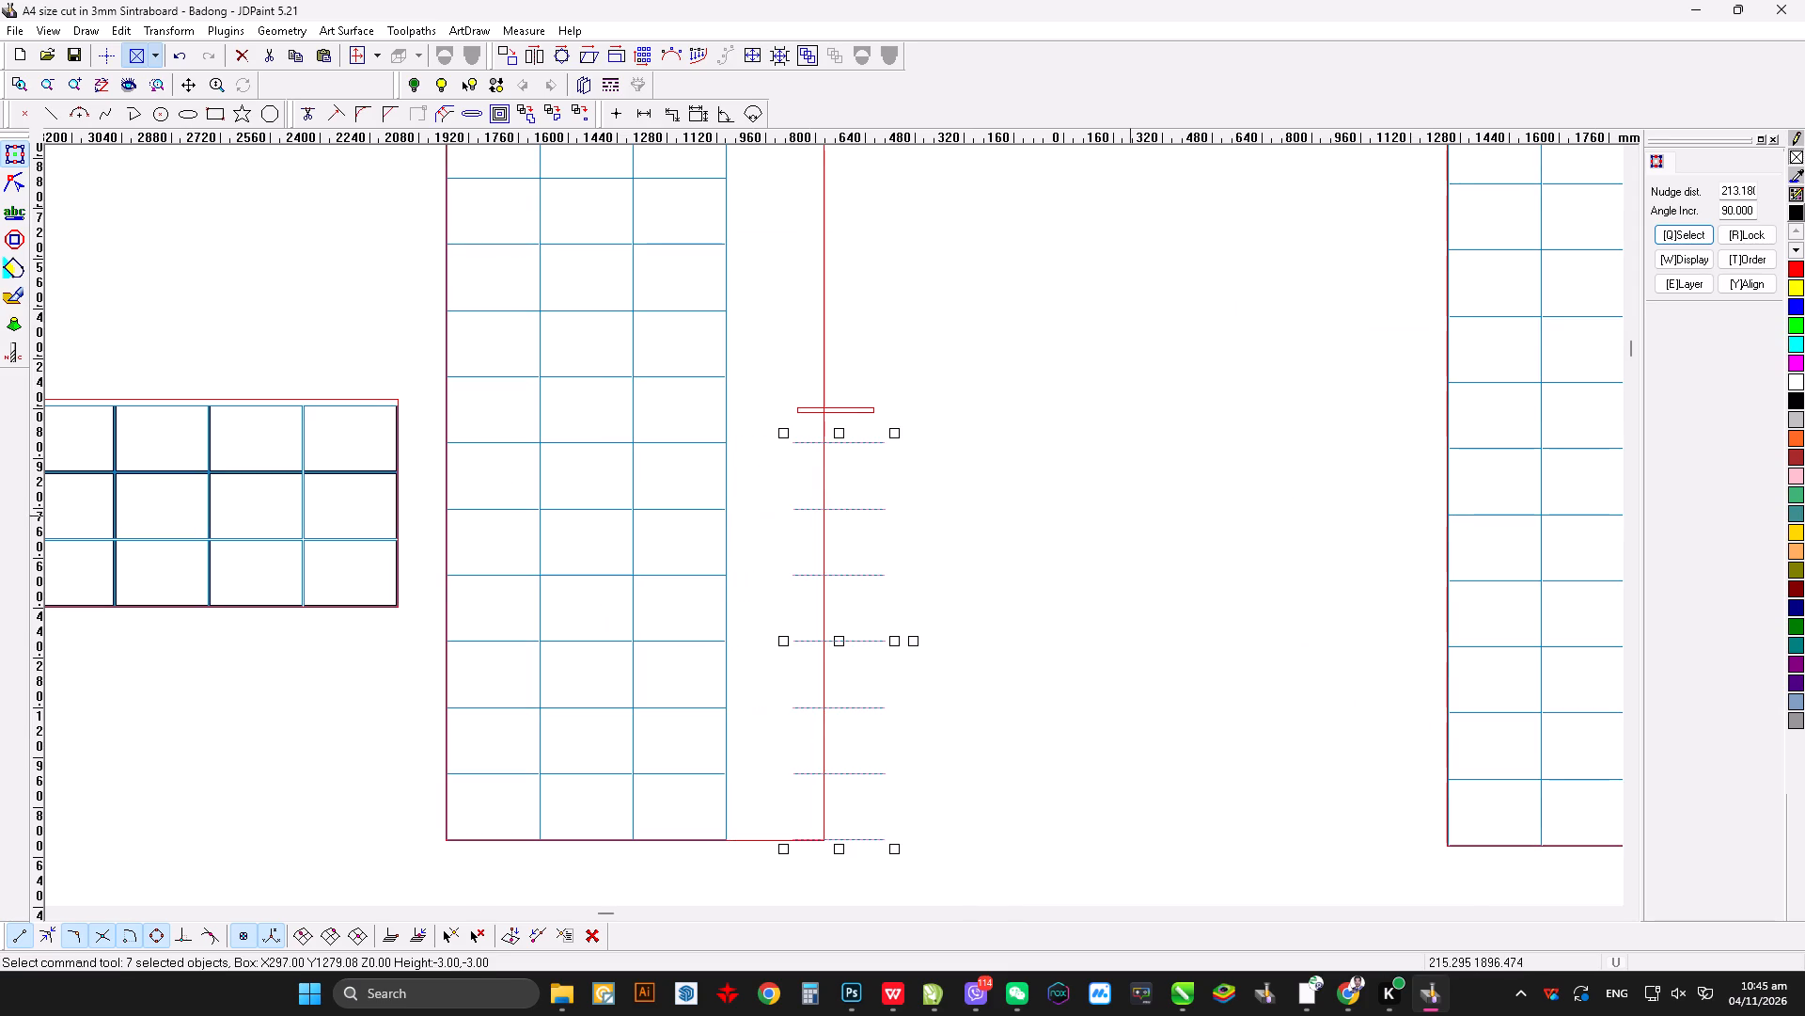
{"action": "key", "text": "Left"}
{"action": "left_click", "coordinate": [1739, 190]}
{"action": "key", "text": "ctrl+a"}
{"action": "type", "text": "1000"}
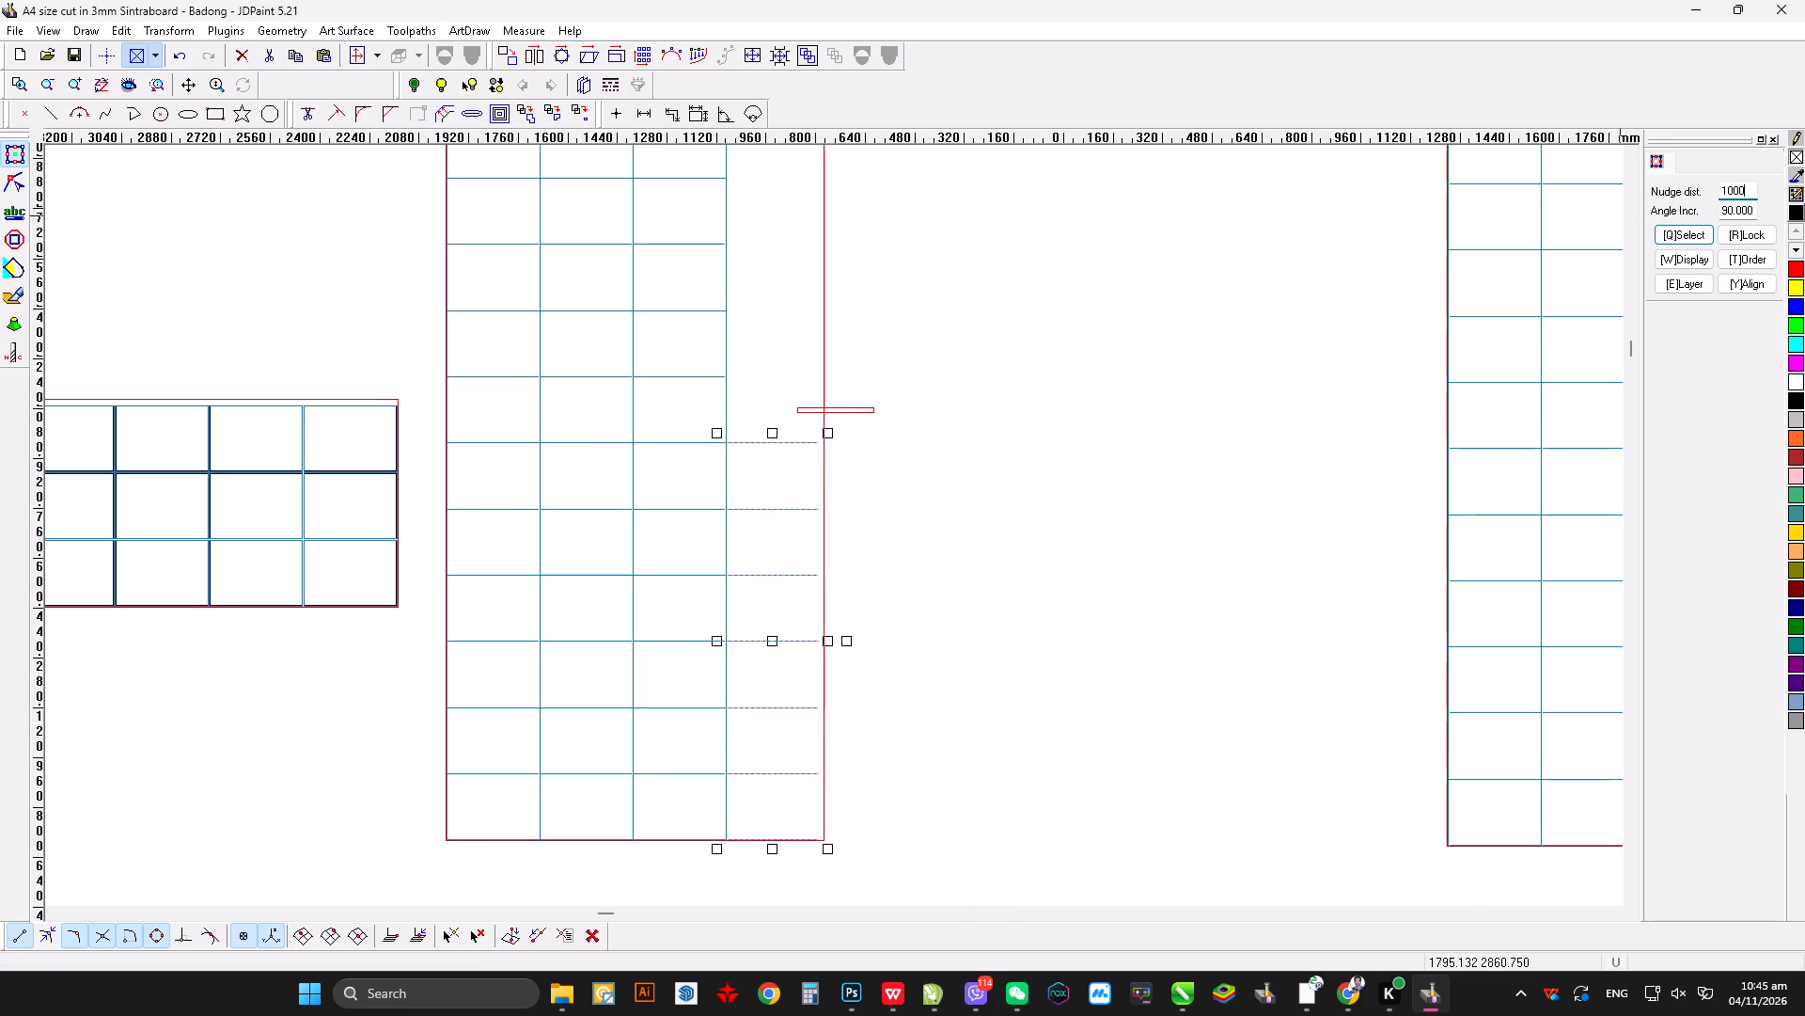
{"action": "key", "text": "Return"}
{"action": "key", "text": "Right"}
{"action": "left_click", "coordinate": [1291, 549]}
Copy the lowest of the moved lines and nudge the copy 1000 left, back into the fourth column.
{"action": "left_click", "coordinate": [1081, 837]}
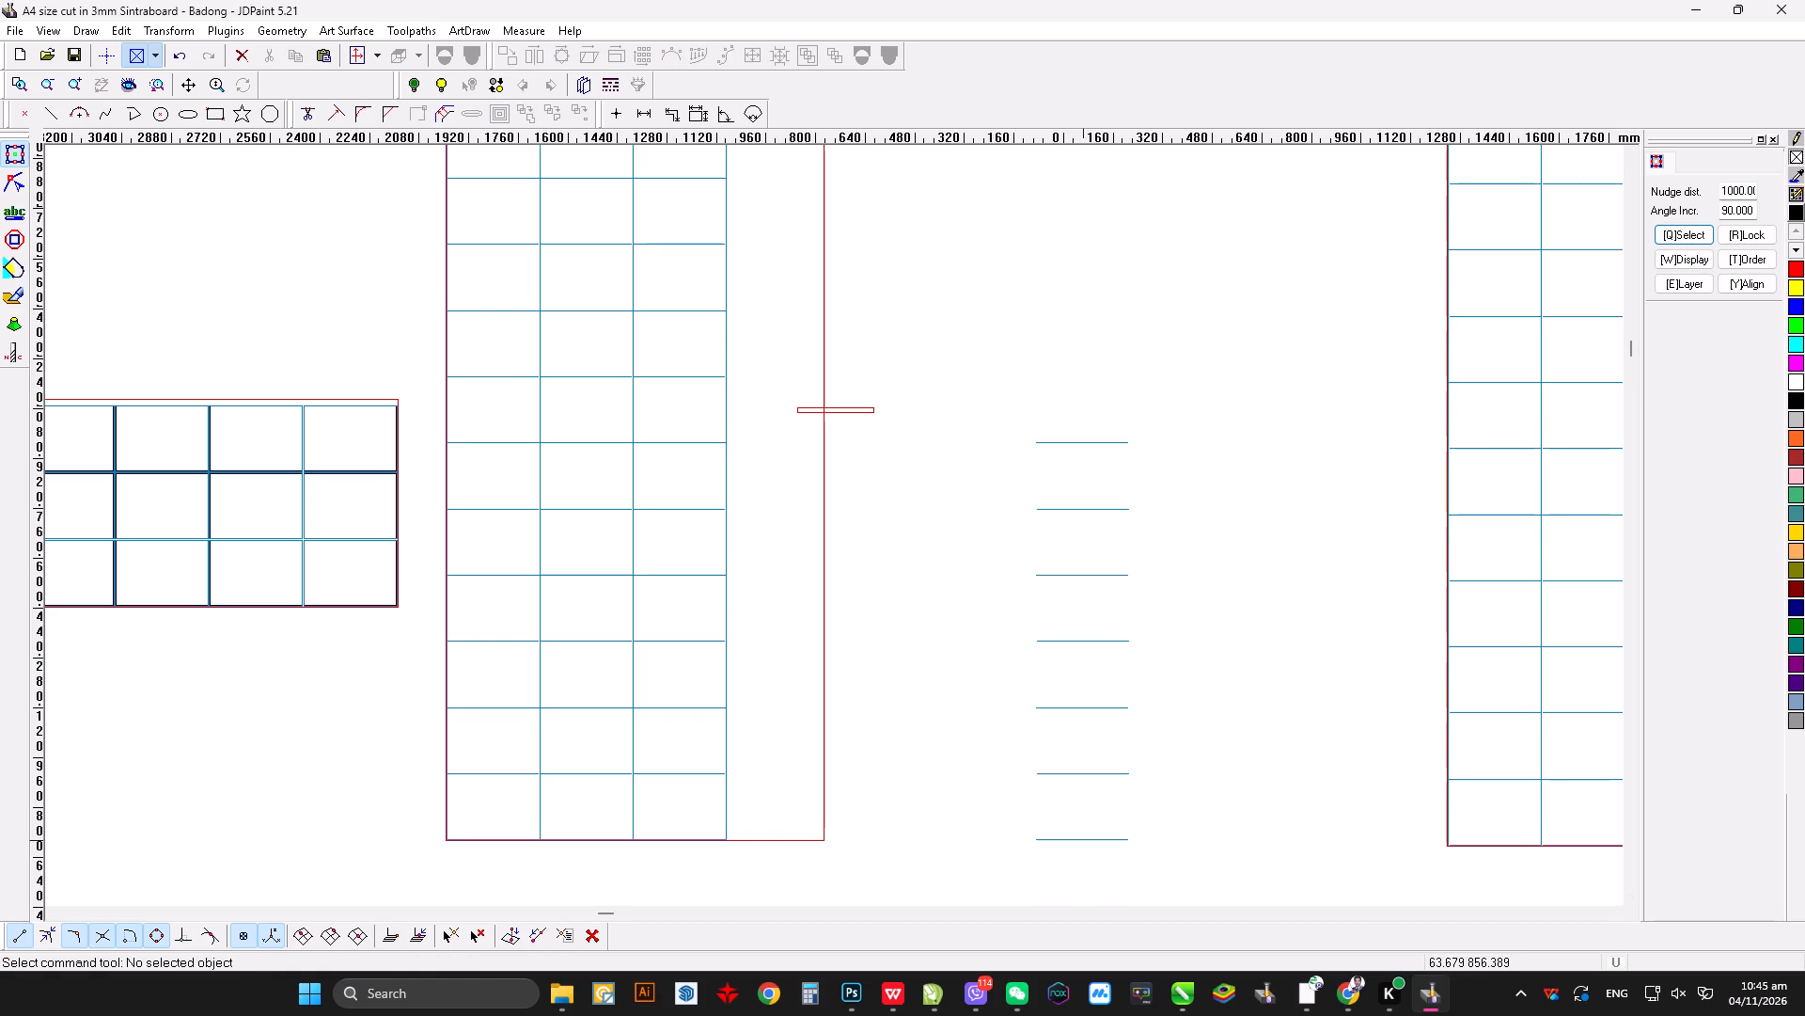
{"action": "key", "text": "ctrl+c"}
{"action": "key", "text": "ctrl+v"}
{"action": "key", "text": "Left"}
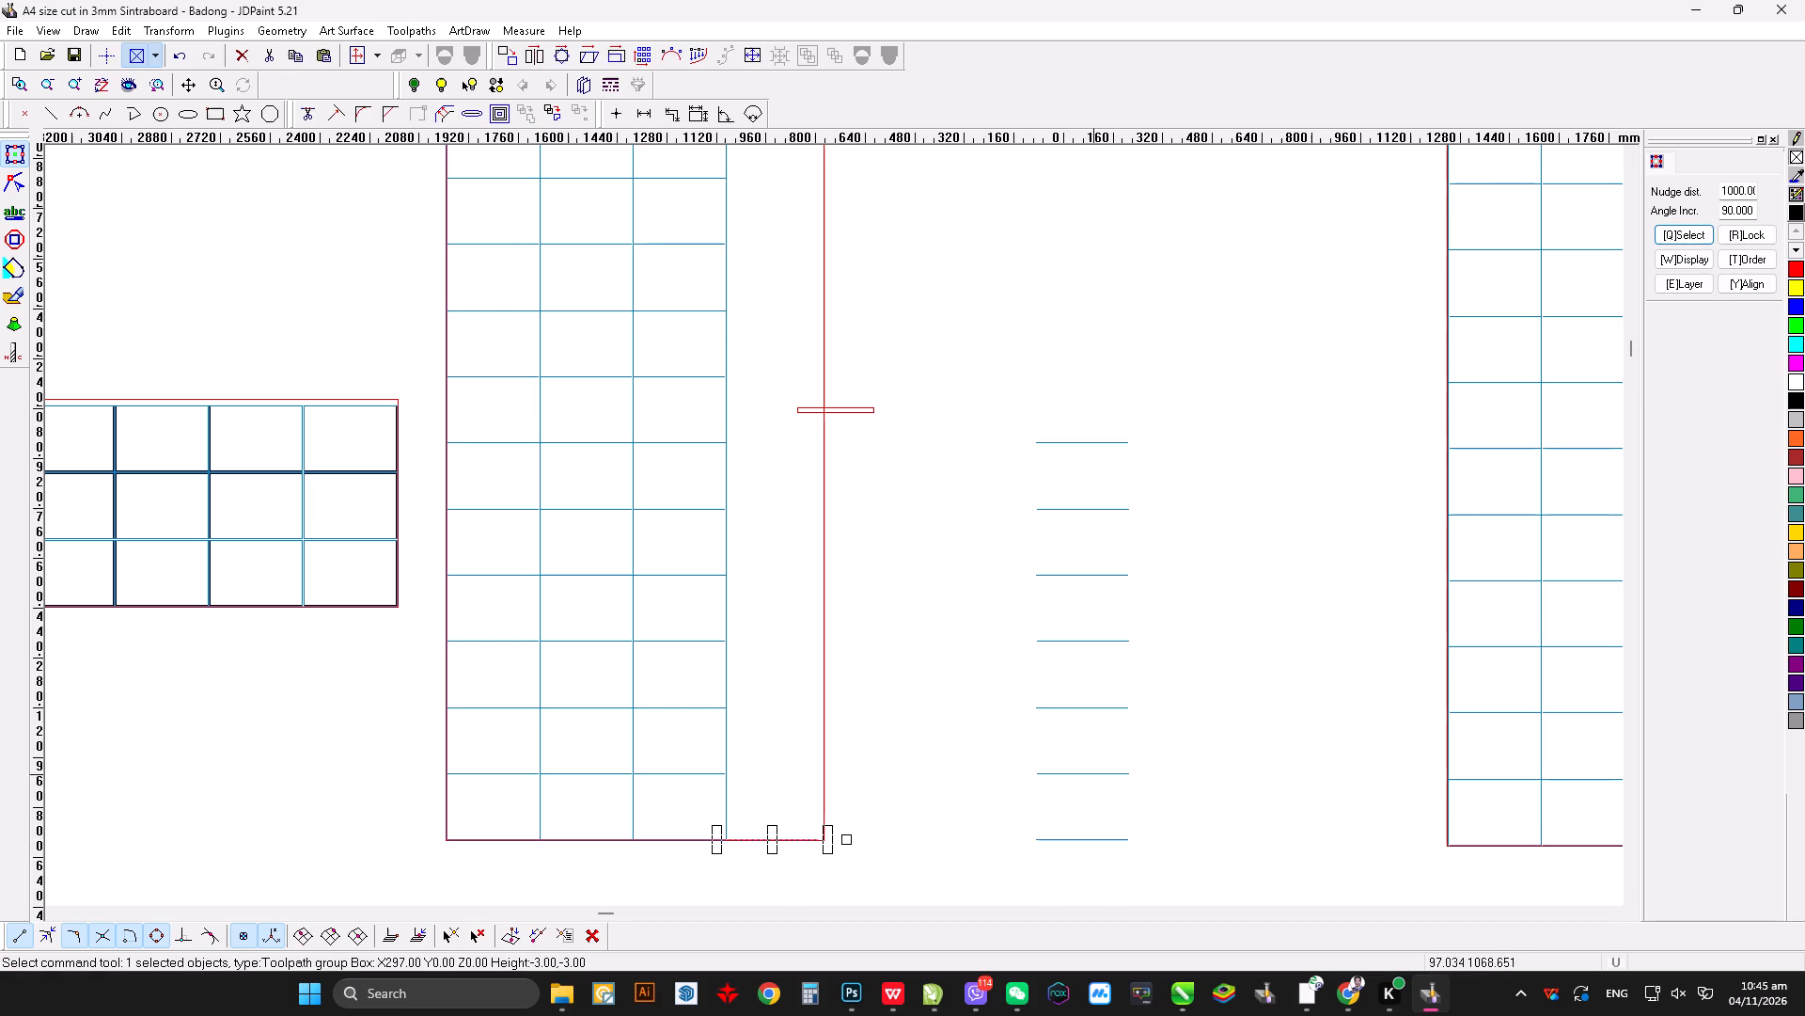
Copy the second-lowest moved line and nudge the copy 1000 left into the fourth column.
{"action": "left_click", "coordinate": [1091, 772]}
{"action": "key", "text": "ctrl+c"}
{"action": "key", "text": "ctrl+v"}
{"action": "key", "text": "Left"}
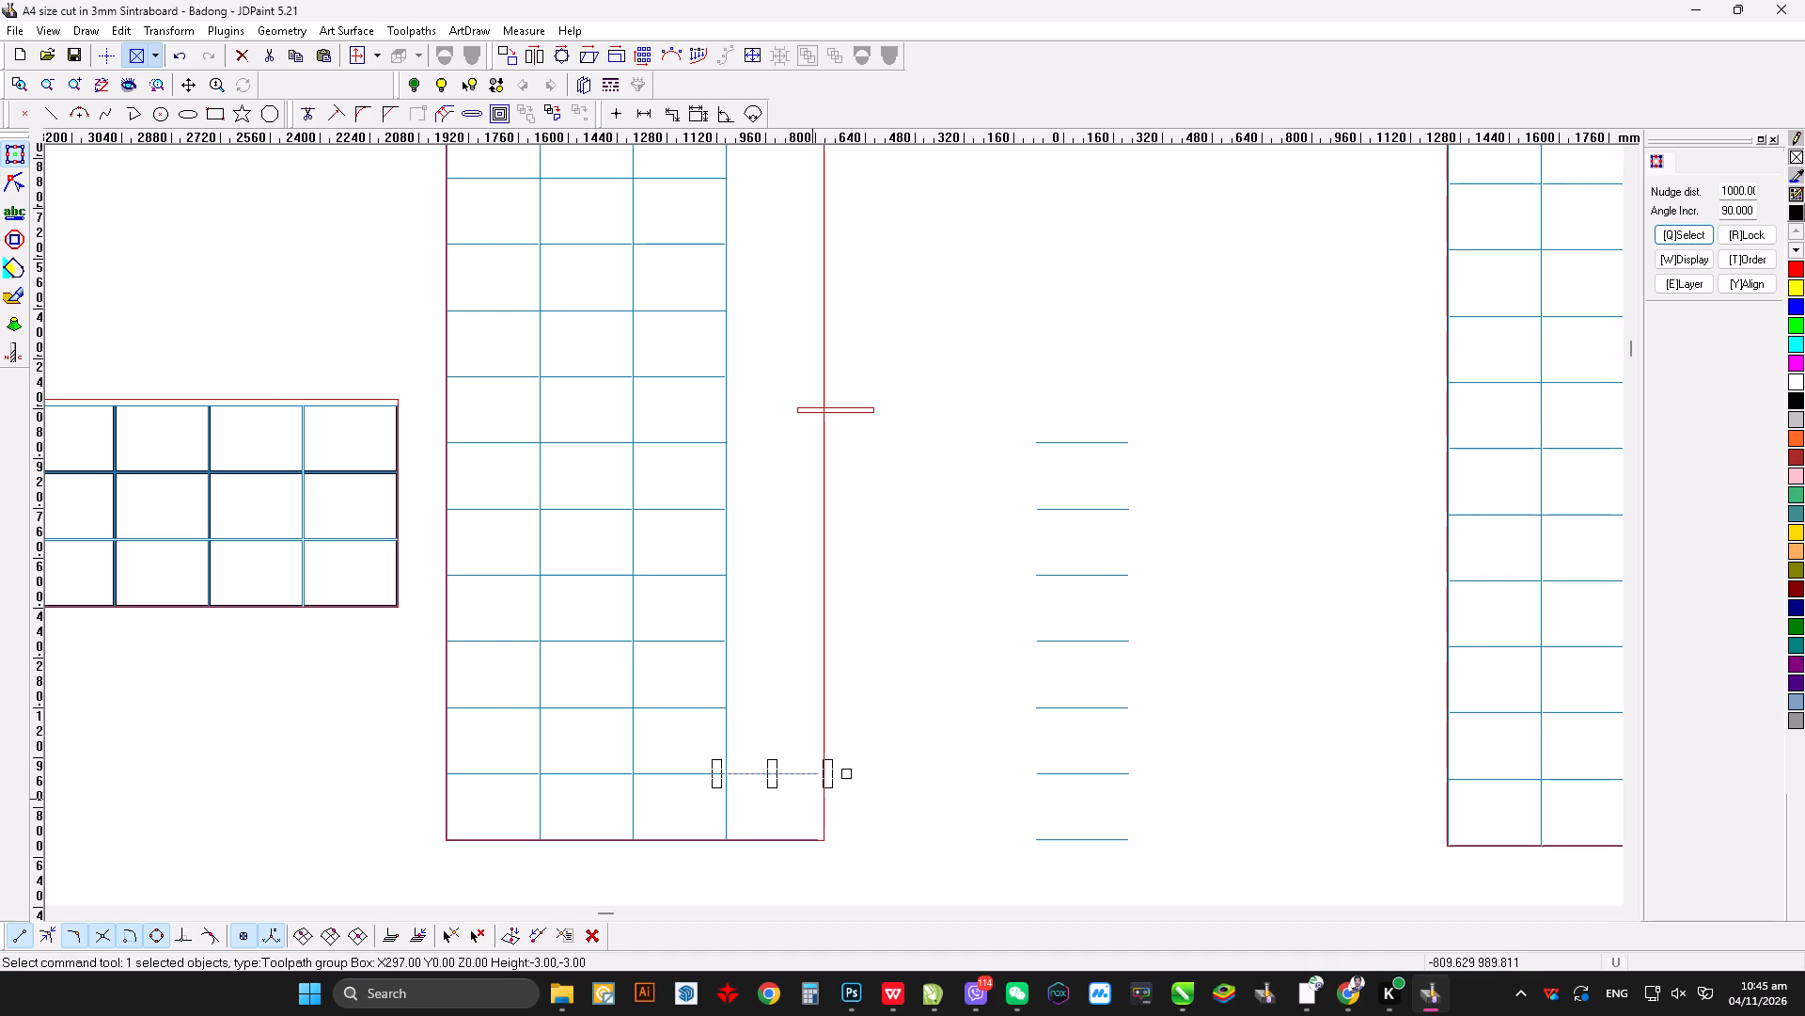
Select both copied lines in the fourth column to measure their spacing and set the nudge distance to 213.18.
{"action": "scroll", "coordinate": [776, 851], "scroll_direction": "down", "scroll_amount": 8}
{"action": "left_click", "coordinate": [778, 802], "text": "shift"}
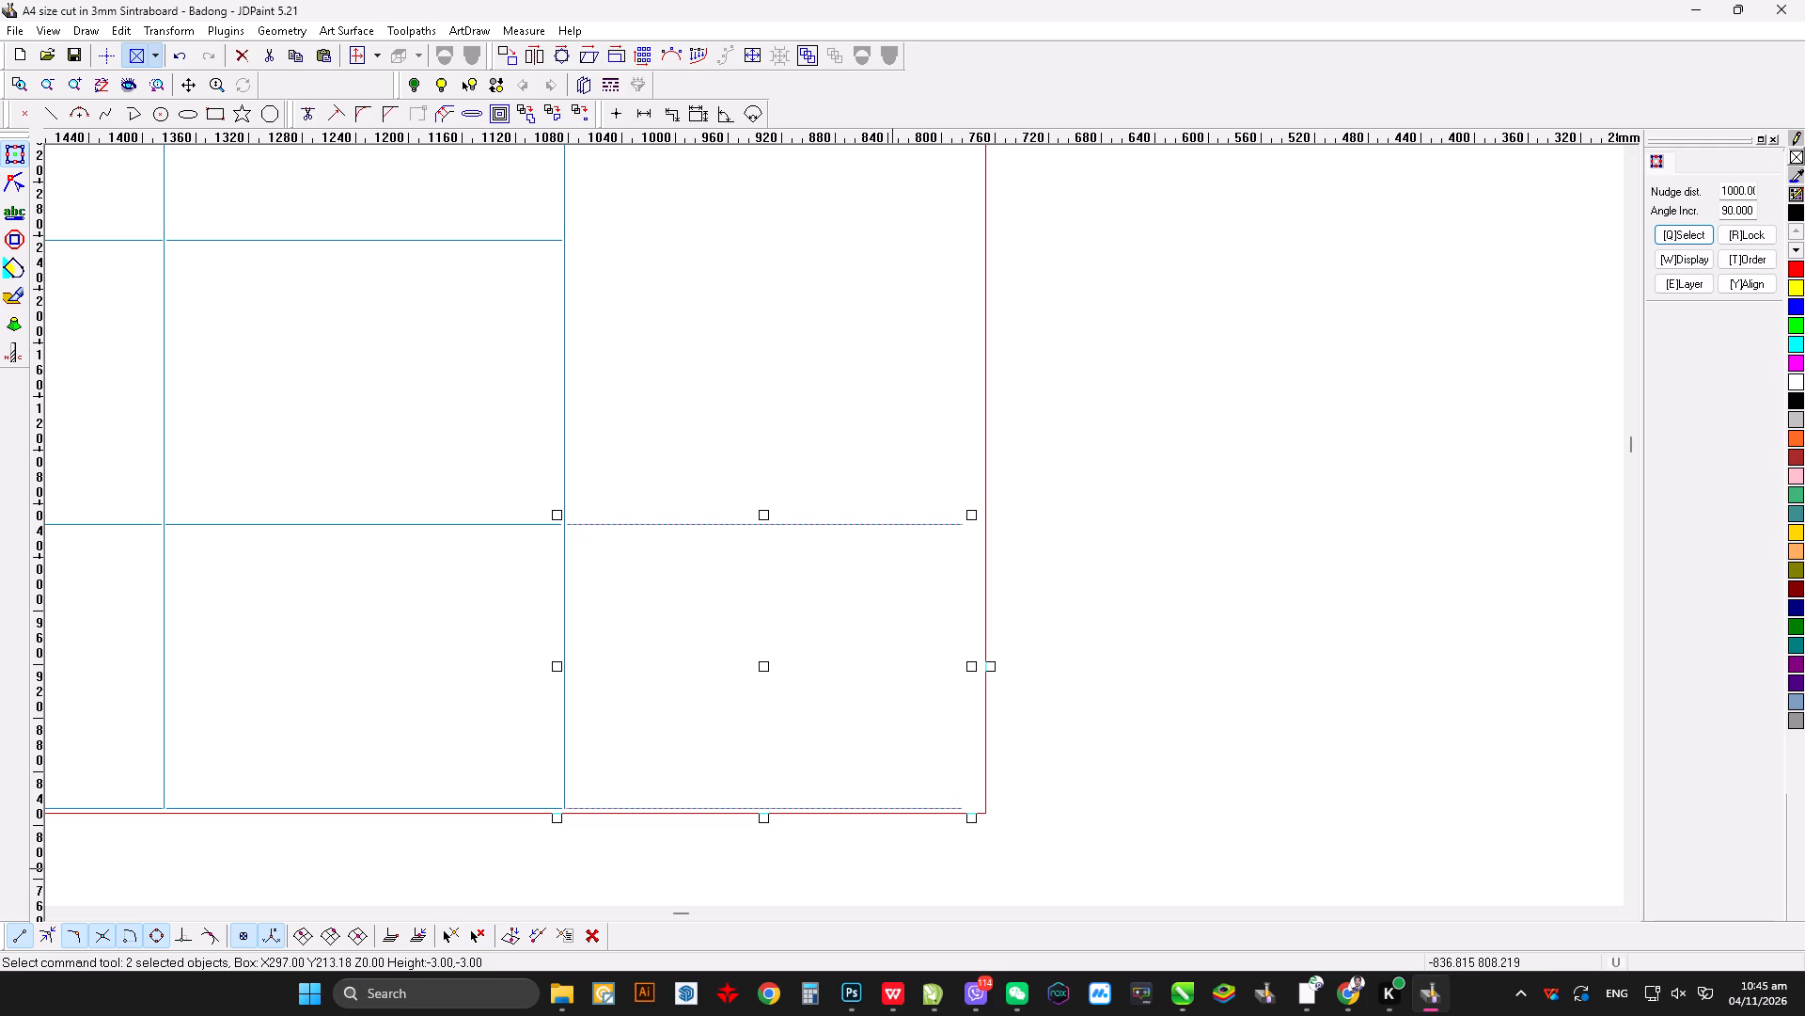
{"action": "left_click", "coordinate": [1740, 198]}
{"action": "key", "text": "ctrl+a"}
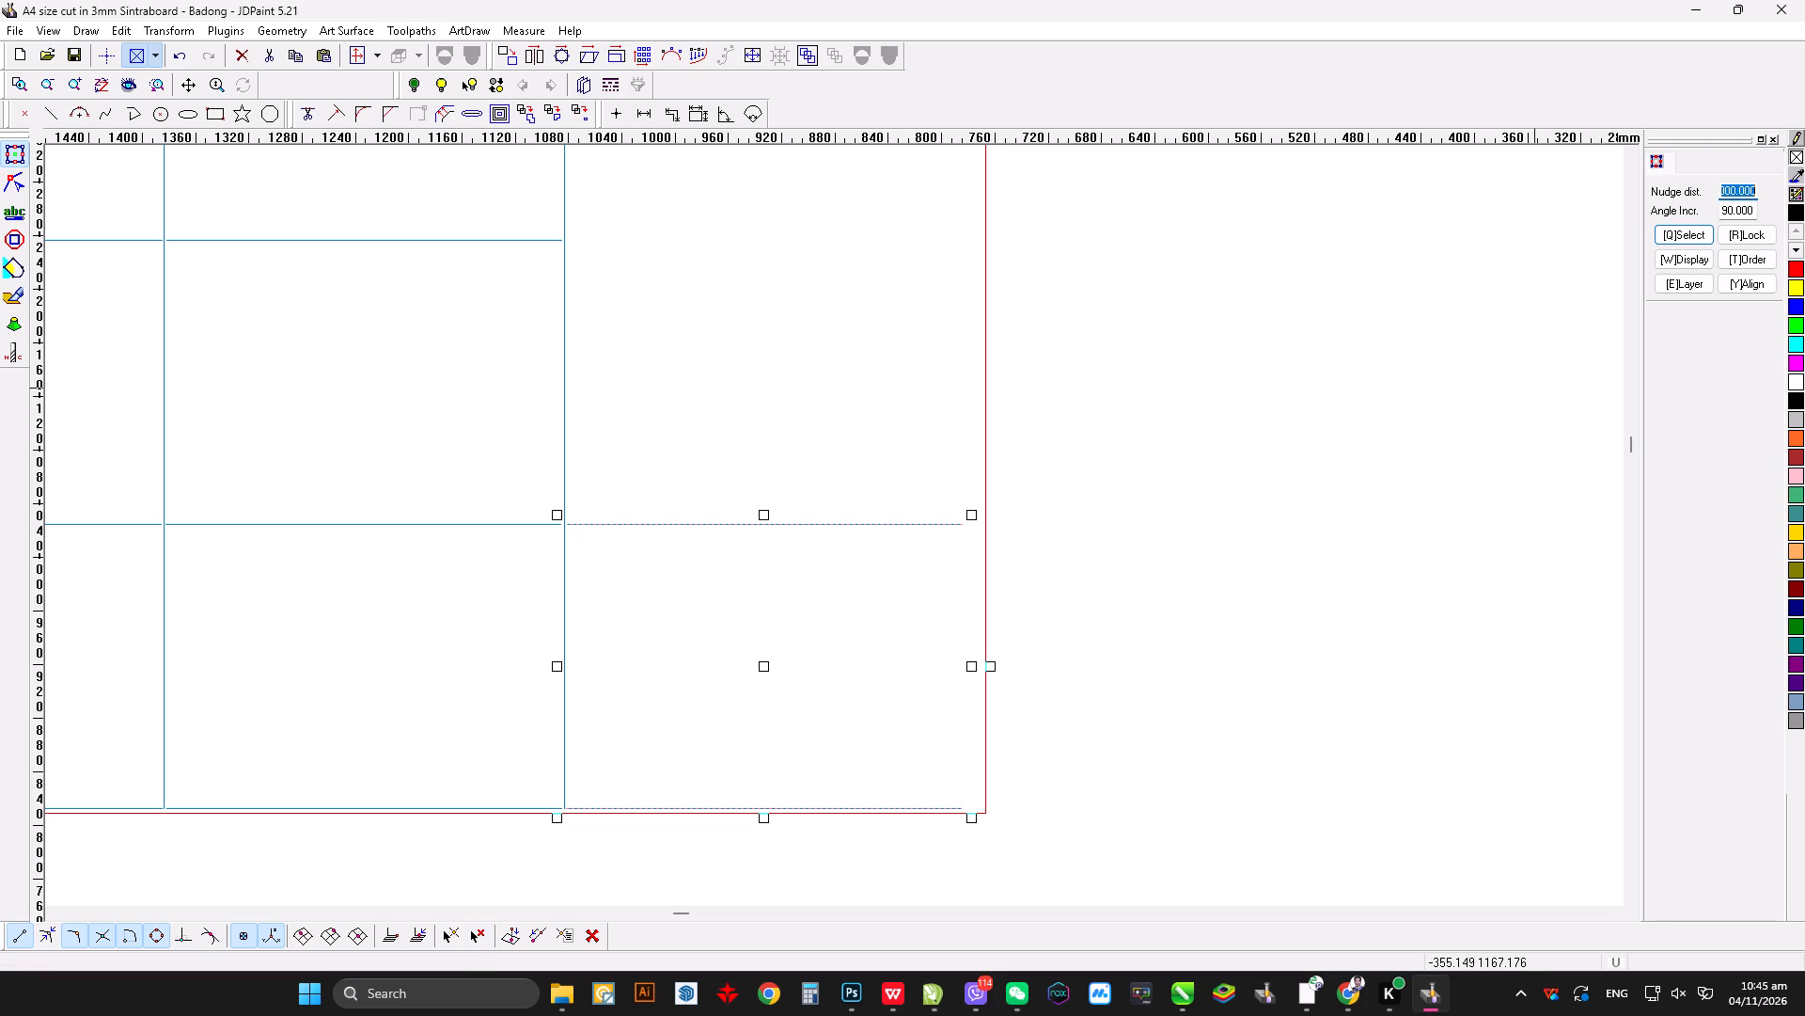
{"action": "type", "text": "21"}
{"action": "key", "text": "3"}
{"action": "type", "text": ".18"}
{"action": "key", "text": "Return"}
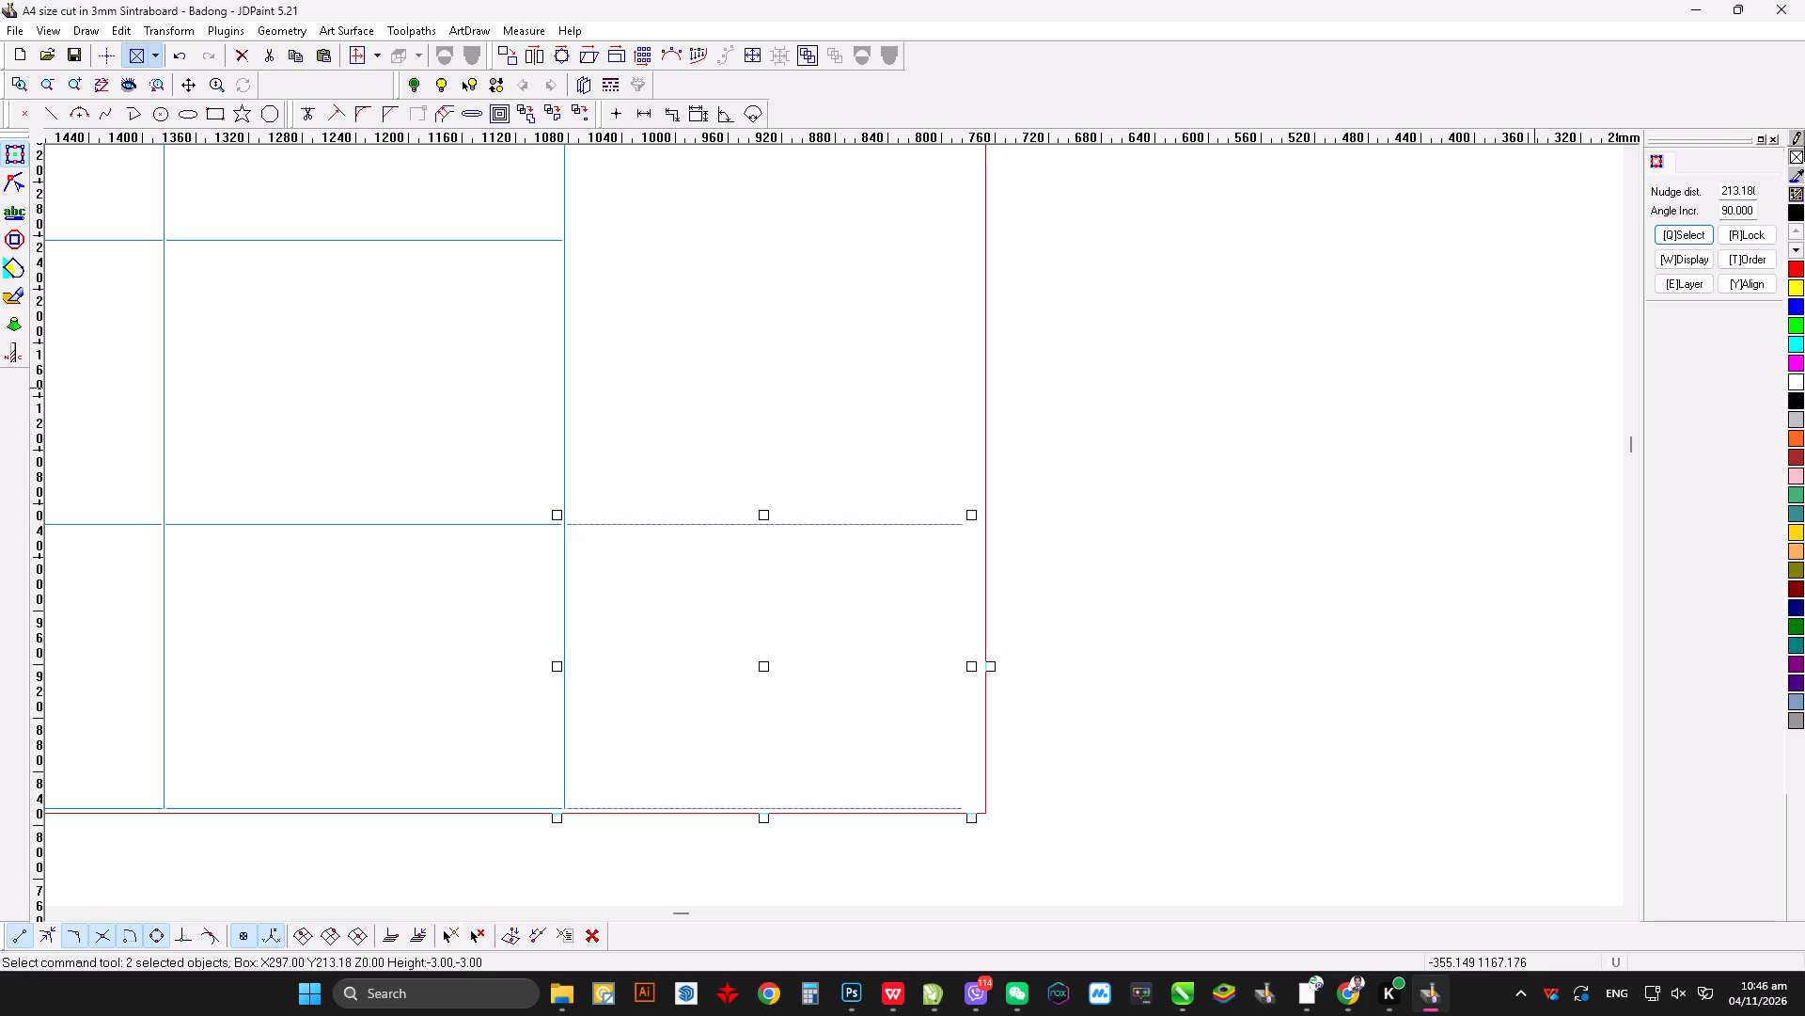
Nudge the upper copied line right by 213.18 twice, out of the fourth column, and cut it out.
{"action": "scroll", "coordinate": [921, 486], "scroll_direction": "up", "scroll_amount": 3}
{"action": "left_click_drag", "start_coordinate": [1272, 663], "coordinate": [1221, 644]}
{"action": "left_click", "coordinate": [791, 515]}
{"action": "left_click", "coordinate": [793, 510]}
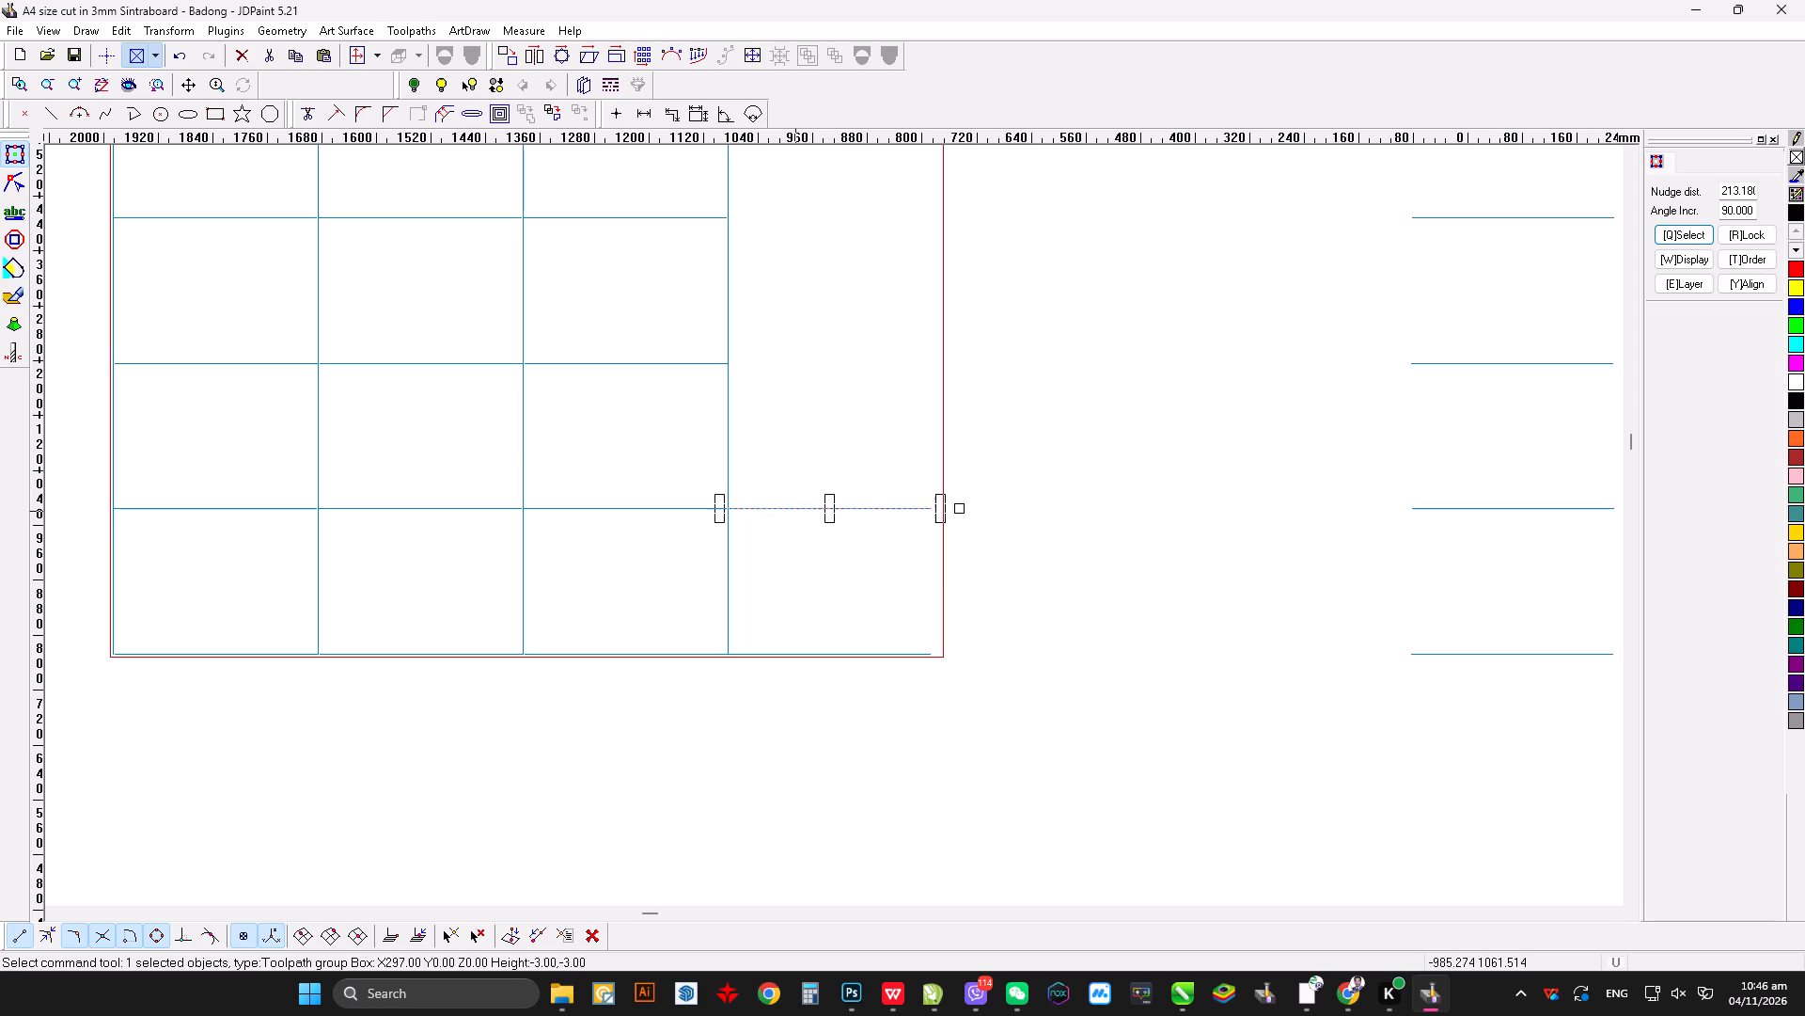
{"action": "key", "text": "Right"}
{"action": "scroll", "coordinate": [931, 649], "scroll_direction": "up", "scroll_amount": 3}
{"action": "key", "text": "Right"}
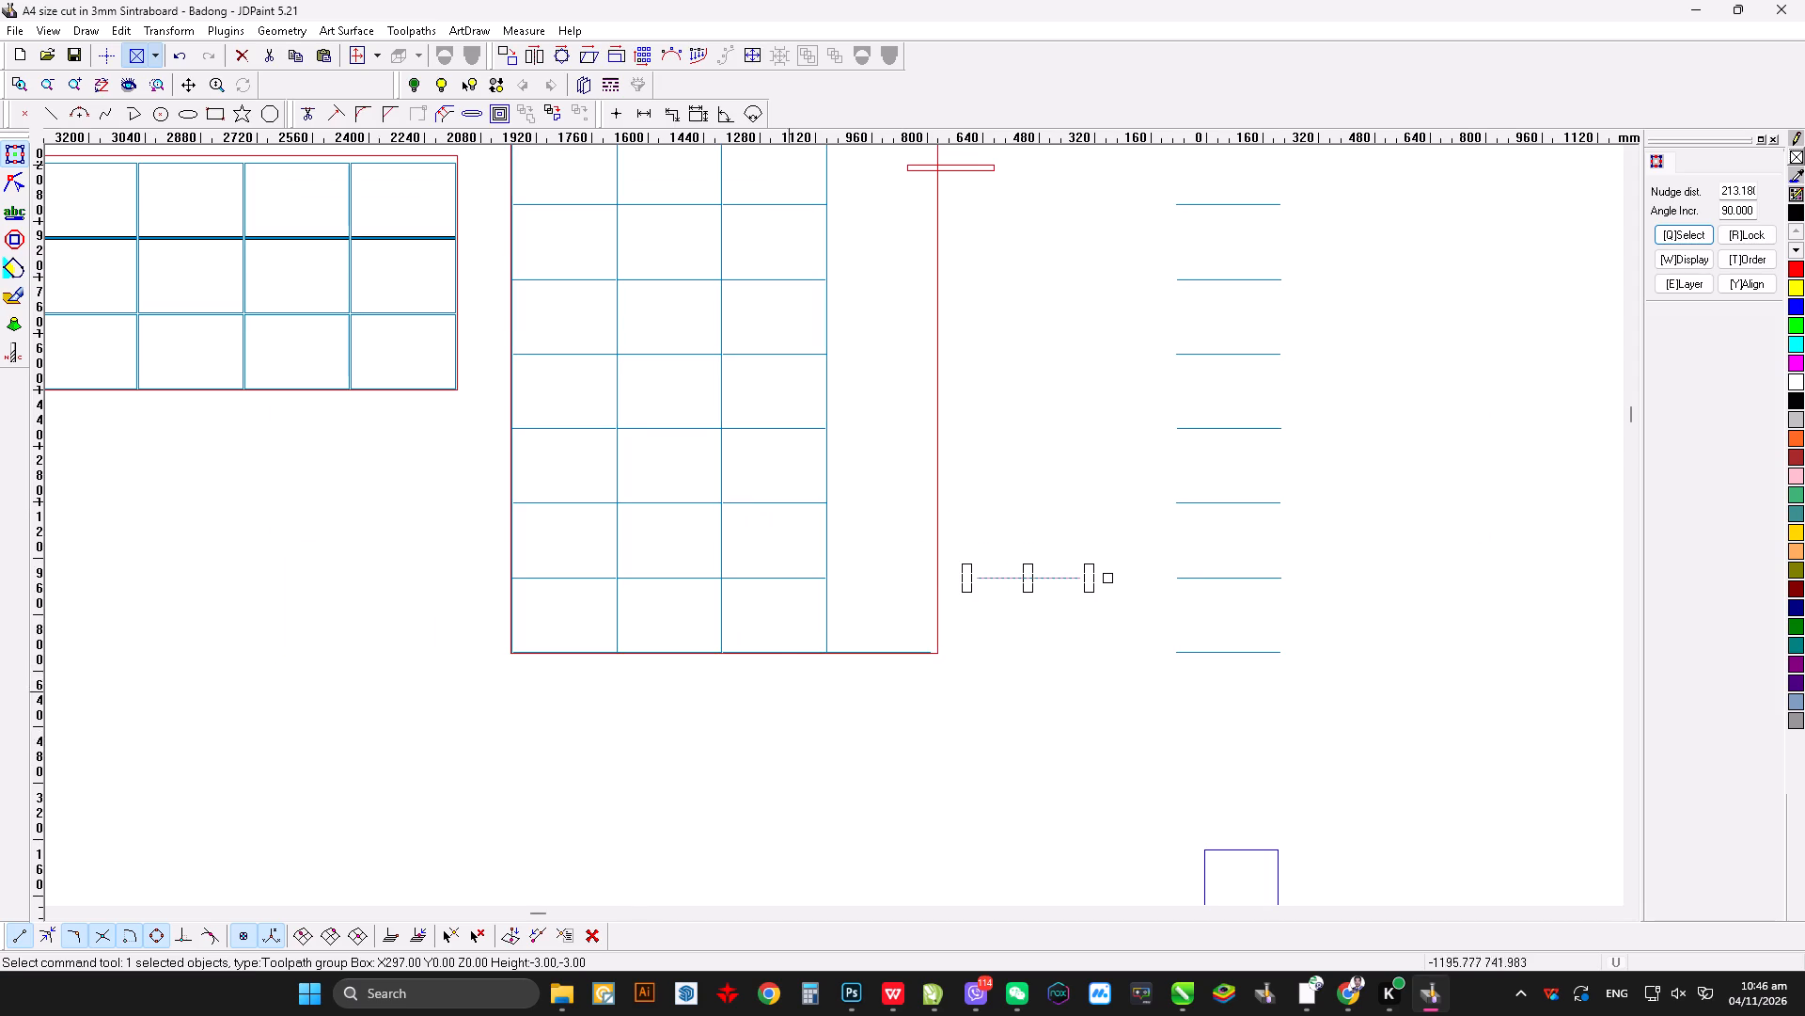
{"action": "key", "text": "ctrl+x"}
Copy the bottom line of the left tall grid's fourth column upward three times, nudging each new copy up by 213.18.
{"action": "left_click_drag", "start_coordinate": [781, 691], "coordinate": [1068, 629], "text": "ctrl"}
{"action": "scroll", "coordinate": [816, 613], "scroll_direction": "down", "scroll_amount": 13}
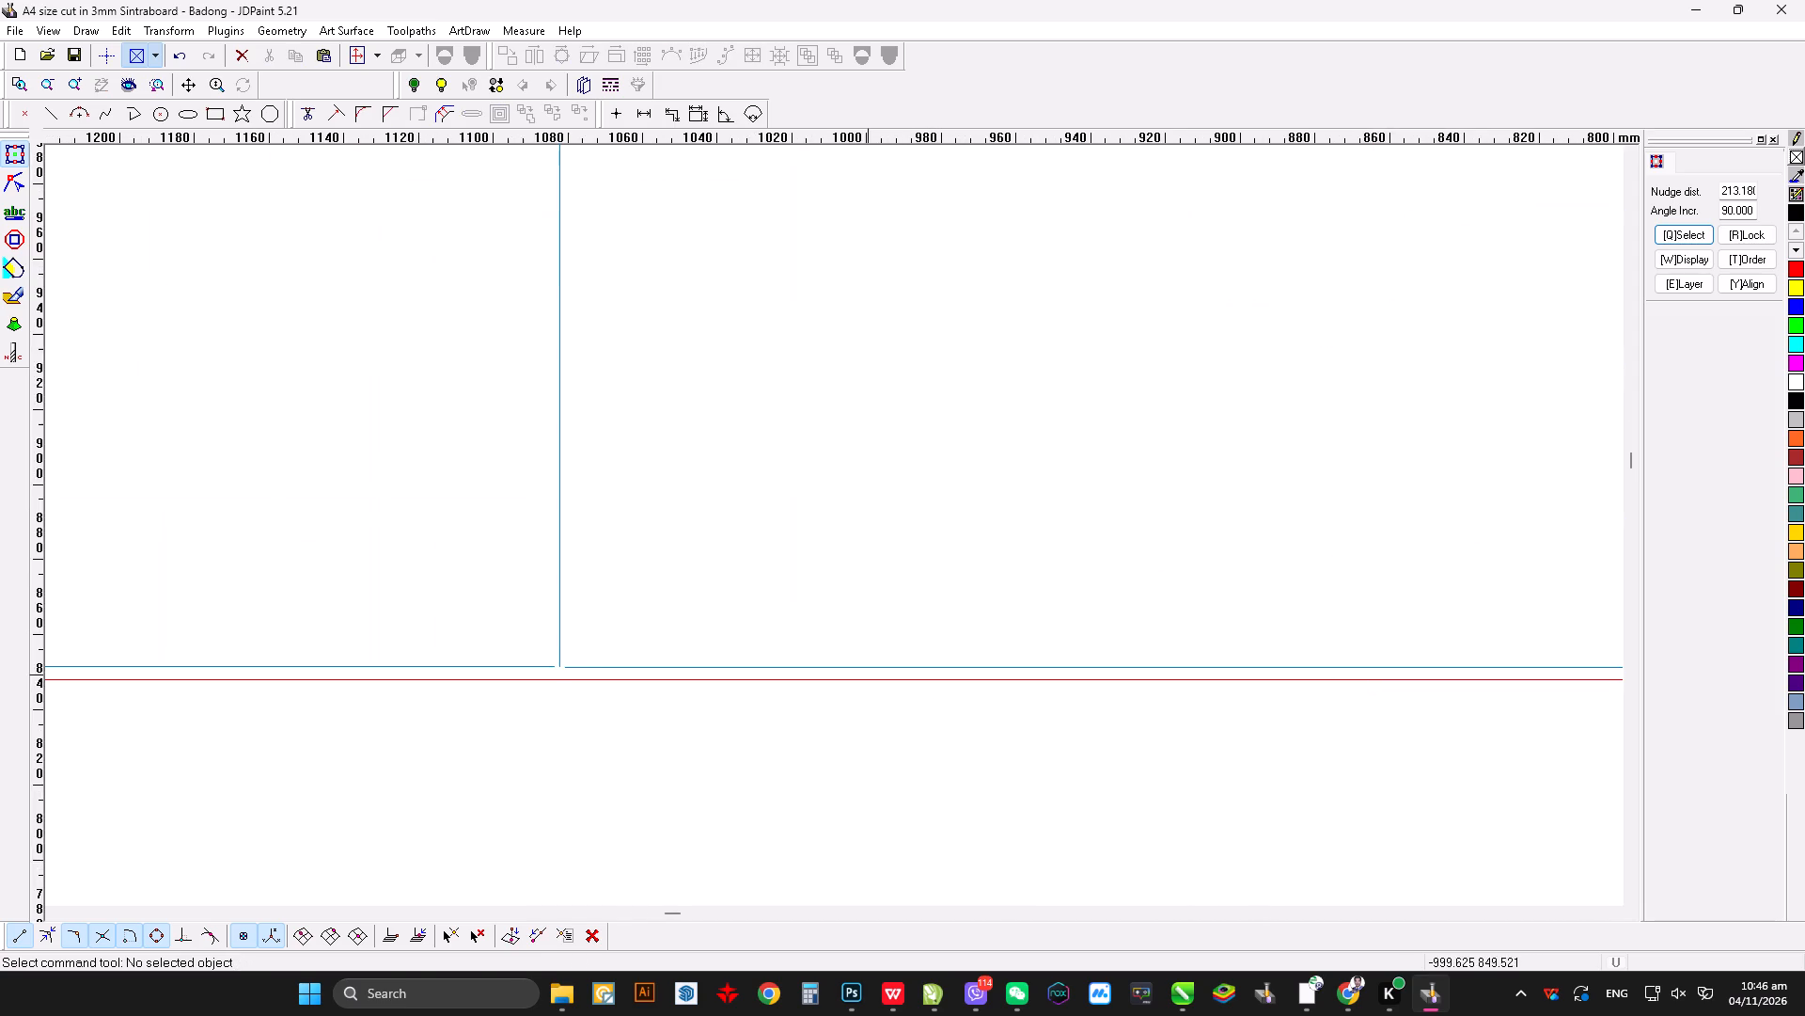
{"action": "left_click", "coordinate": [865, 670]}
{"action": "scroll", "coordinate": [732, 765], "scroll_direction": "up", "scroll_amount": 10}
{"action": "key", "text": "ctrl+c"}
{"action": "key", "text": "ctrl+v"}
{"action": "key", "text": "Up"}
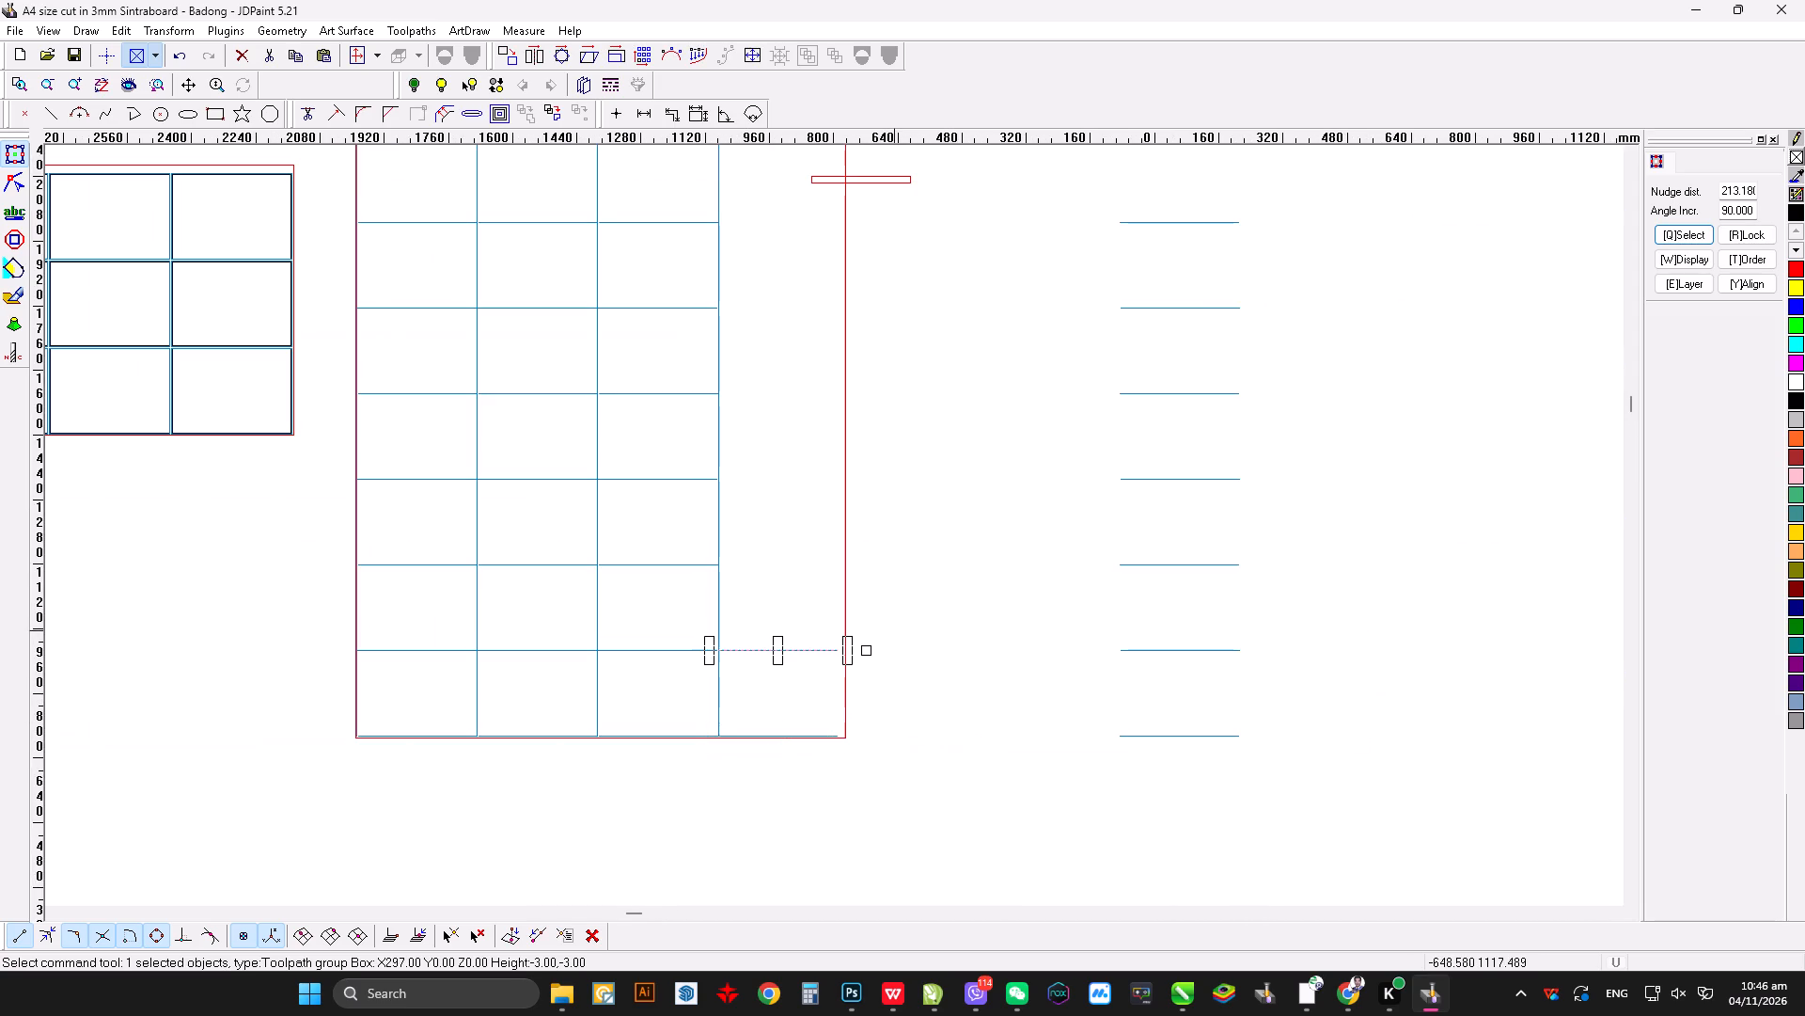
{"action": "key", "text": "ctrl+c"}
{"action": "key", "text": "ctrl+v"}
{"action": "key", "text": "Up"}
{"action": "key", "text": "ctrl+c"}
{"action": "key", "text": "ctrl+v"}
{"action": "key", "text": "Up"}
Add three more copies of the fourth-column line, each nudged up 213.18 from the previous one.
{"action": "key", "text": "ctrl+c"}
{"action": "key", "text": "ctrl+v"}
{"action": "key", "text": "Up"}
{"action": "key", "text": "ctrl+c"}
{"action": "key", "text": "ctrl+v"}
{"action": "key", "text": "Up"}
{"action": "key", "text": "ctrl+c"}
{"action": "key", "text": "ctrl+v"}
{"action": "key", "text": "Up"}
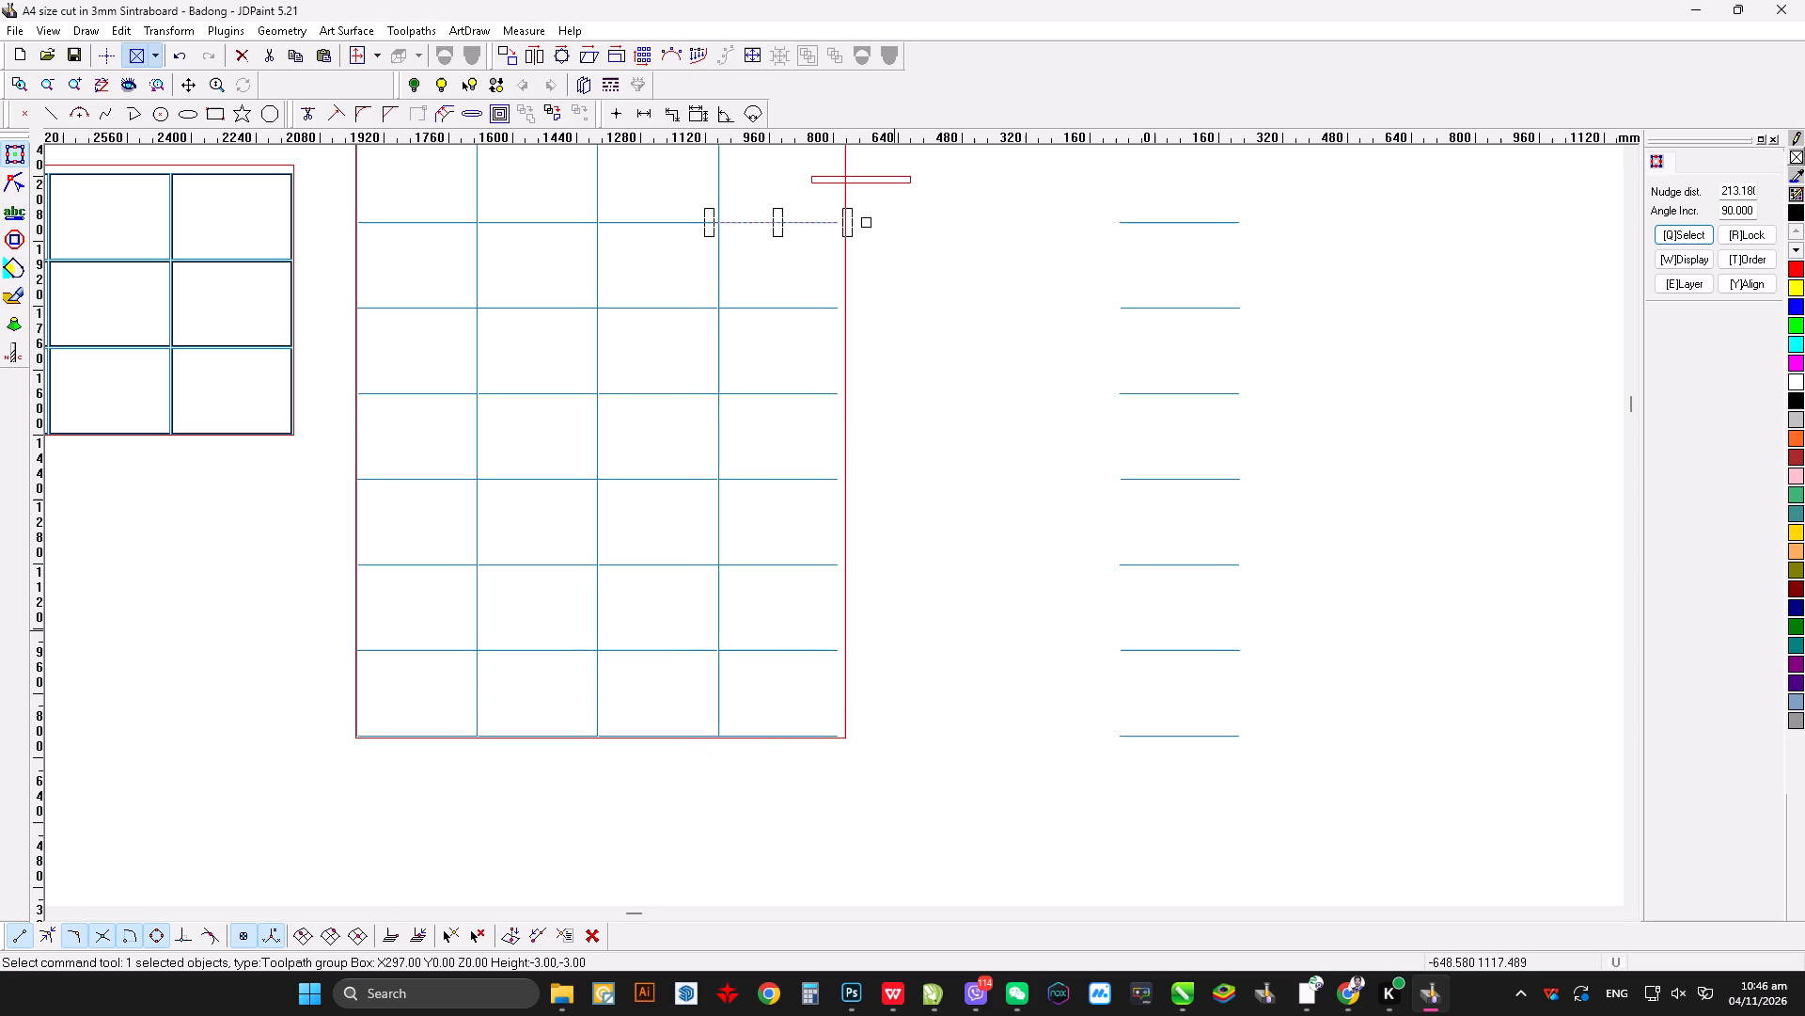
Select all seven horizontal lines in the fourth column and stretch them sideways past the red border to about 340 wide.
{"action": "left_click_drag", "start_coordinate": [686, 810], "coordinate": [675, 802]}
{"action": "left_click_drag", "start_coordinate": [633, 792], "coordinate": [952, 193]}
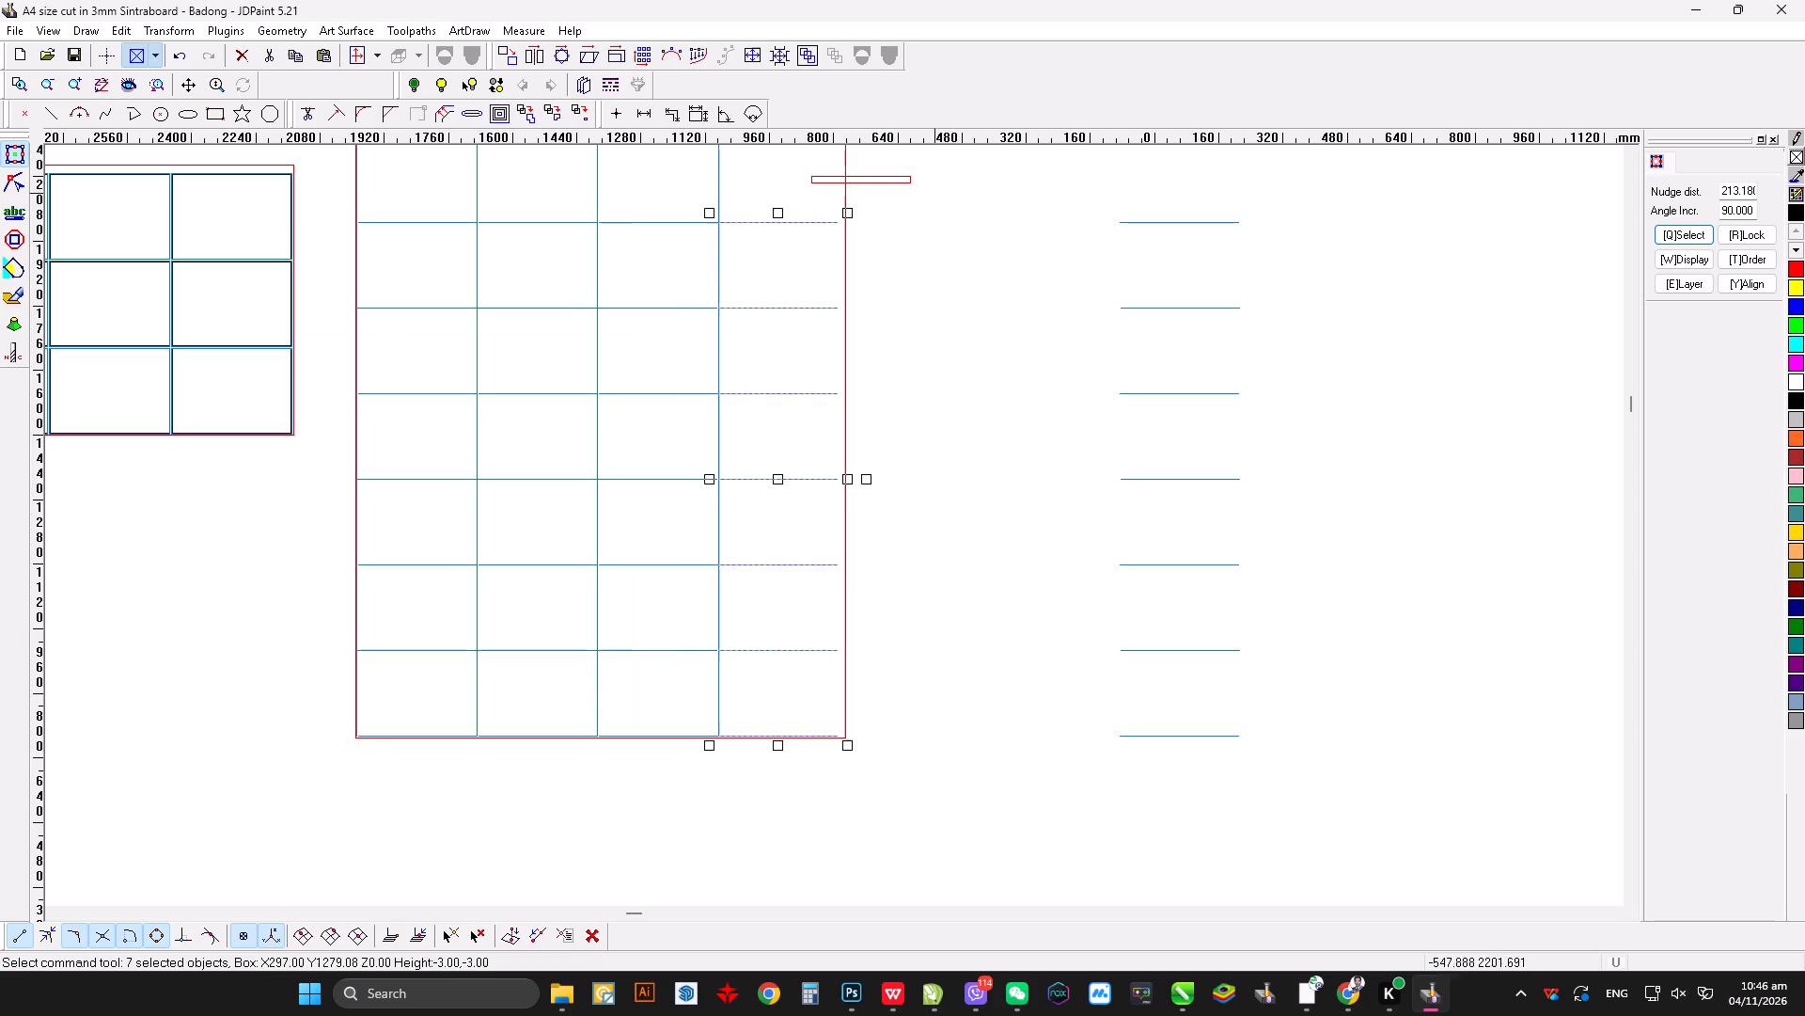
{"action": "scroll", "coordinate": [714, 283], "scroll_direction": "down", "scroll_amount": 1}
{"action": "left_click_drag", "start_coordinate": [872, 519], "coordinate": [887, 515]}
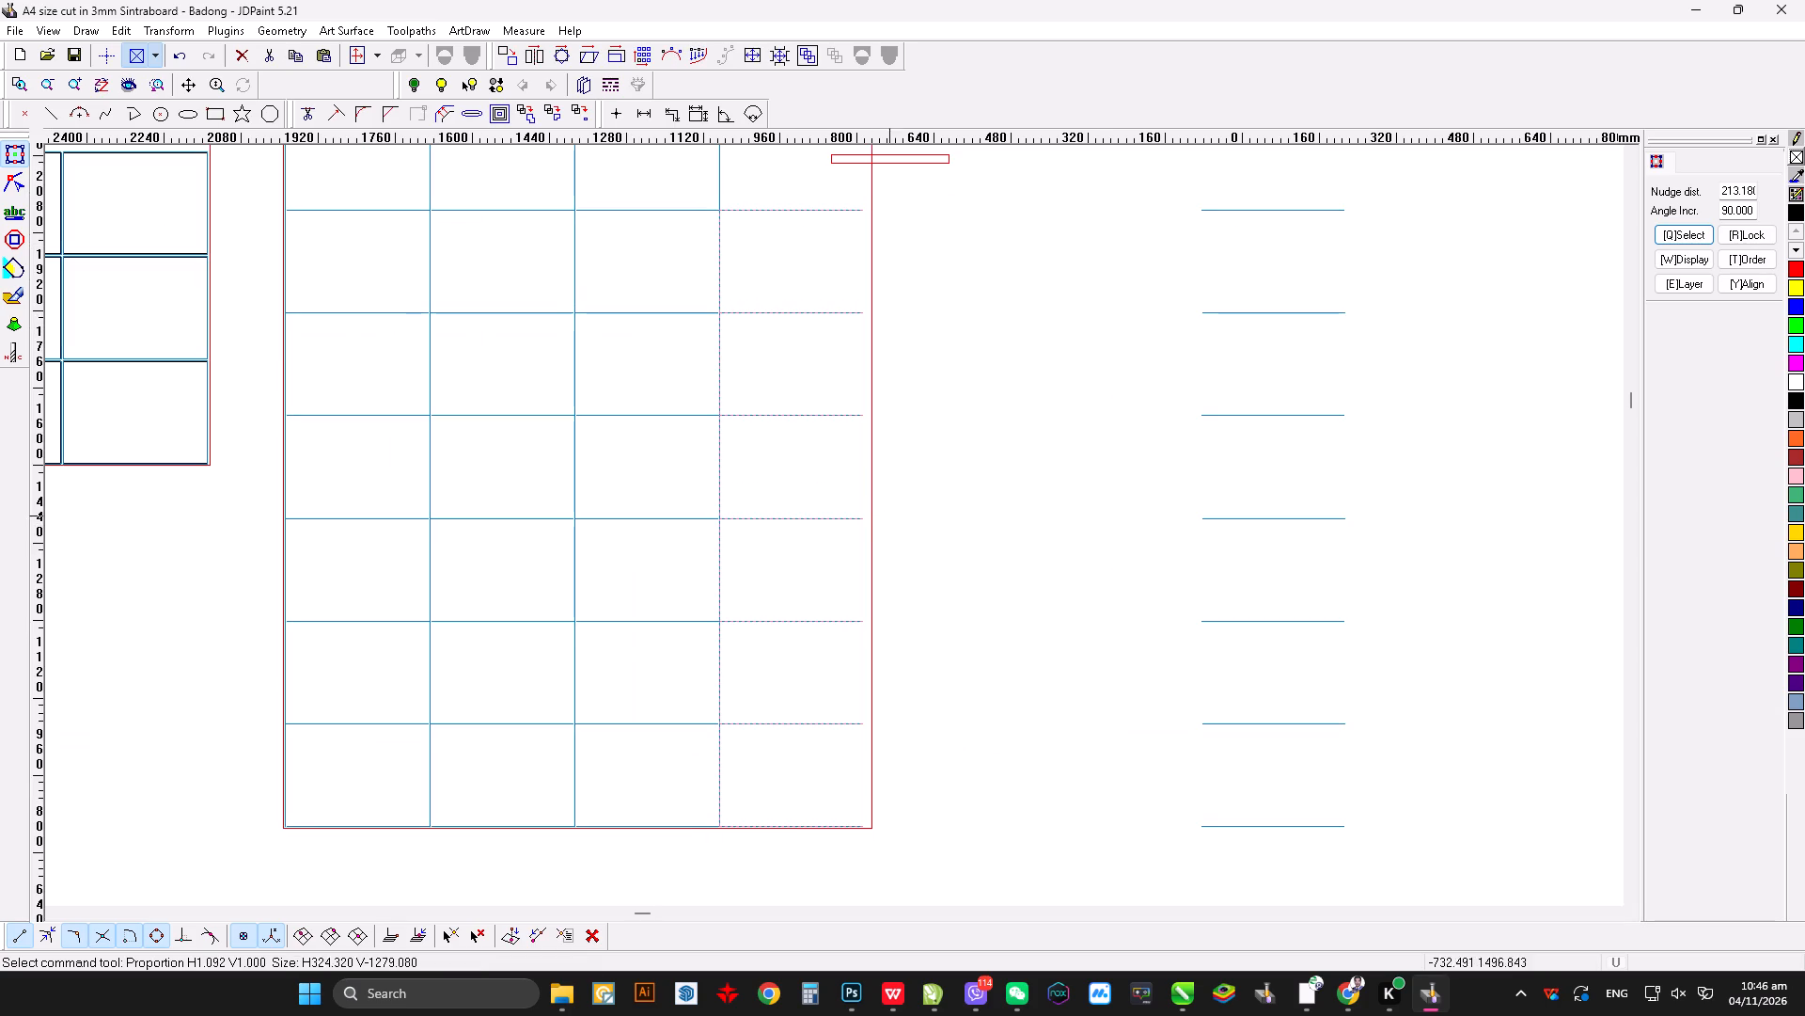
{"action": "left_click_drag", "start_coordinate": [887, 515], "coordinate": [893, 506]}
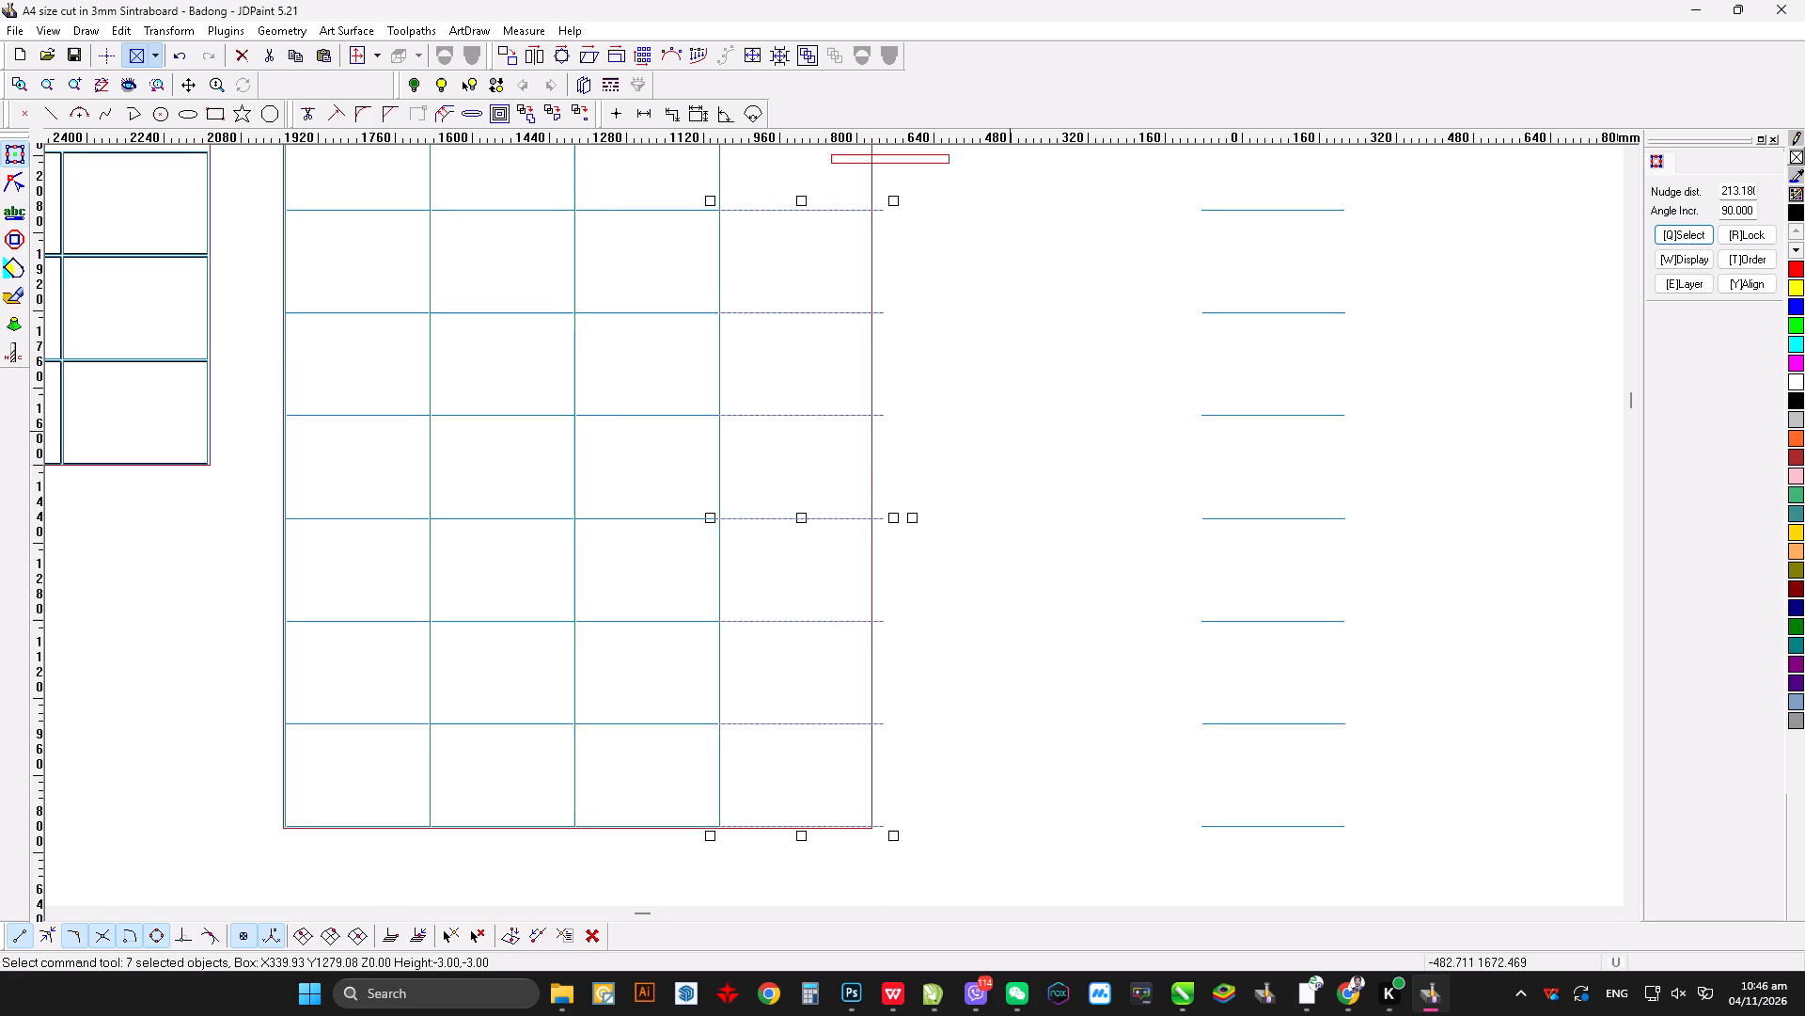
{"action": "left_click", "coordinate": [888, 516]}
{"action": "left_click", "coordinate": [1011, 518]}
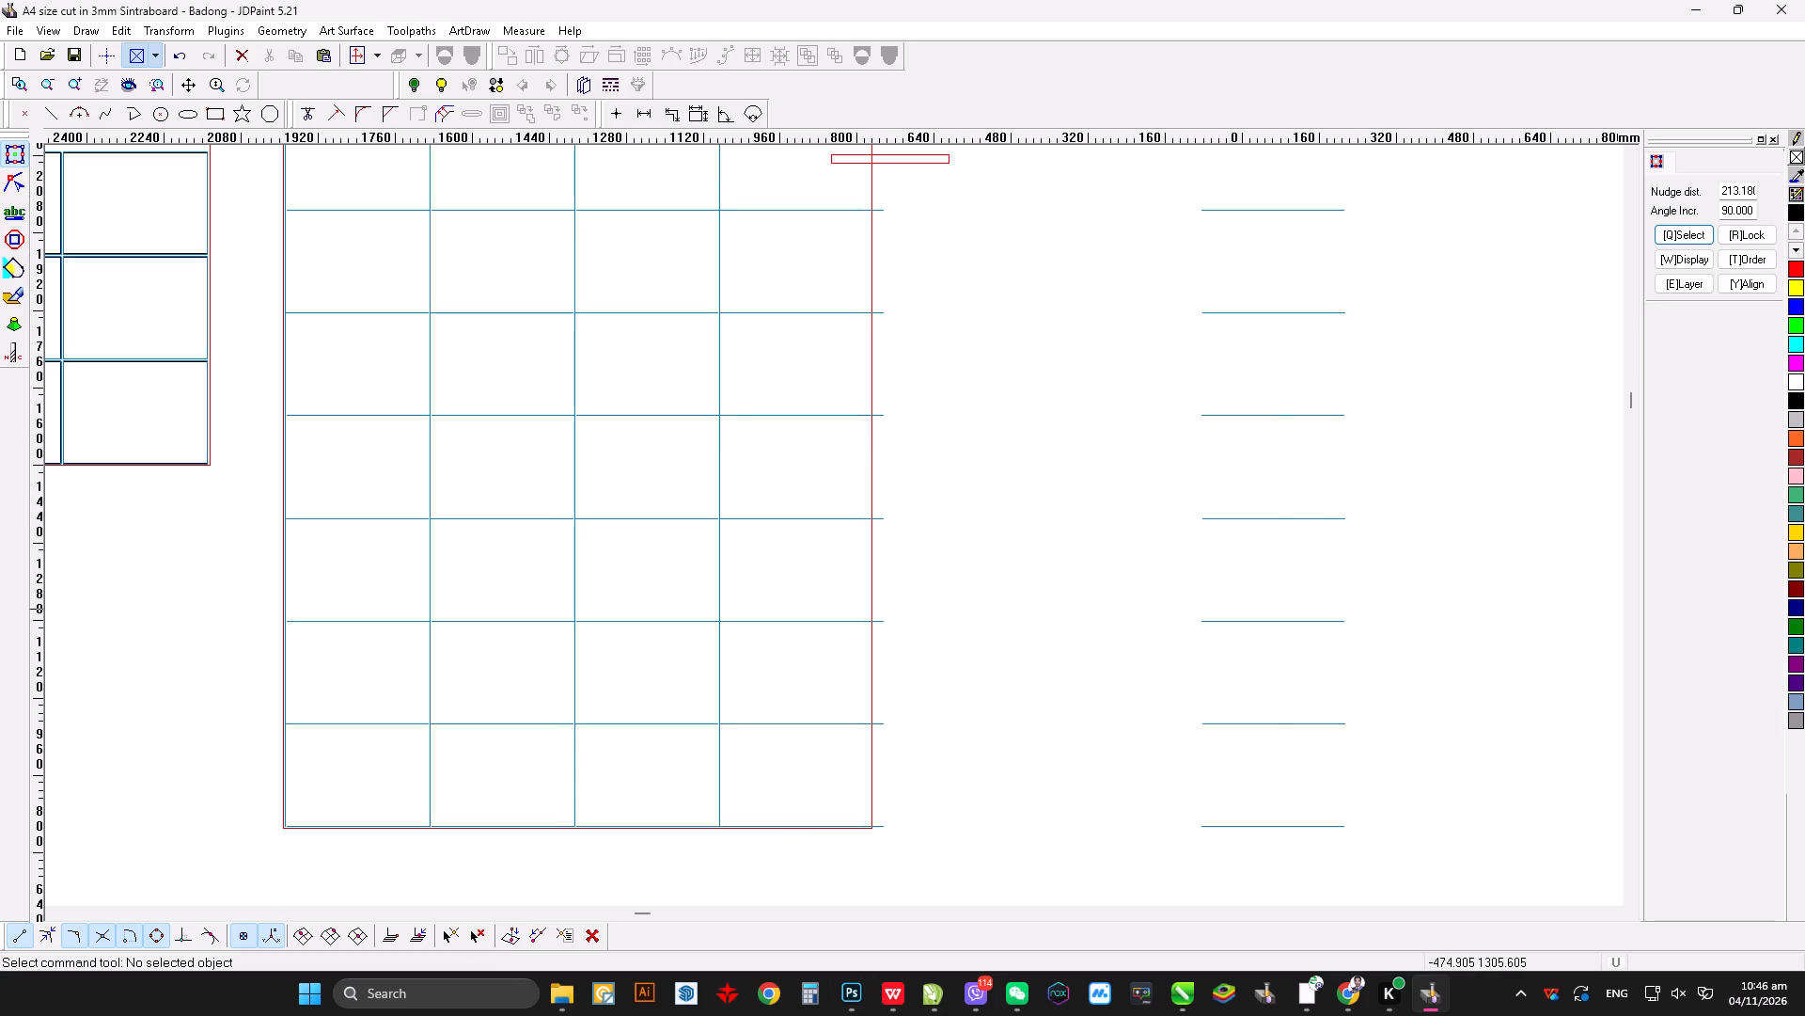
Cut out the seven loose horizontal lines lying between the two tall grids.
{"action": "scroll", "coordinate": [1011, 621], "scroll_direction": "up", "scroll_amount": 4}
{"action": "left_click", "coordinate": [982, 564]}
{"action": "scroll", "coordinate": [887, 240], "scroll_direction": "down", "scroll_amount": 2}
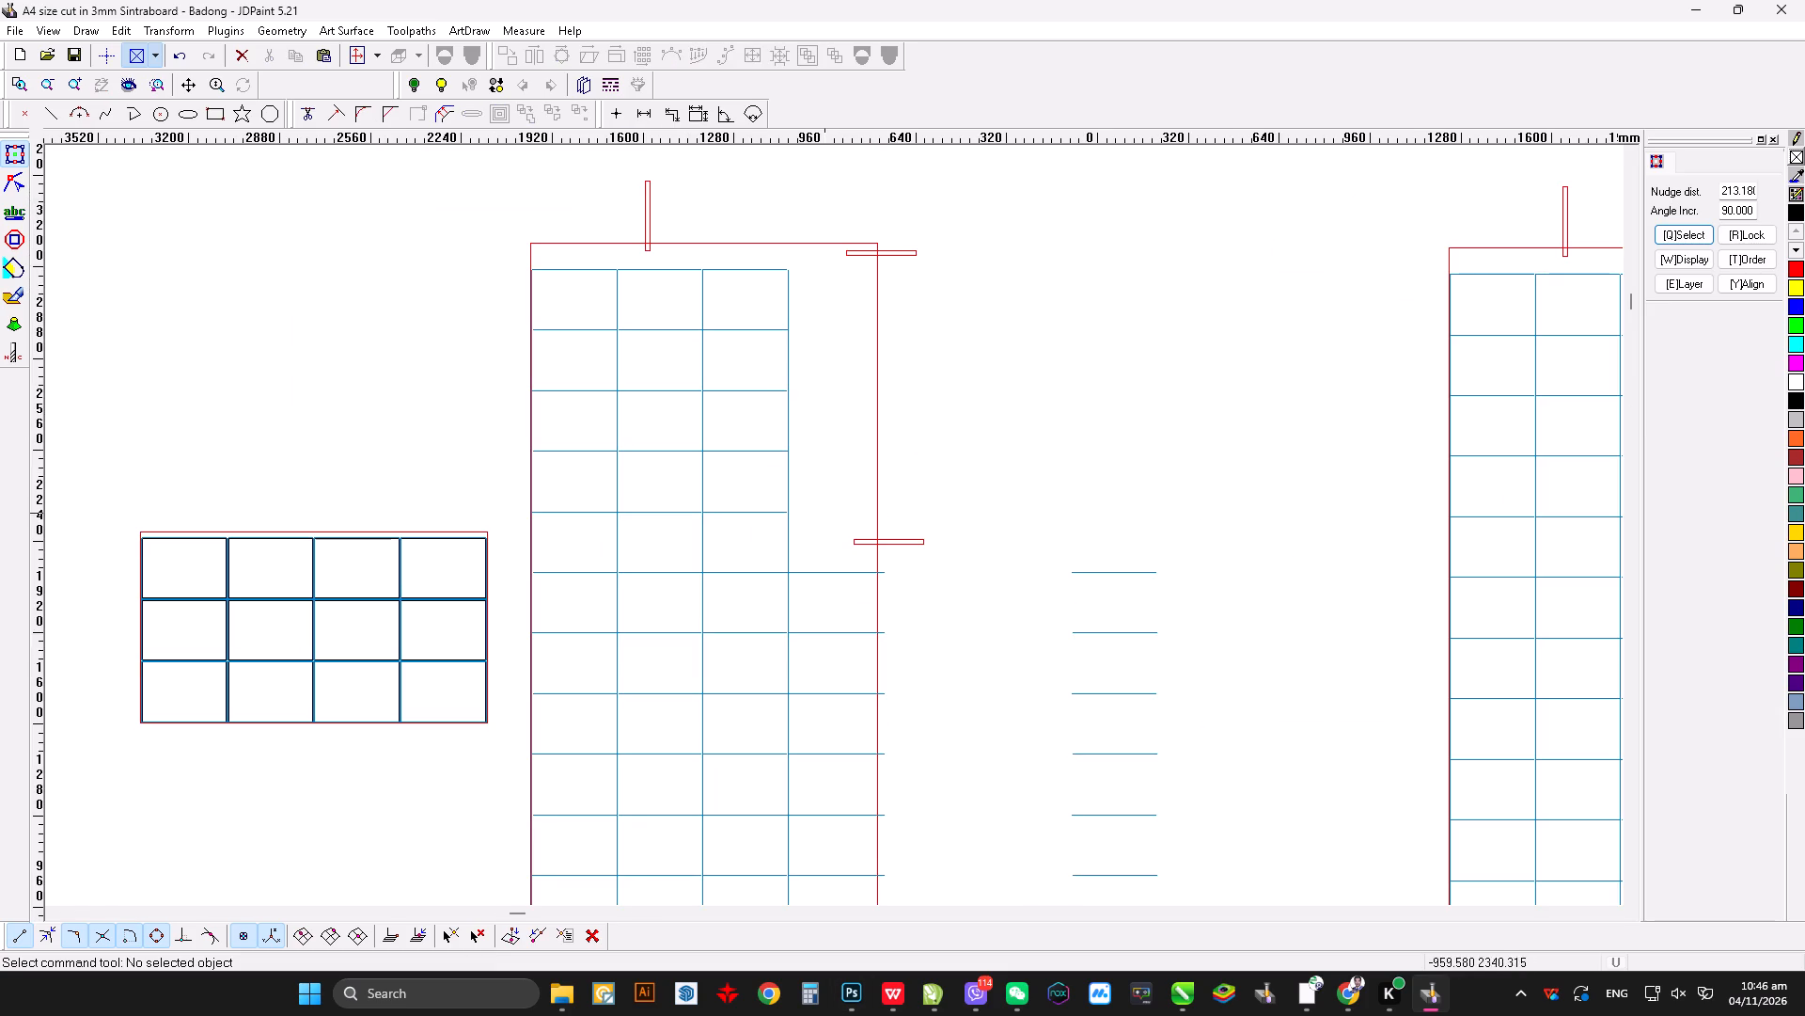
{"action": "left_click", "coordinate": [1063, 428]}
{"action": "scroll", "coordinate": [1028, 400], "scroll_direction": "up", "scroll_amount": 2}
{"action": "left_click_drag", "start_coordinate": [881, 434], "coordinate": [1069, 900]}
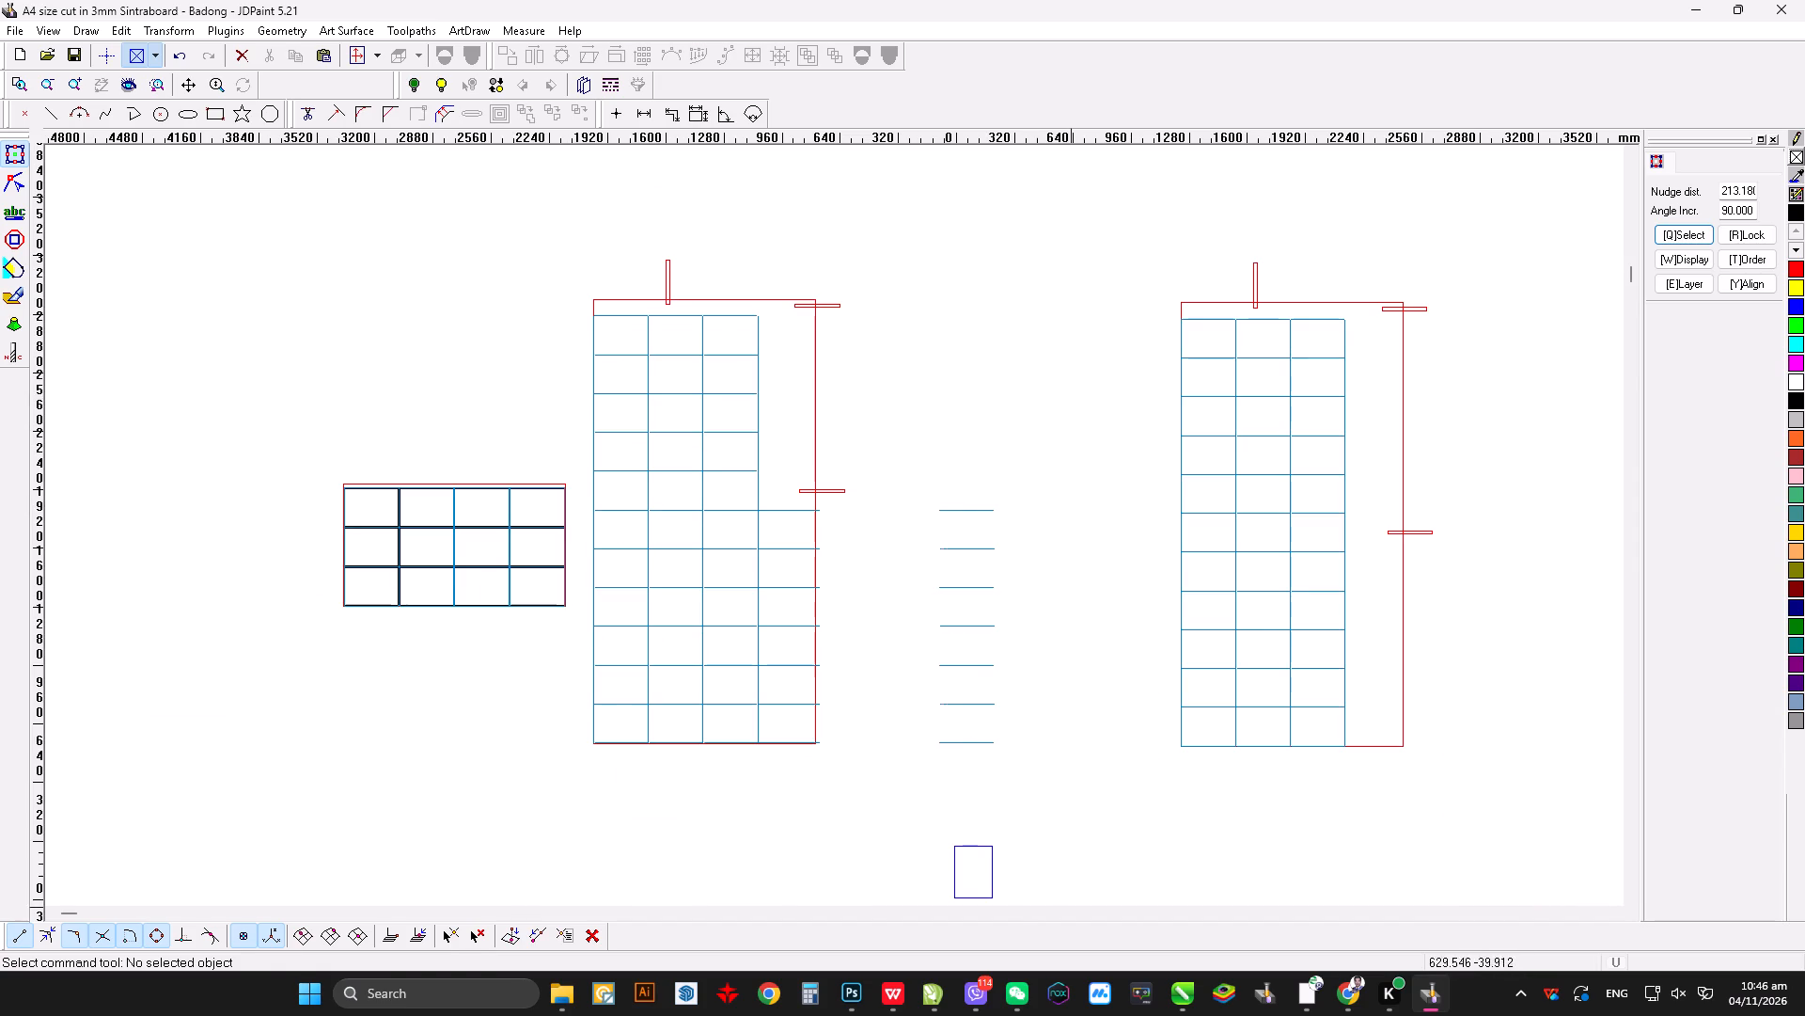
{"action": "key", "text": "ctrl+x"}
Save the cutting layout file.
{"action": "key", "text": "ctrl+s"}
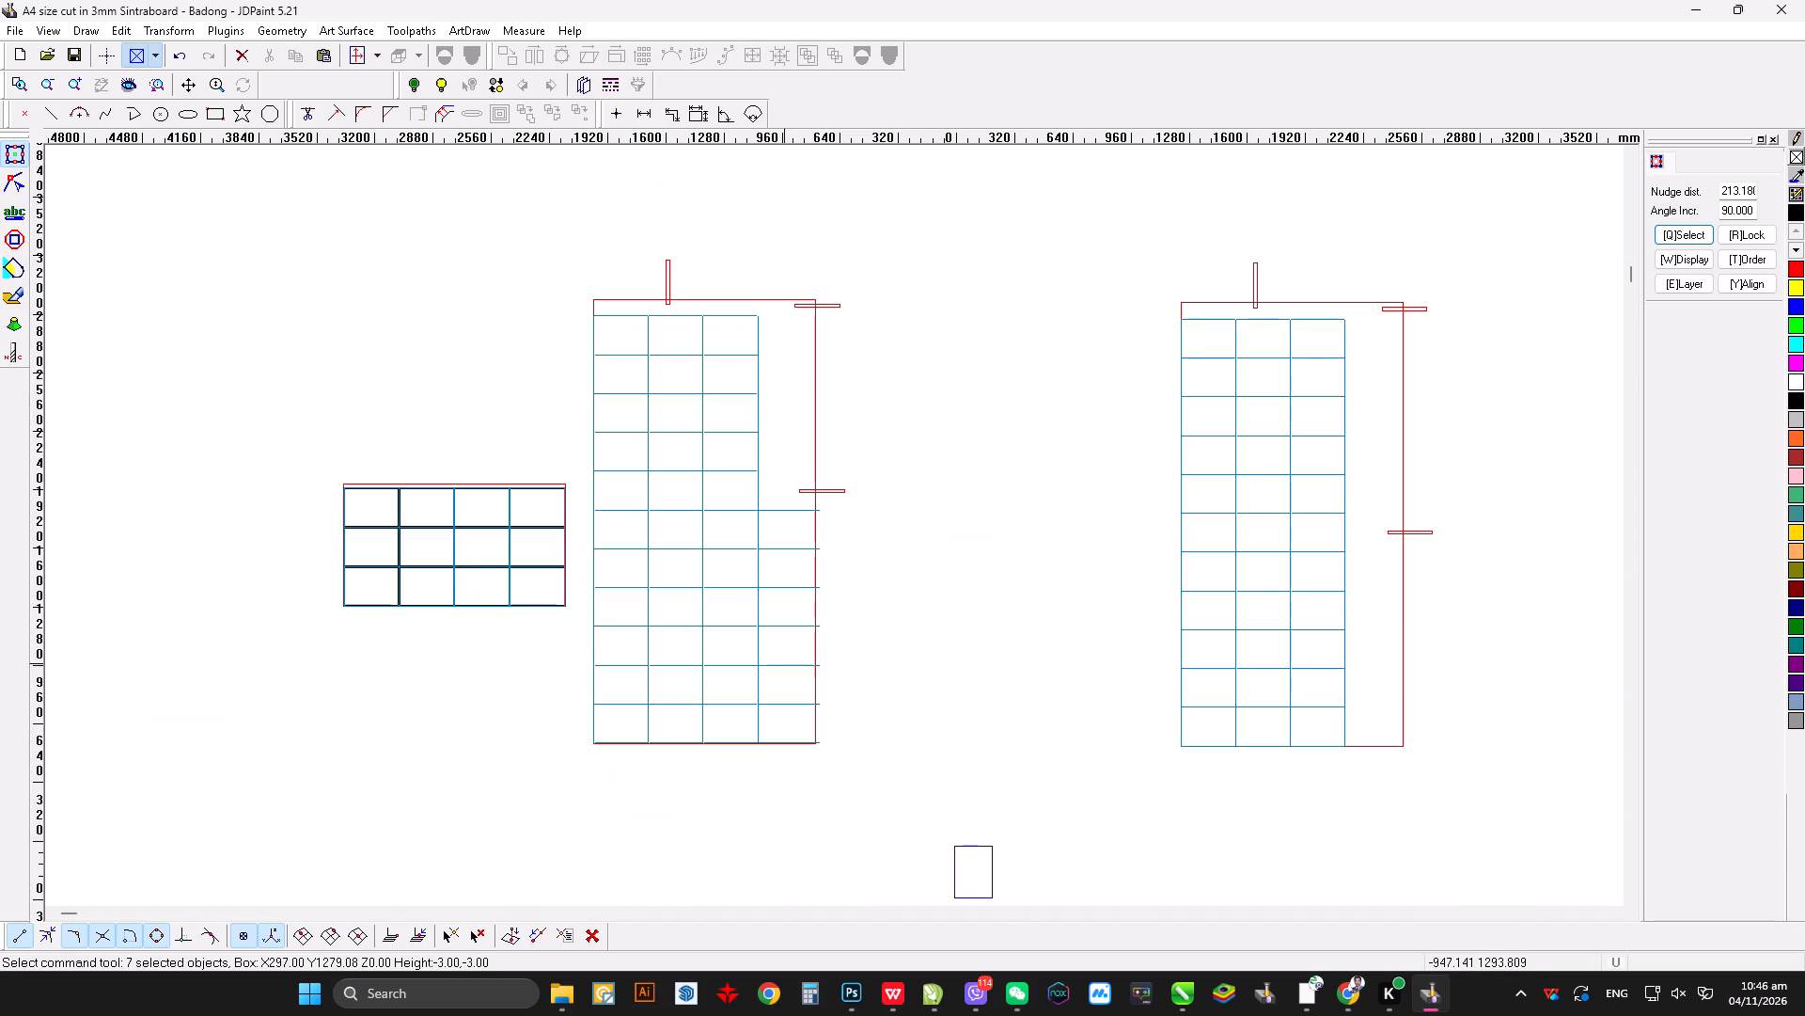
Save the A4-size cutting layout for 3 mm Sintraboard again under its existing file name.
{"action": "key", "text": "ctrl+s"}
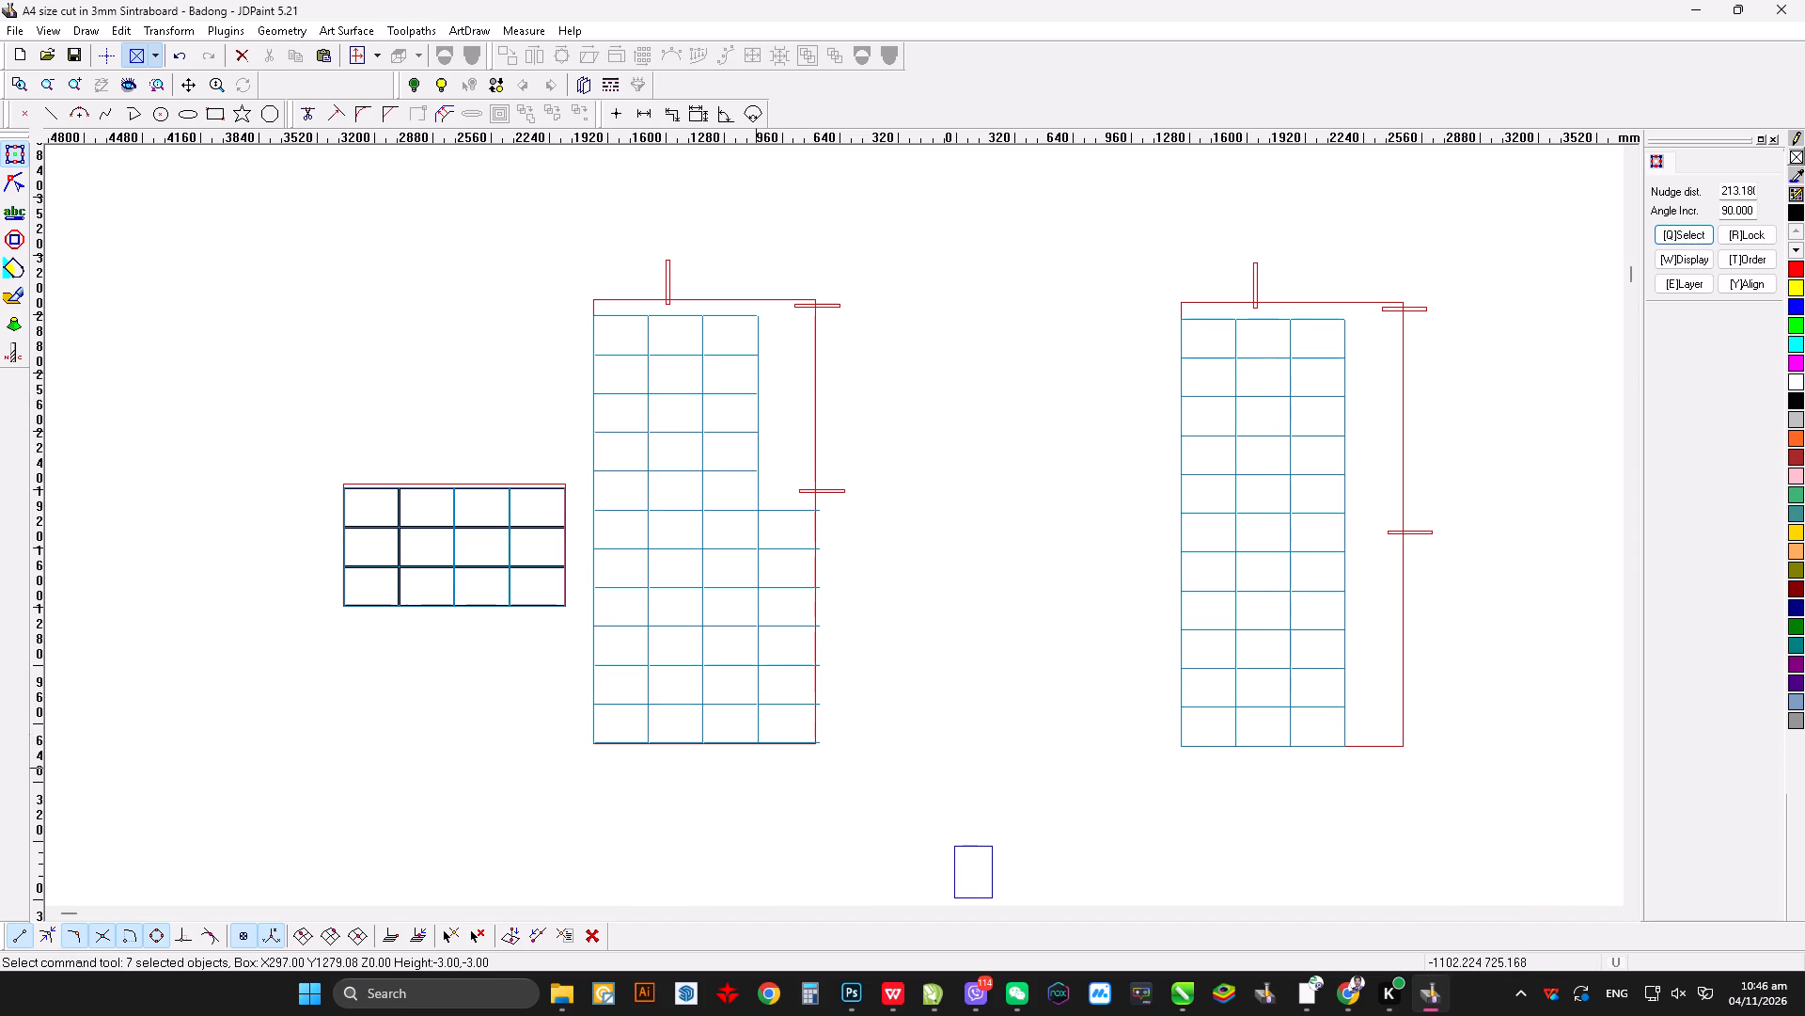
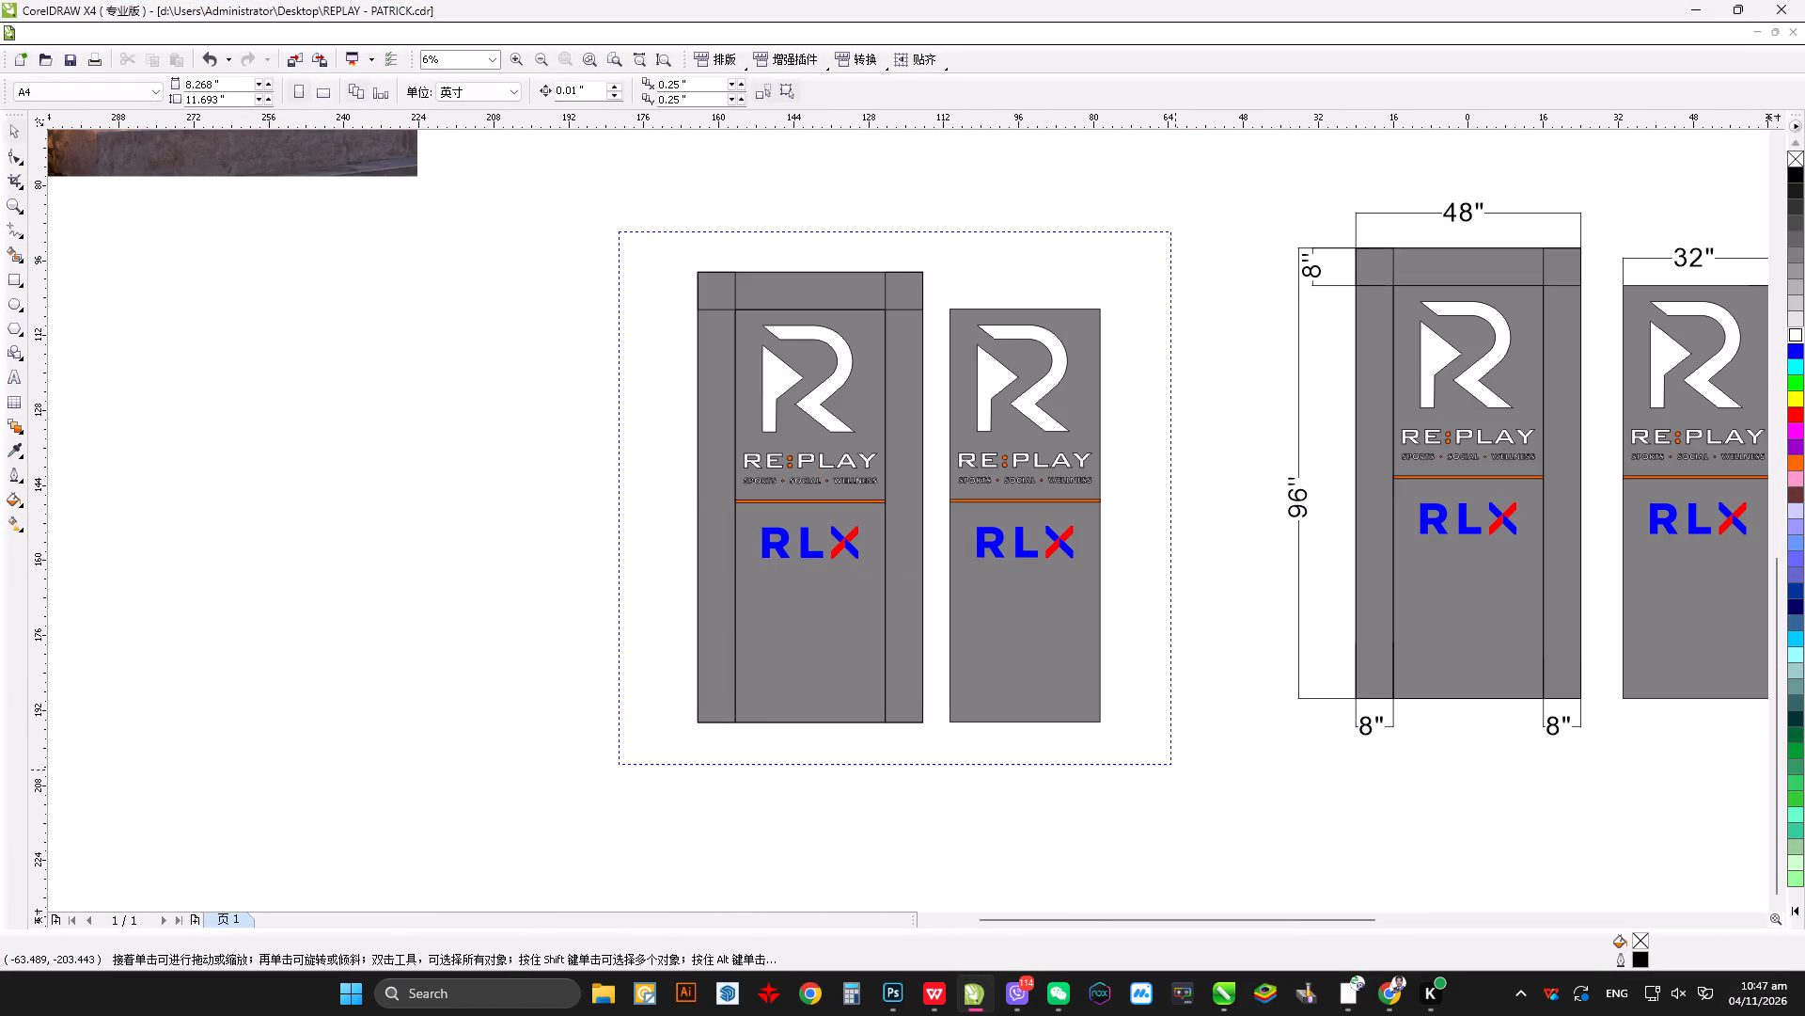
Duplicate the two undimensioned grey RE:PLAY sign panels together and place the copy about 134 inches to the left, level with the originals.
{"action": "left_click_drag", "start_coordinate": [1175, 770], "coordinate": [1201, 807]}
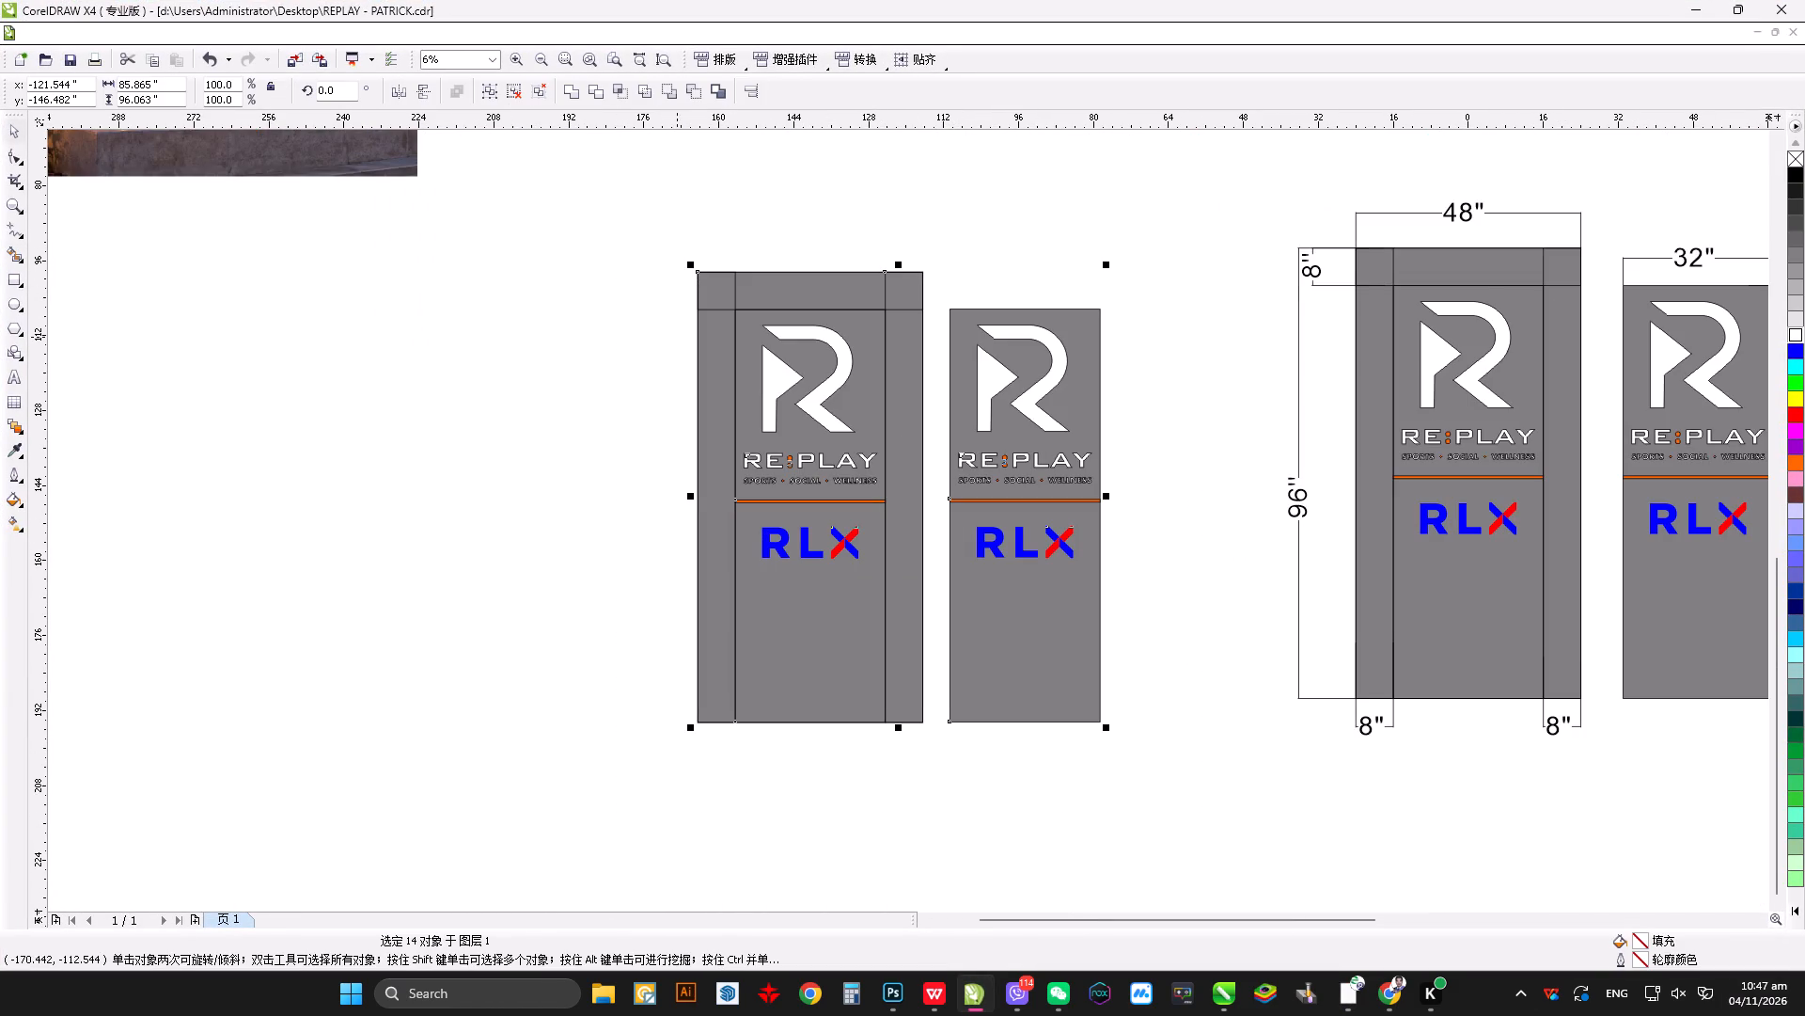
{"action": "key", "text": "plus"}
{"action": "scroll", "coordinate": [1011, 483], "scroll_direction": "down", "scroll_amount": 1}
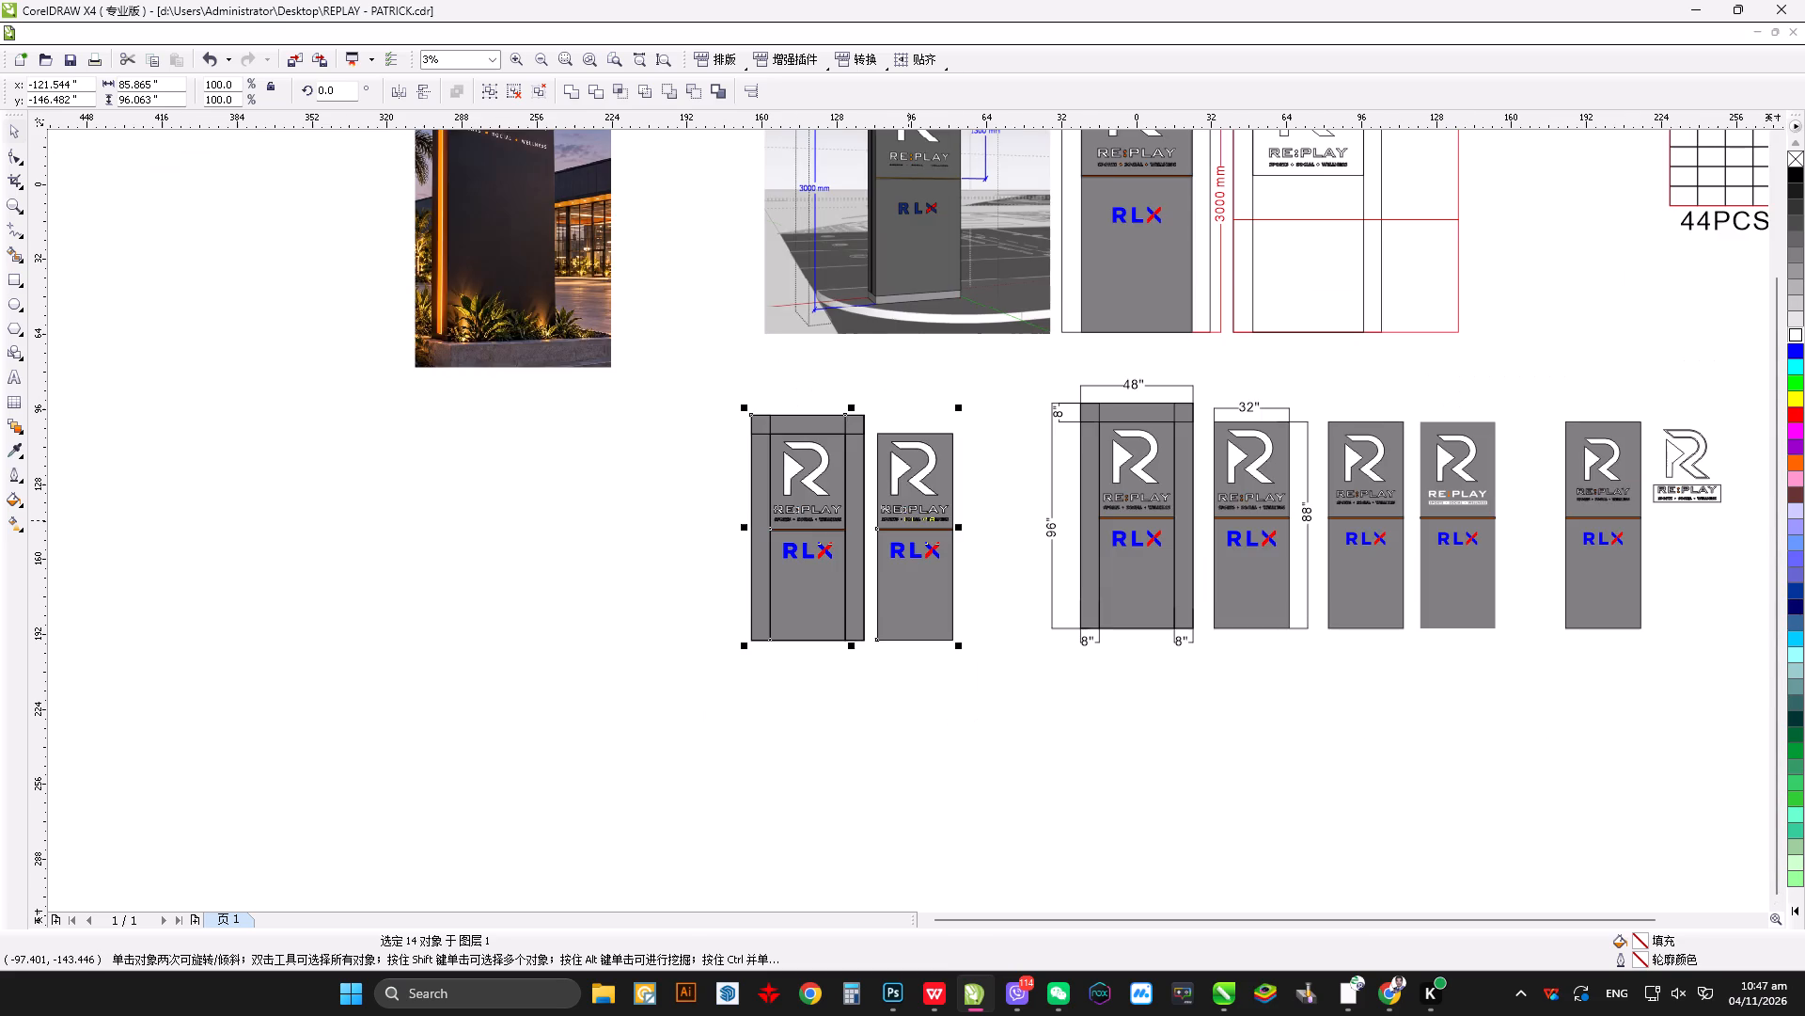
{"action": "left_click_drag", "start_coordinate": [908, 518], "coordinate": [593, 512]}
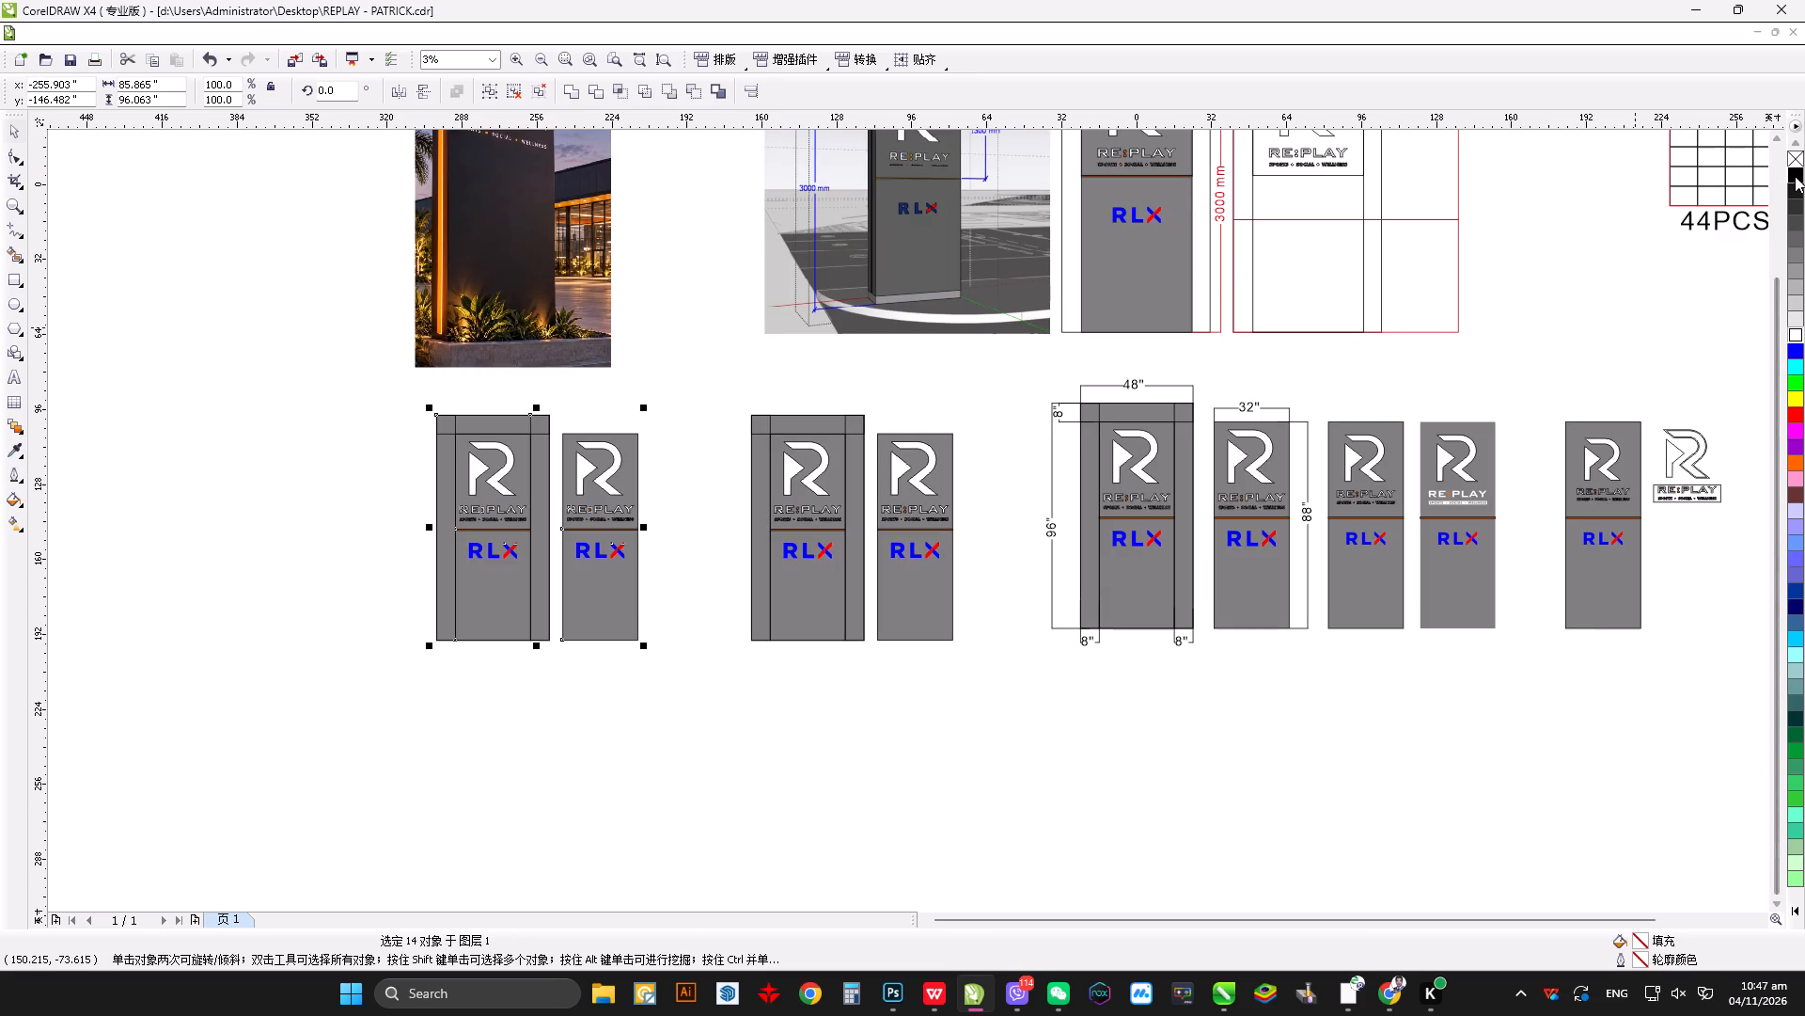
Give the selected pair of RE:PLAY sign panels a black outline and no fill.
{"action": "left_click", "coordinate": [1795, 176]}
{"action": "right_click", "coordinate": [1794, 175]}
{"action": "left_click", "coordinate": [1794, 175]}
{"action": "right_click", "coordinate": [1794, 175]}
{"action": "left_click", "coordinate": [1796, 163]}
{"action": "left_click", "coordinate": [714, 400]}
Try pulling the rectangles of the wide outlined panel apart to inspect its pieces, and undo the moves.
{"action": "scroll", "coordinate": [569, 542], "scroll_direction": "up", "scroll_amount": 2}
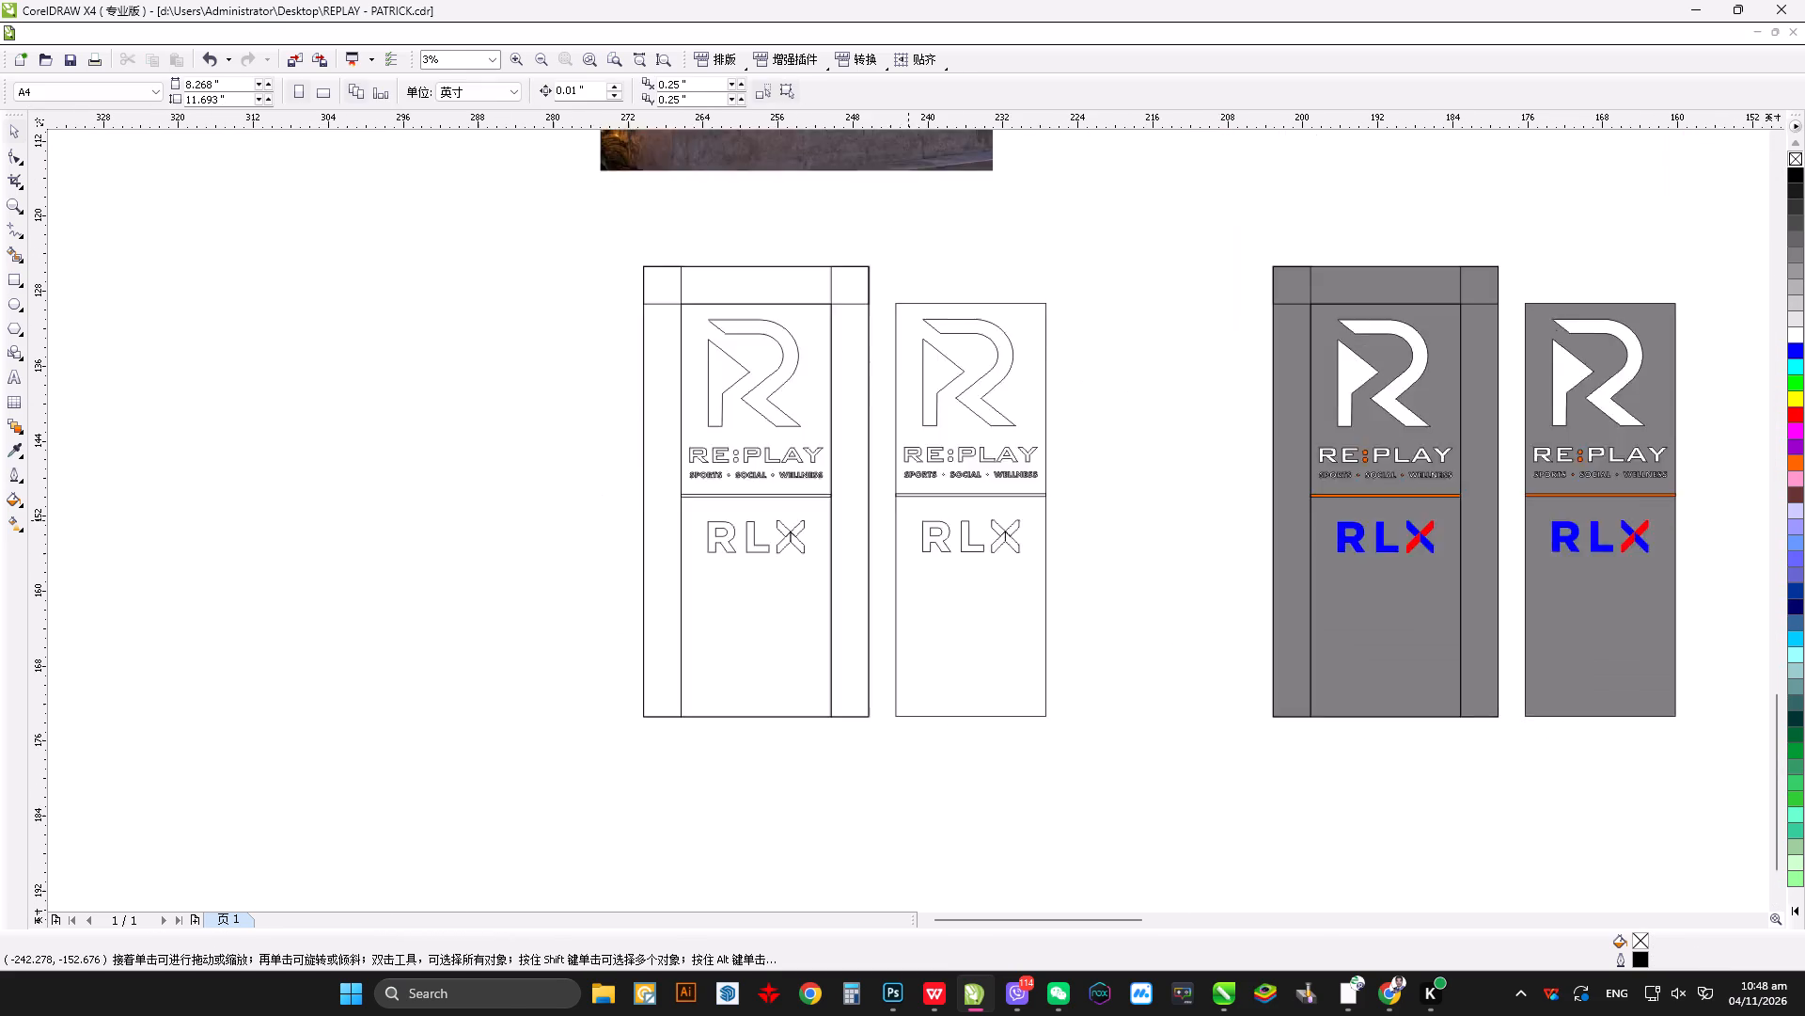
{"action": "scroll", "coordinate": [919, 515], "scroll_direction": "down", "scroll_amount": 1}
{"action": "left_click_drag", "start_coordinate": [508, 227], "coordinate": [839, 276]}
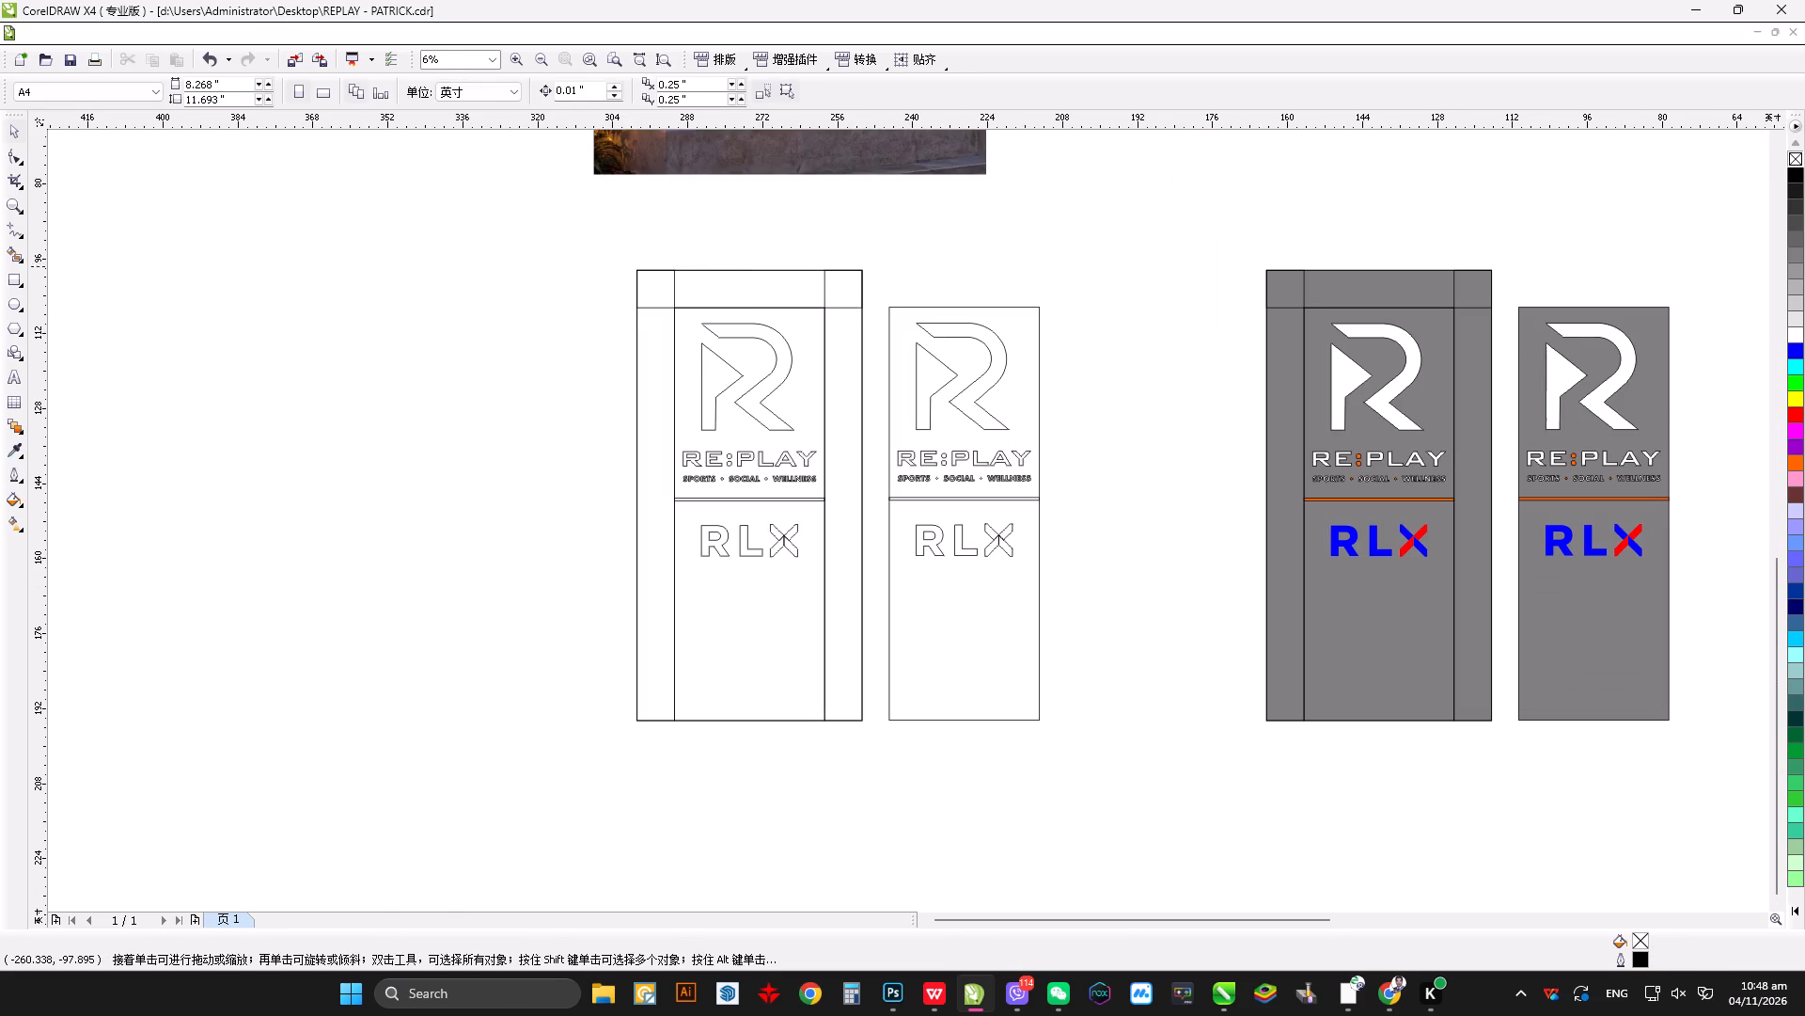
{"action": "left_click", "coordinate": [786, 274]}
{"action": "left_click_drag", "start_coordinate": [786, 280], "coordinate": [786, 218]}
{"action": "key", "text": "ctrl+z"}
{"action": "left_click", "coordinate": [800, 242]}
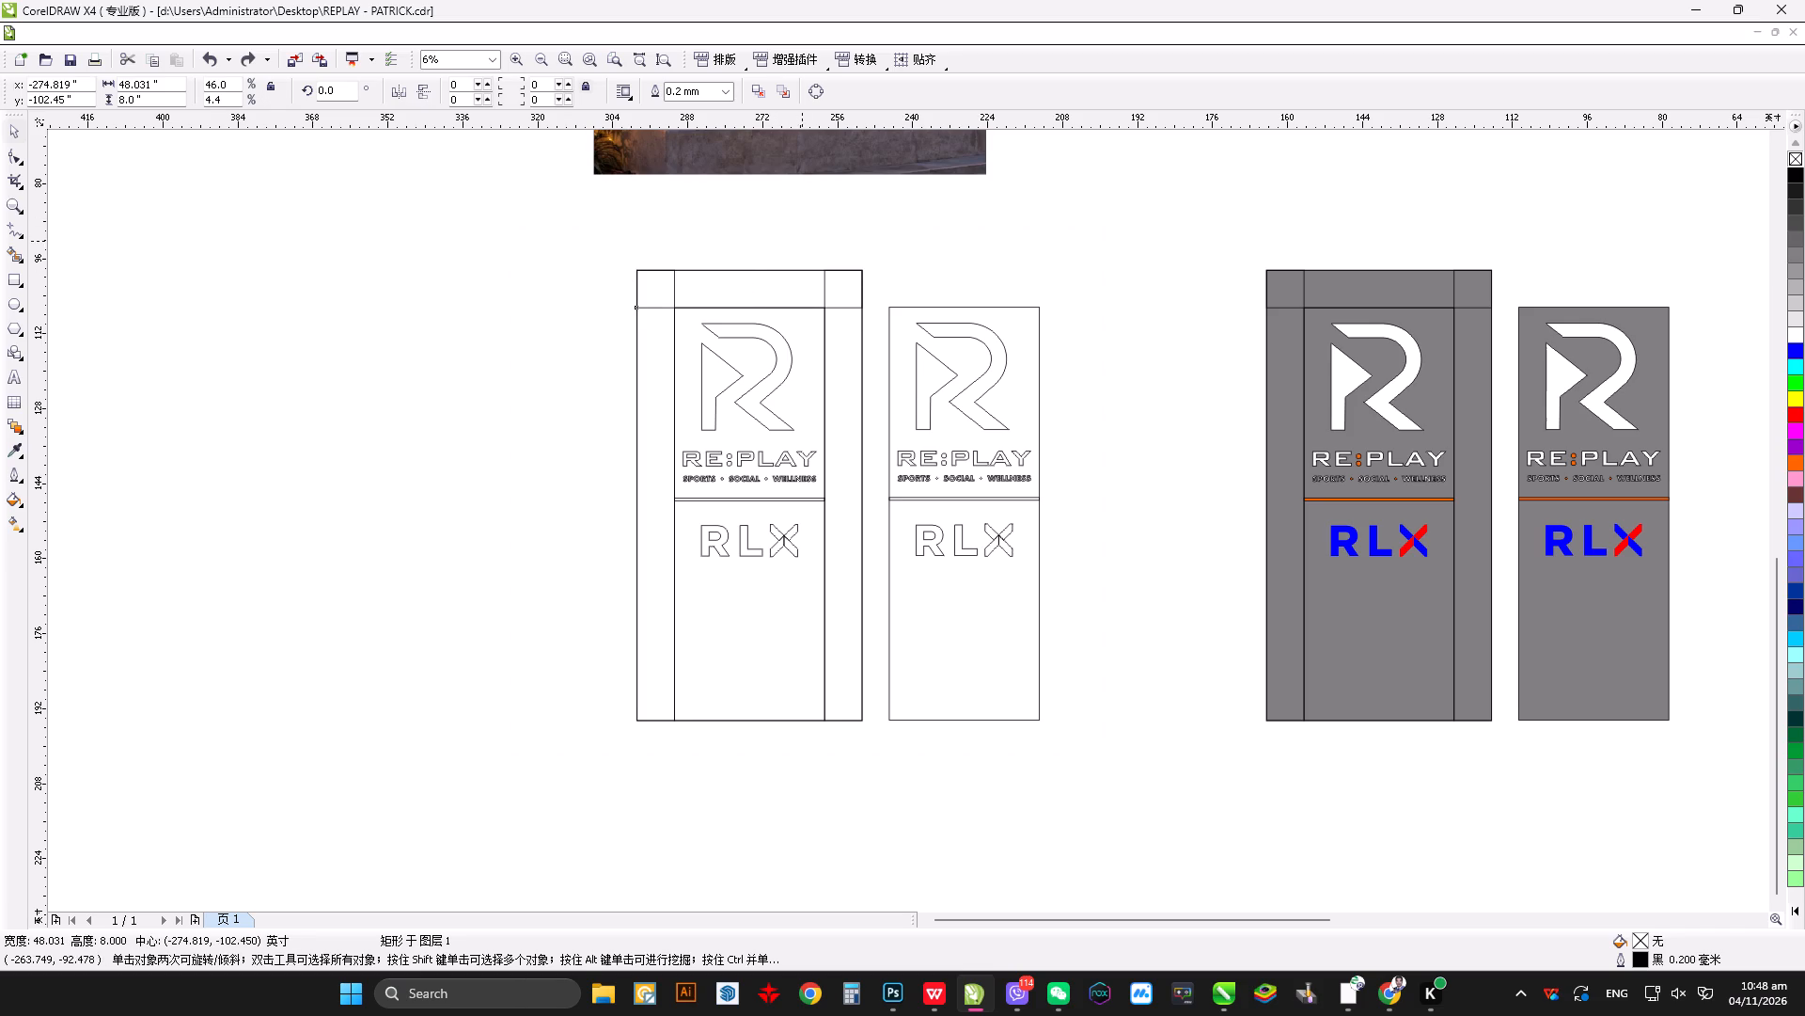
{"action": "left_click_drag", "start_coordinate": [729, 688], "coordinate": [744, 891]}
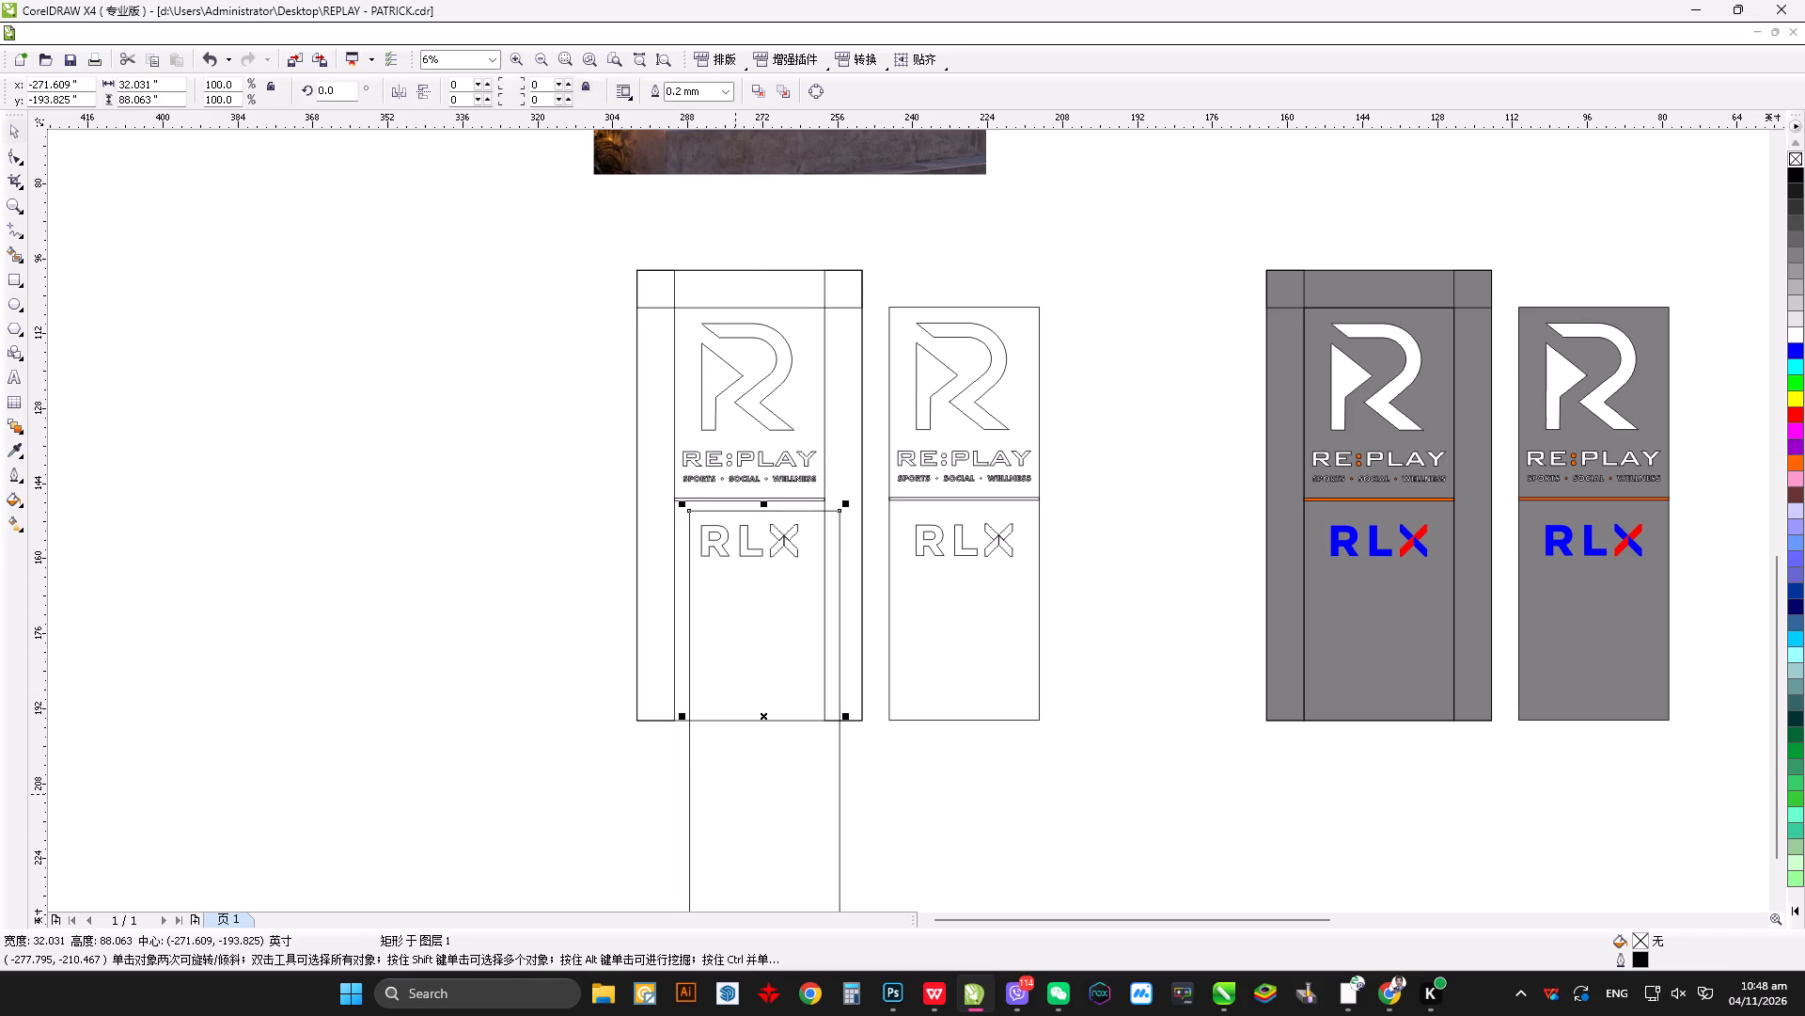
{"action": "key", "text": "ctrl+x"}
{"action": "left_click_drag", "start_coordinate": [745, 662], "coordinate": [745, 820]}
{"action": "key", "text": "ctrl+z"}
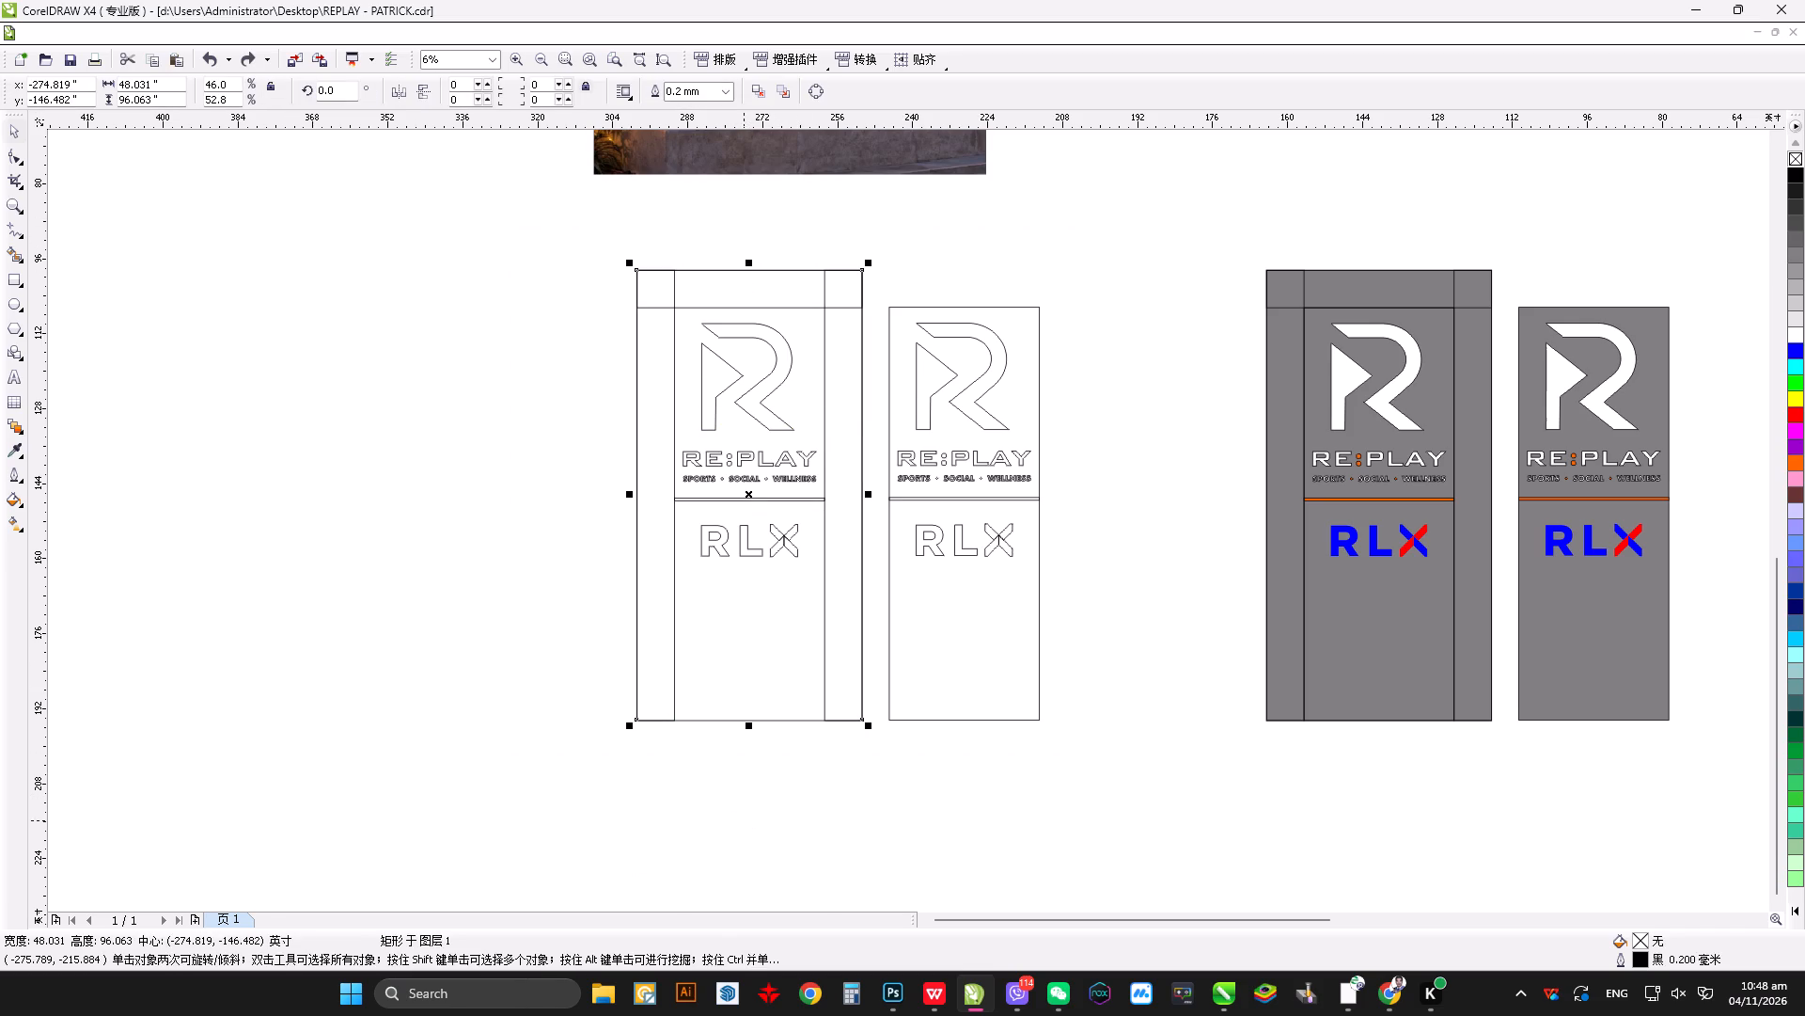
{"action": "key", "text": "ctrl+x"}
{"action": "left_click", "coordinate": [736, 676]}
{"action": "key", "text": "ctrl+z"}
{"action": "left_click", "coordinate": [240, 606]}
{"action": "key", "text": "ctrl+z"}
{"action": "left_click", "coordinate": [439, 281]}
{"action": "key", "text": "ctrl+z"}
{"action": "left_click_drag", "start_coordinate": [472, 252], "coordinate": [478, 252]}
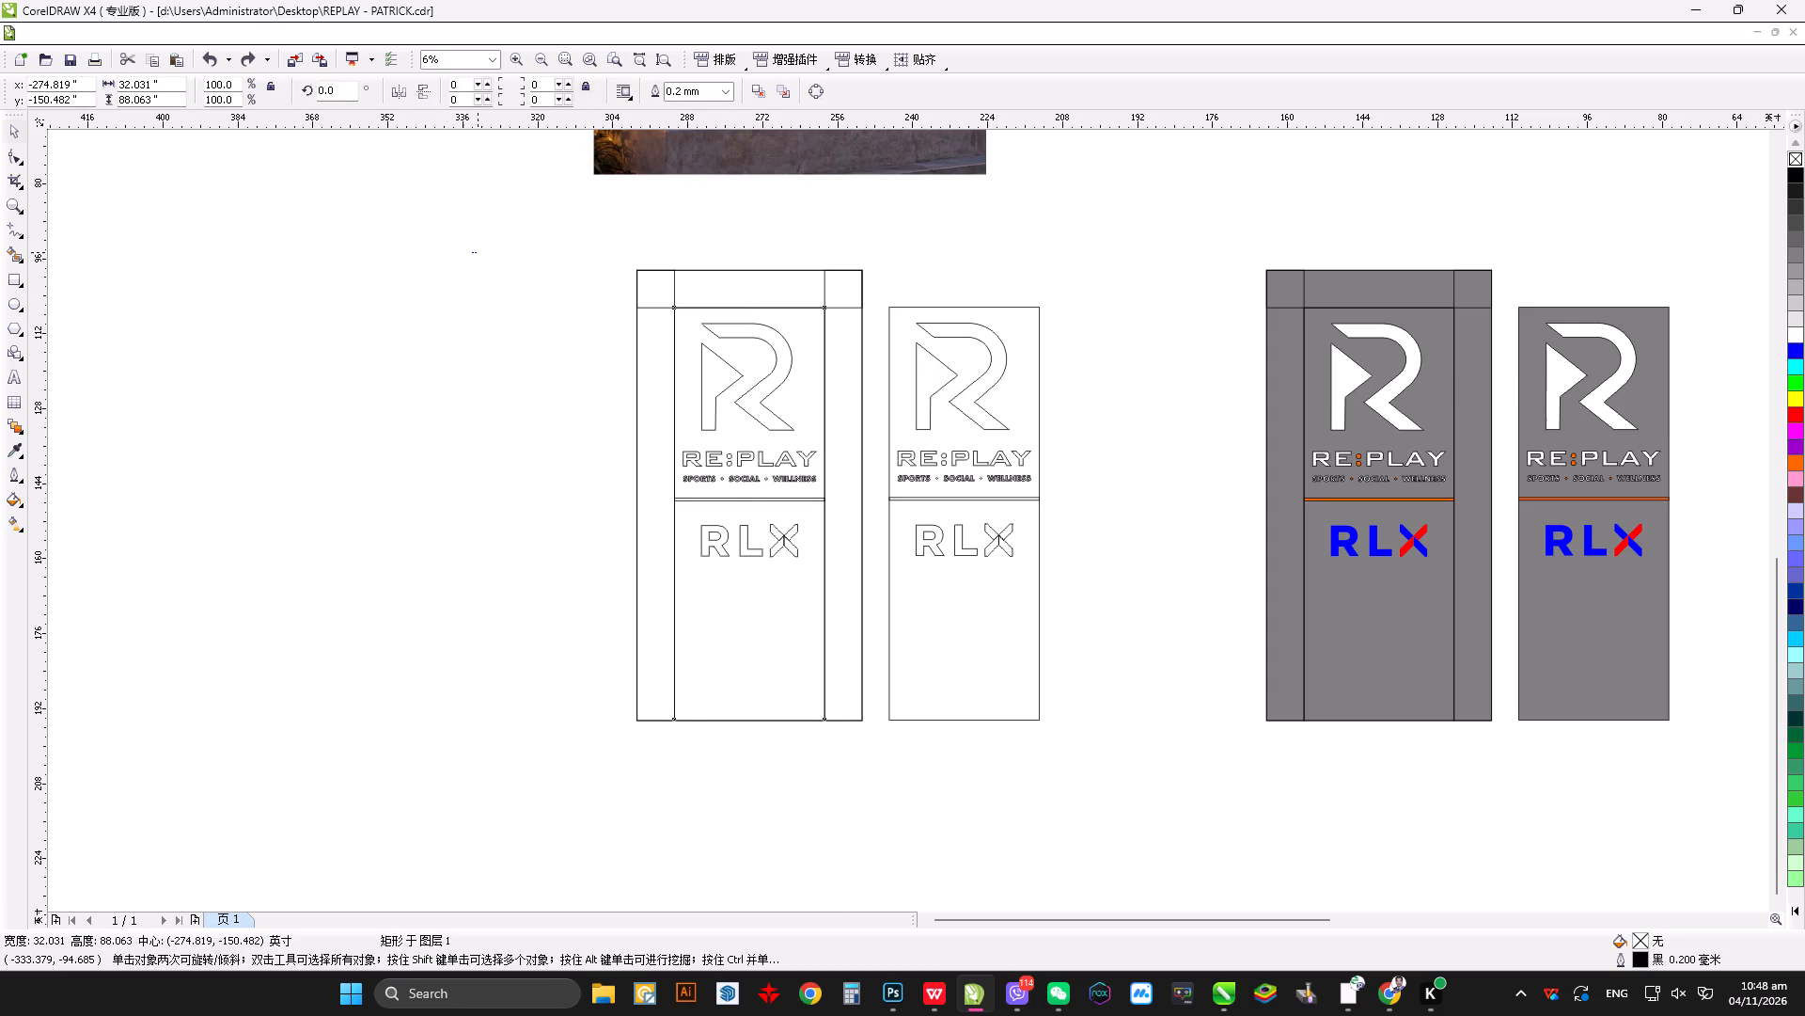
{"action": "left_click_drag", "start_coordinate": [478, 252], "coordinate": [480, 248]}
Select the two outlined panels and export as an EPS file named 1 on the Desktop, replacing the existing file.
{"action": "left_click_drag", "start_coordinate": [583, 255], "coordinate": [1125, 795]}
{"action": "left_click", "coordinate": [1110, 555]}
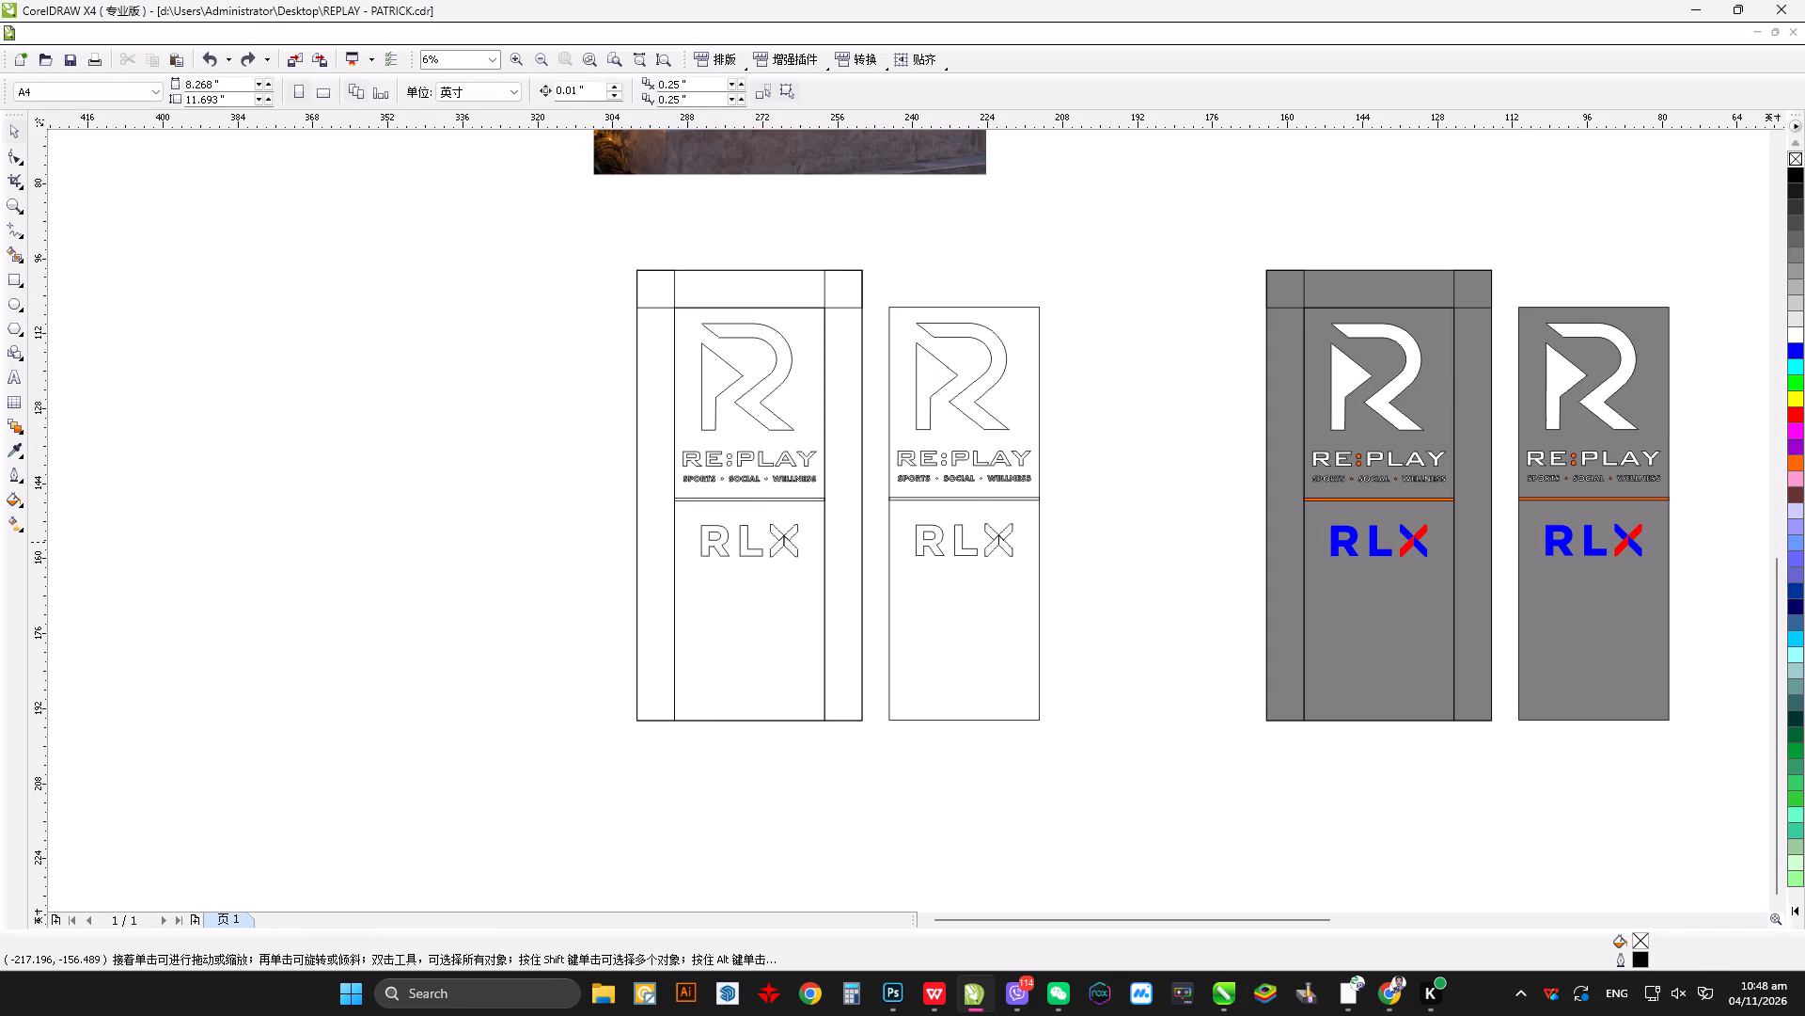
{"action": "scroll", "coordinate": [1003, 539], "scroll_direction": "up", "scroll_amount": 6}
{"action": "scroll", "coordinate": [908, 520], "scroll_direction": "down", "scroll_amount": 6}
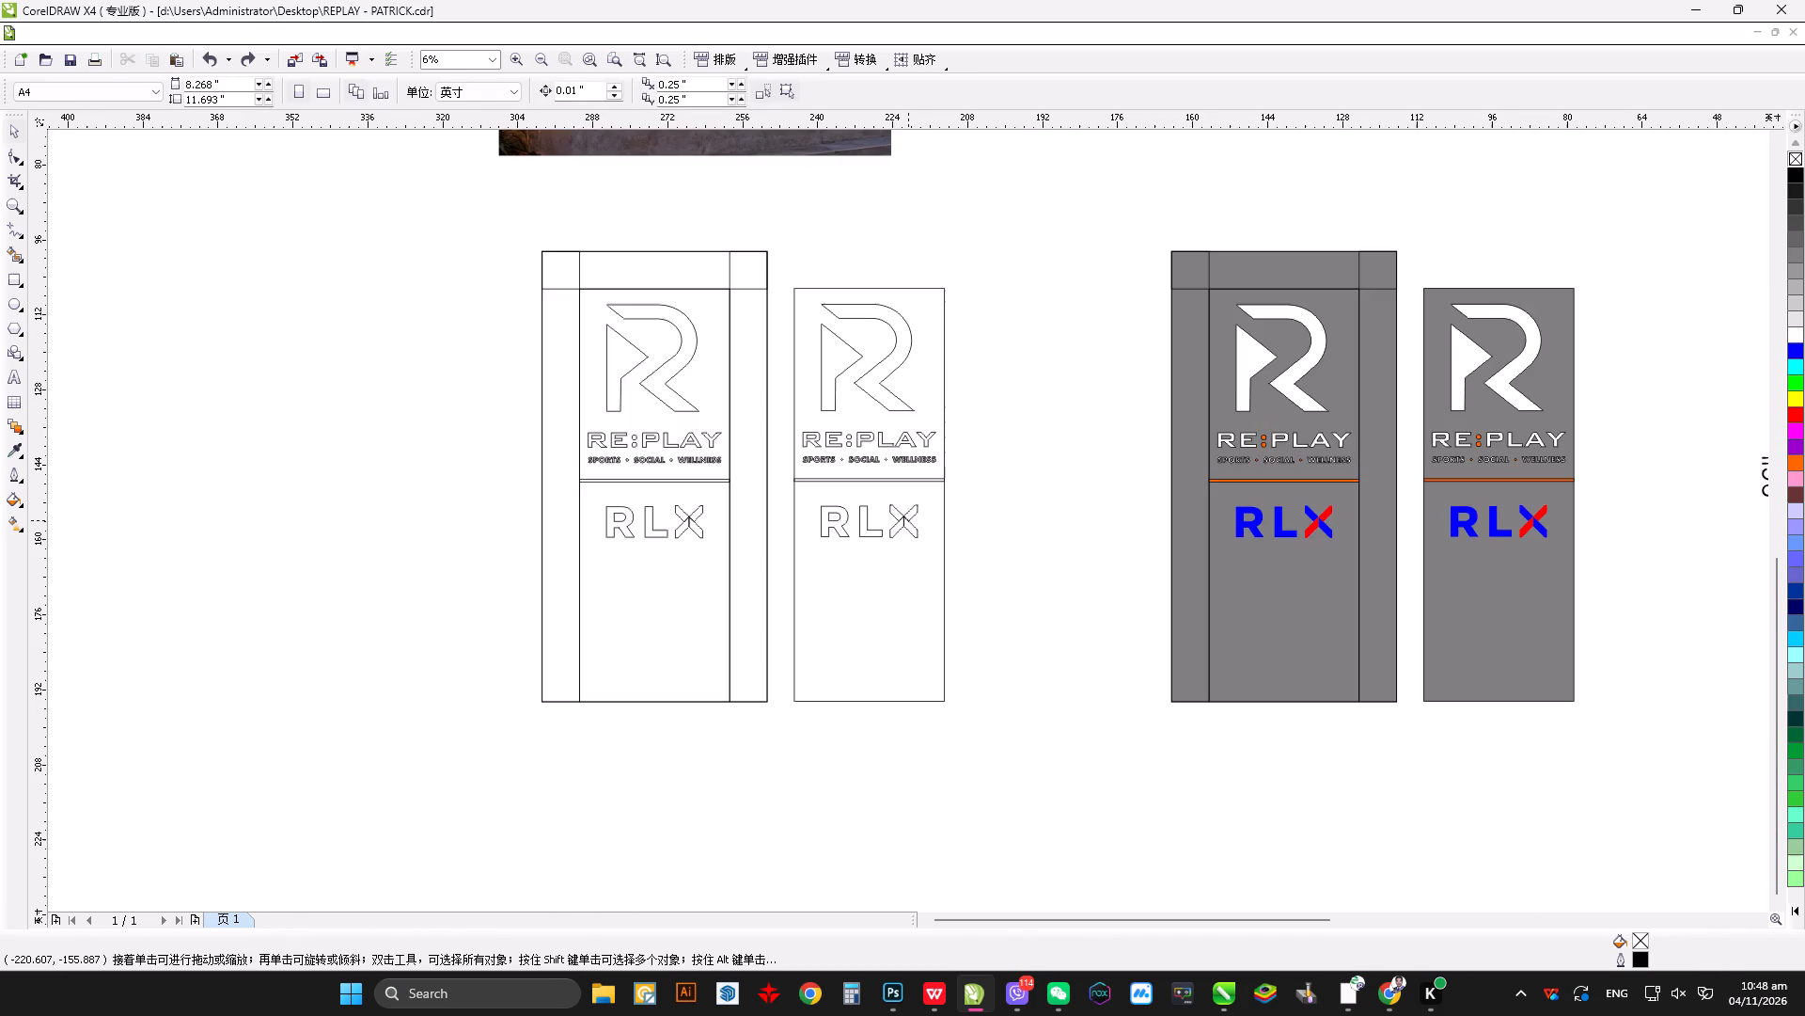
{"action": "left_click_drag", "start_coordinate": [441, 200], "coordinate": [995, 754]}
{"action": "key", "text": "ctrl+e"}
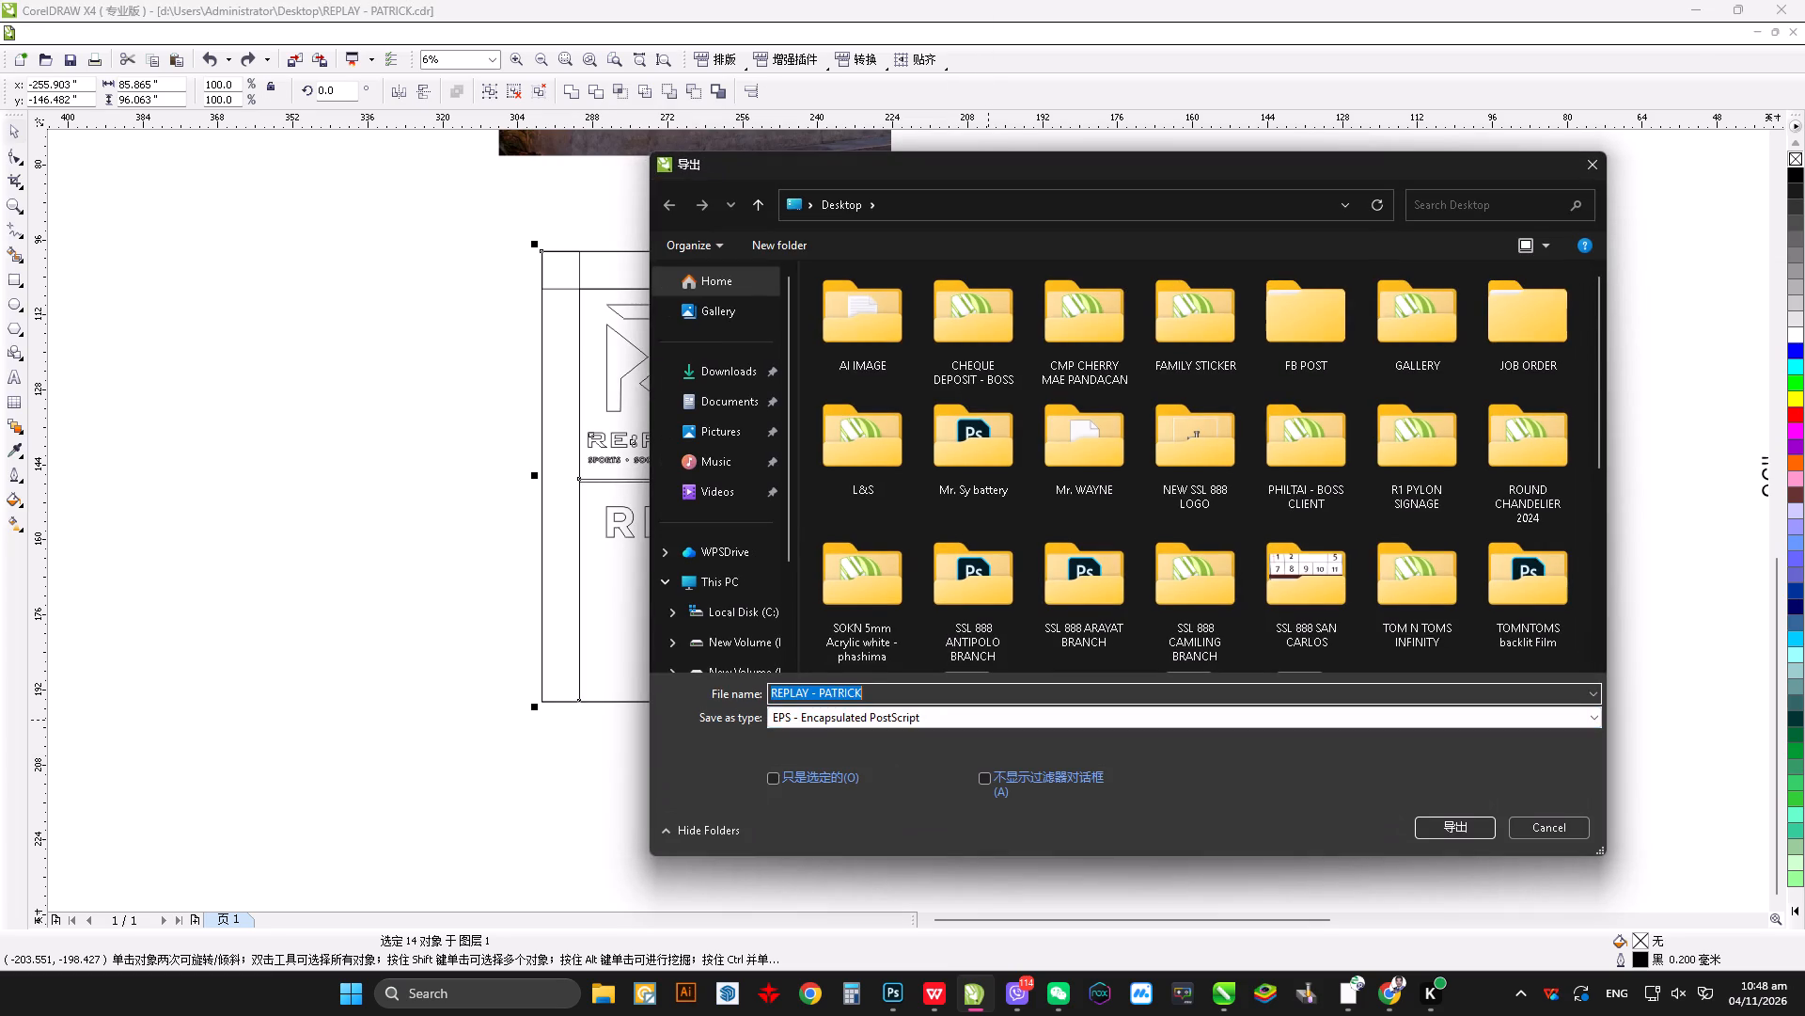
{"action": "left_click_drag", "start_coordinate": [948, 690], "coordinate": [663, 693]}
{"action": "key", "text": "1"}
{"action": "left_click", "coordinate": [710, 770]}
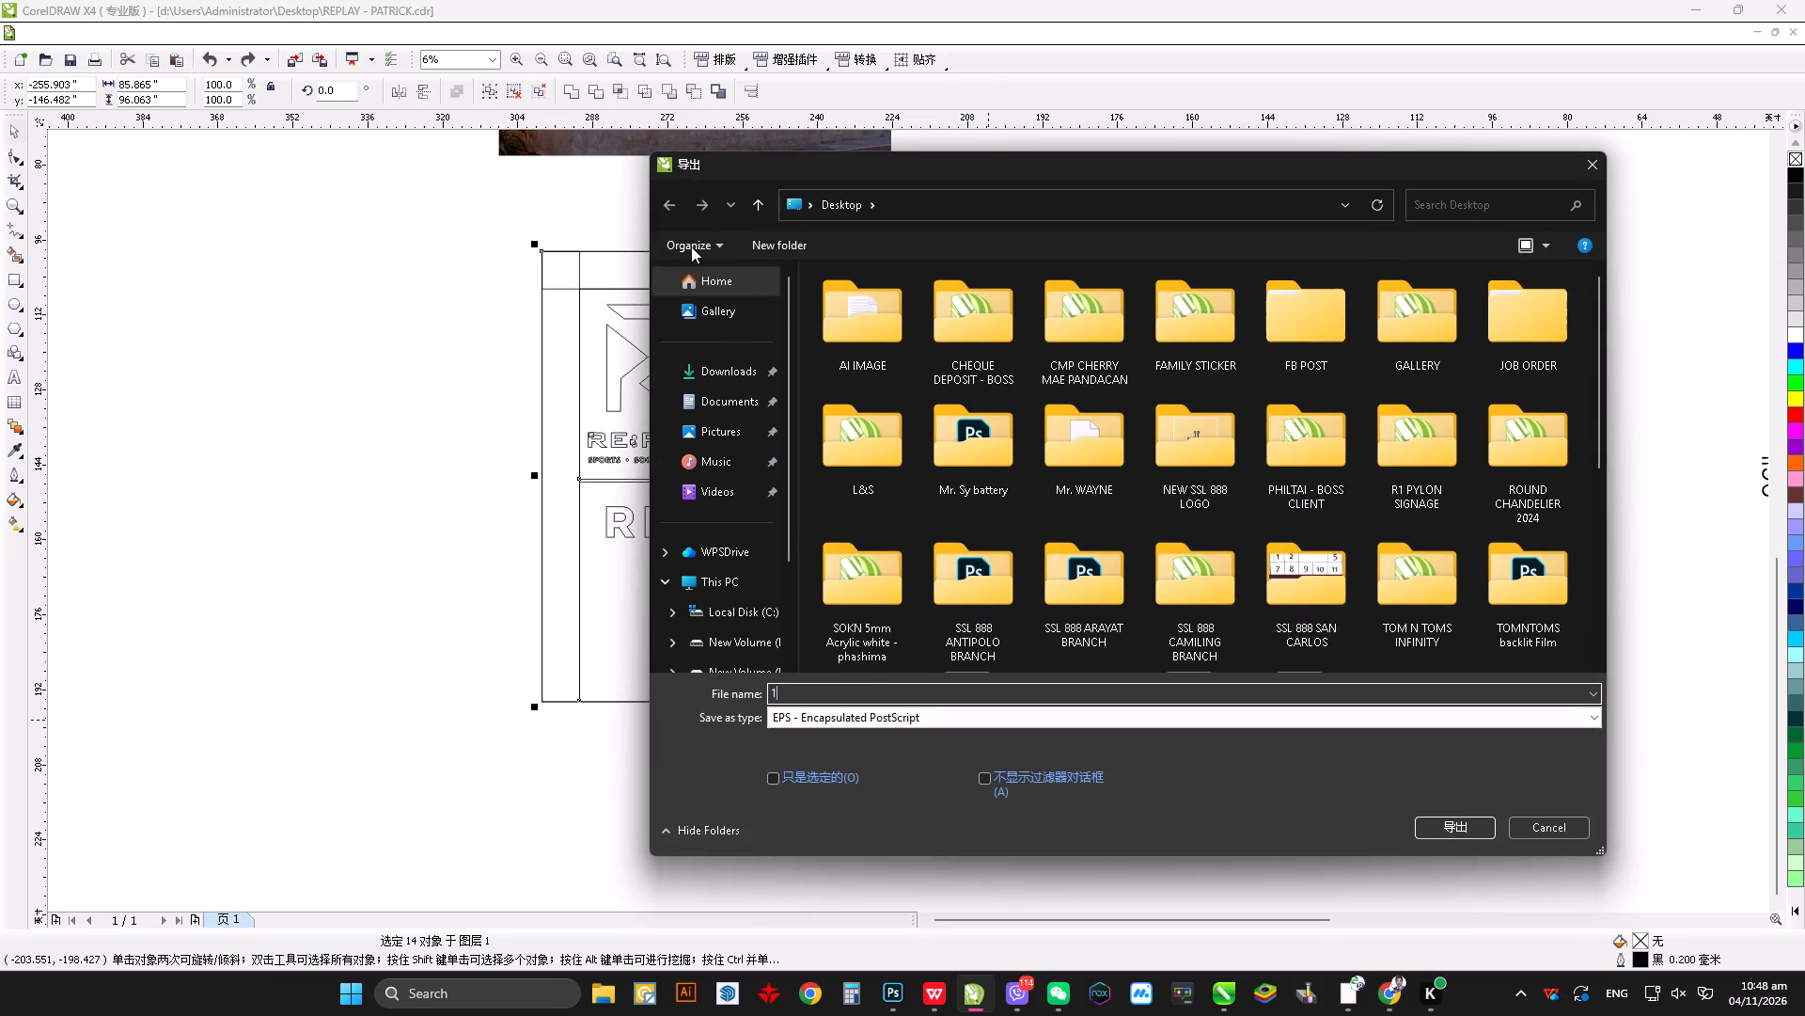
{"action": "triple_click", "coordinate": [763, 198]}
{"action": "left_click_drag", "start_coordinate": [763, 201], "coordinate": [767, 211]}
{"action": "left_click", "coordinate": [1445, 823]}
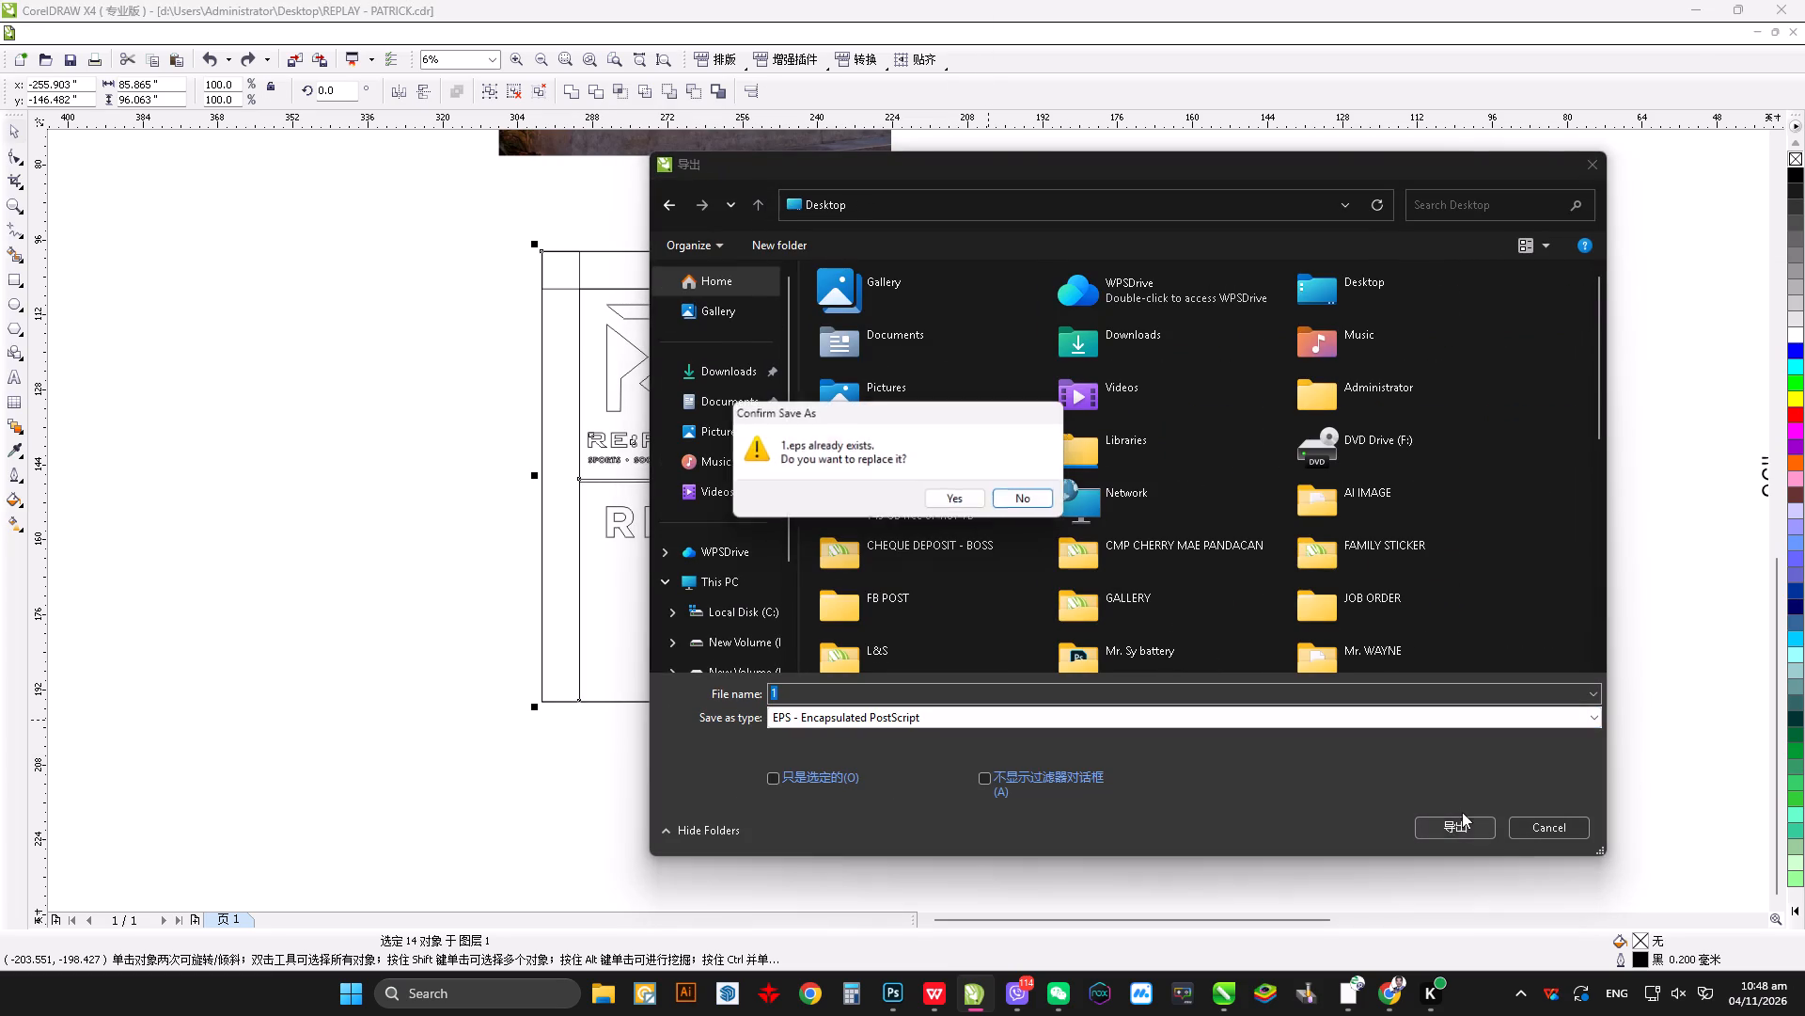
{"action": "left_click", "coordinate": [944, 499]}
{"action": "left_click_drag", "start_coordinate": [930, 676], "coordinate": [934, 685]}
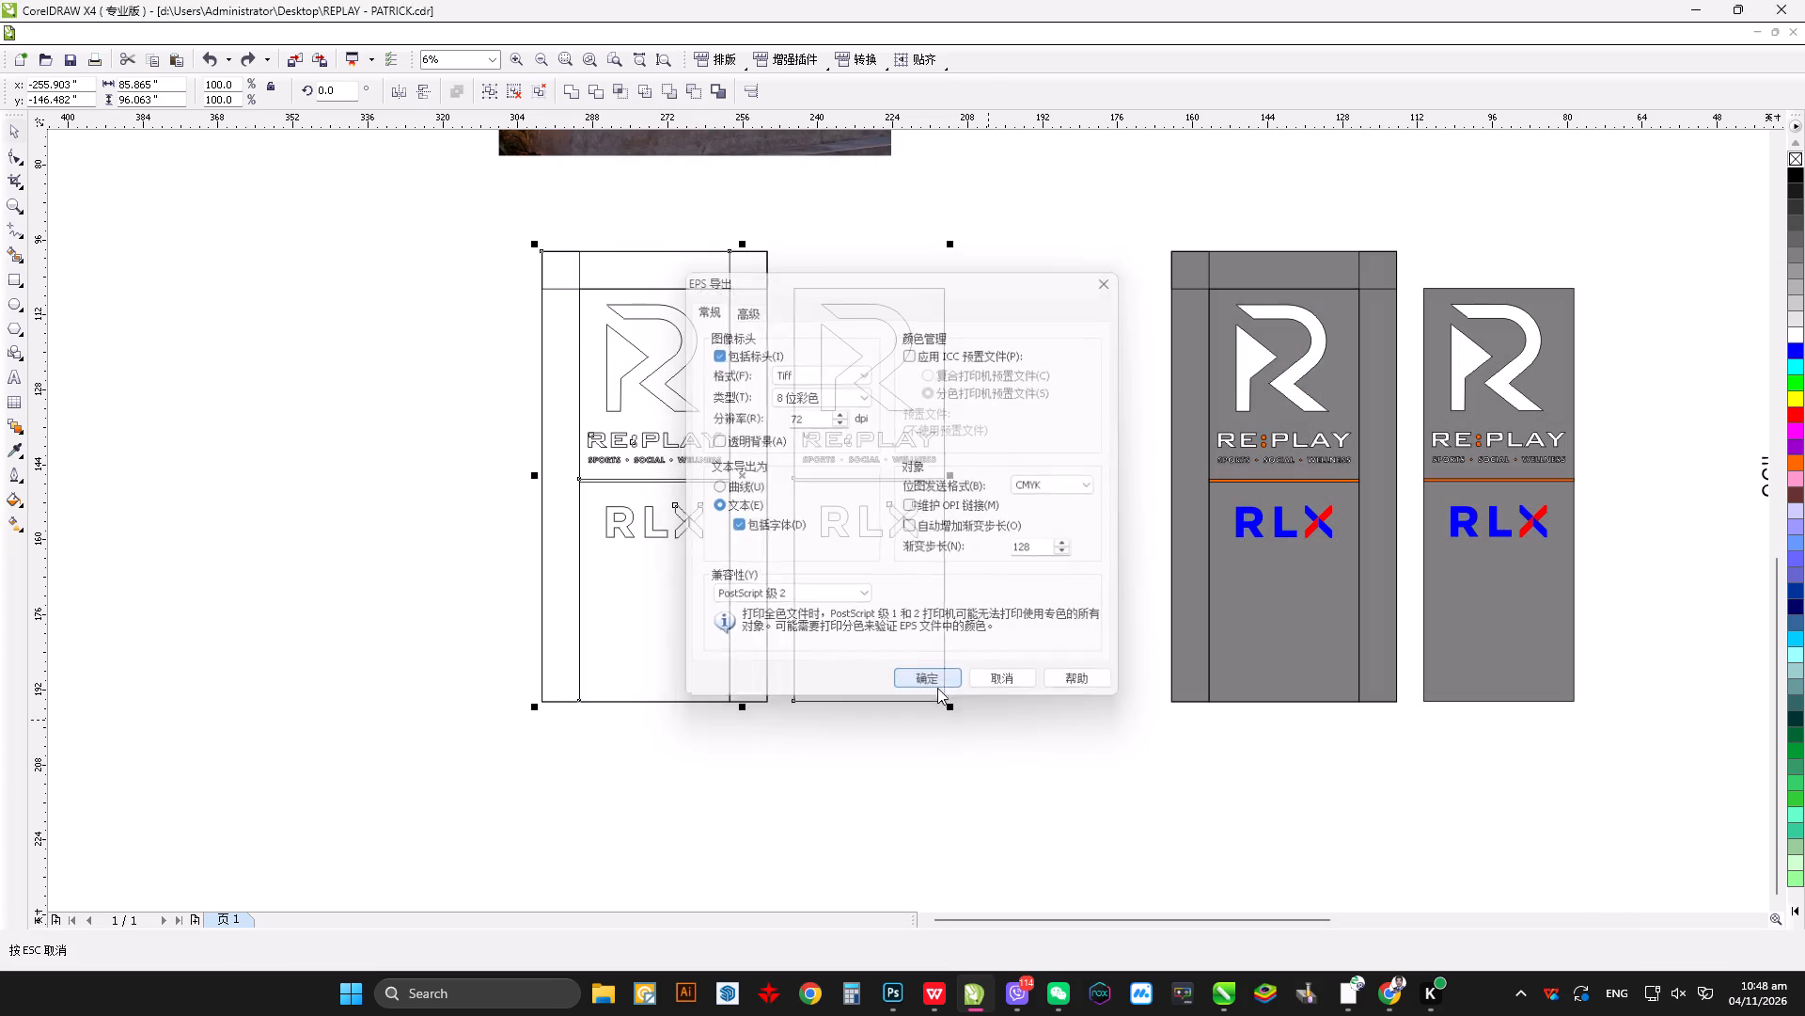
Launch JDPaint.
{"action": "left_click", "coordinate": [1309, 1003]}
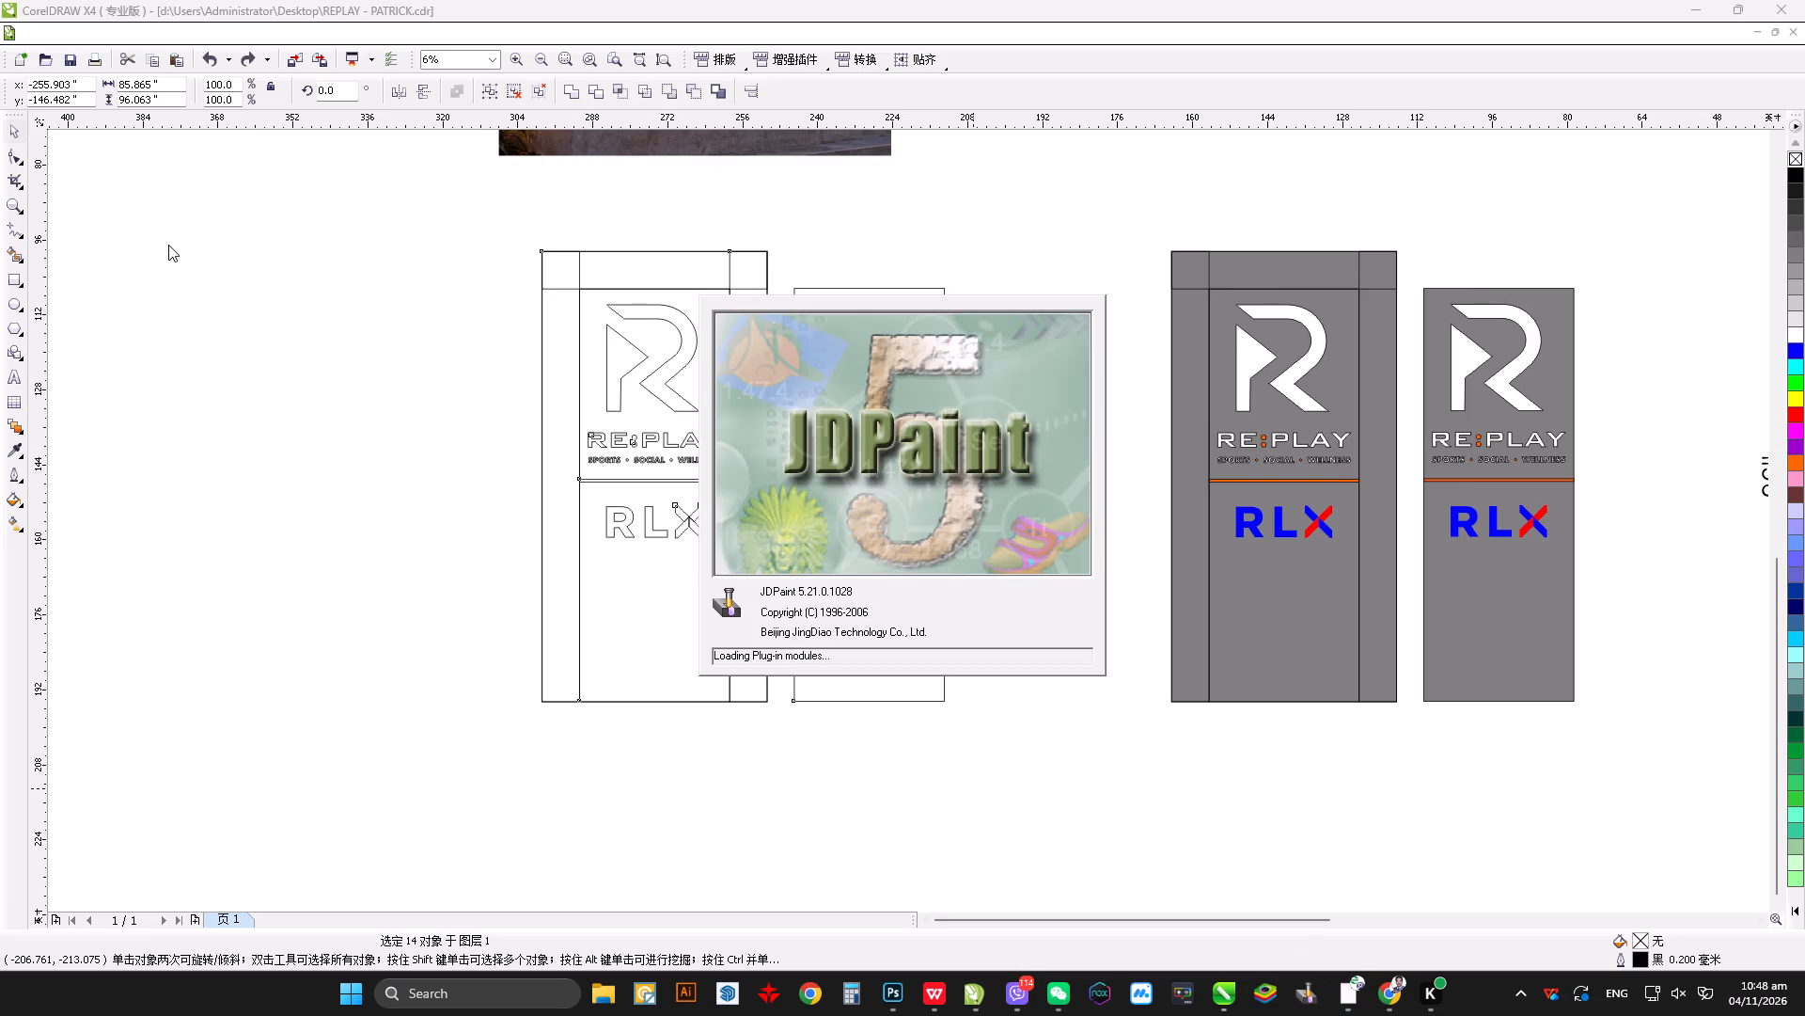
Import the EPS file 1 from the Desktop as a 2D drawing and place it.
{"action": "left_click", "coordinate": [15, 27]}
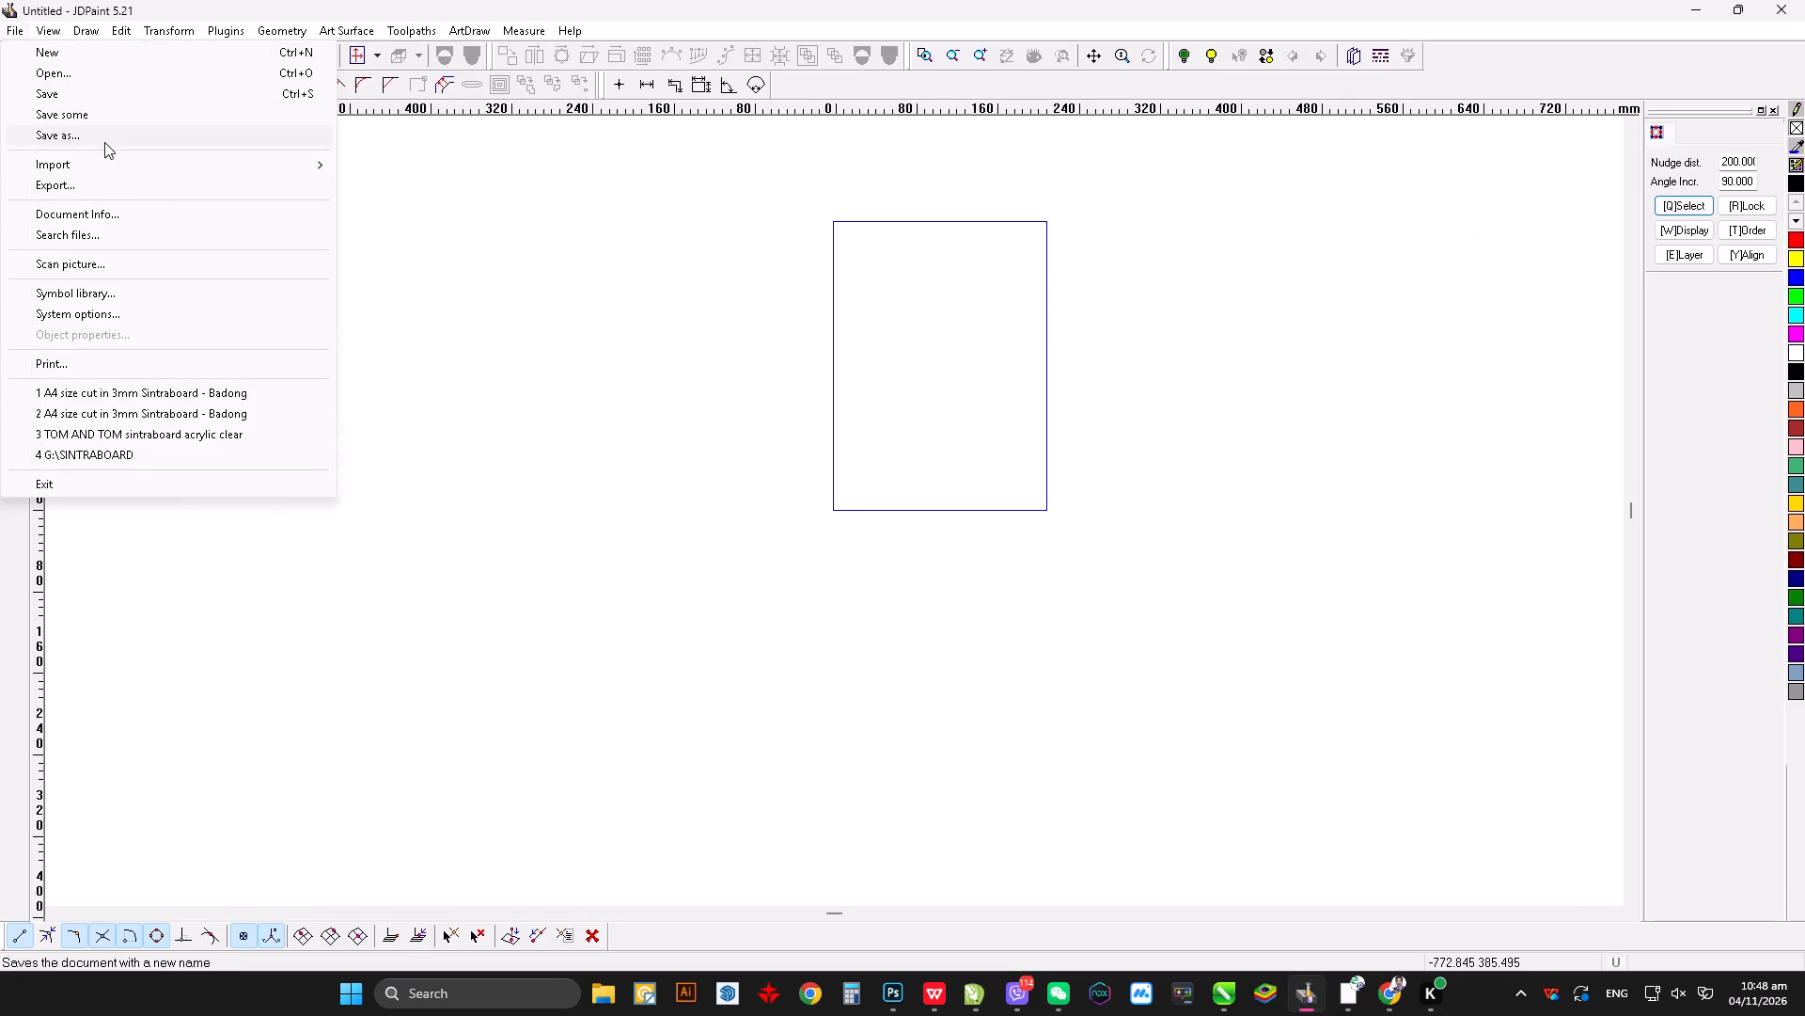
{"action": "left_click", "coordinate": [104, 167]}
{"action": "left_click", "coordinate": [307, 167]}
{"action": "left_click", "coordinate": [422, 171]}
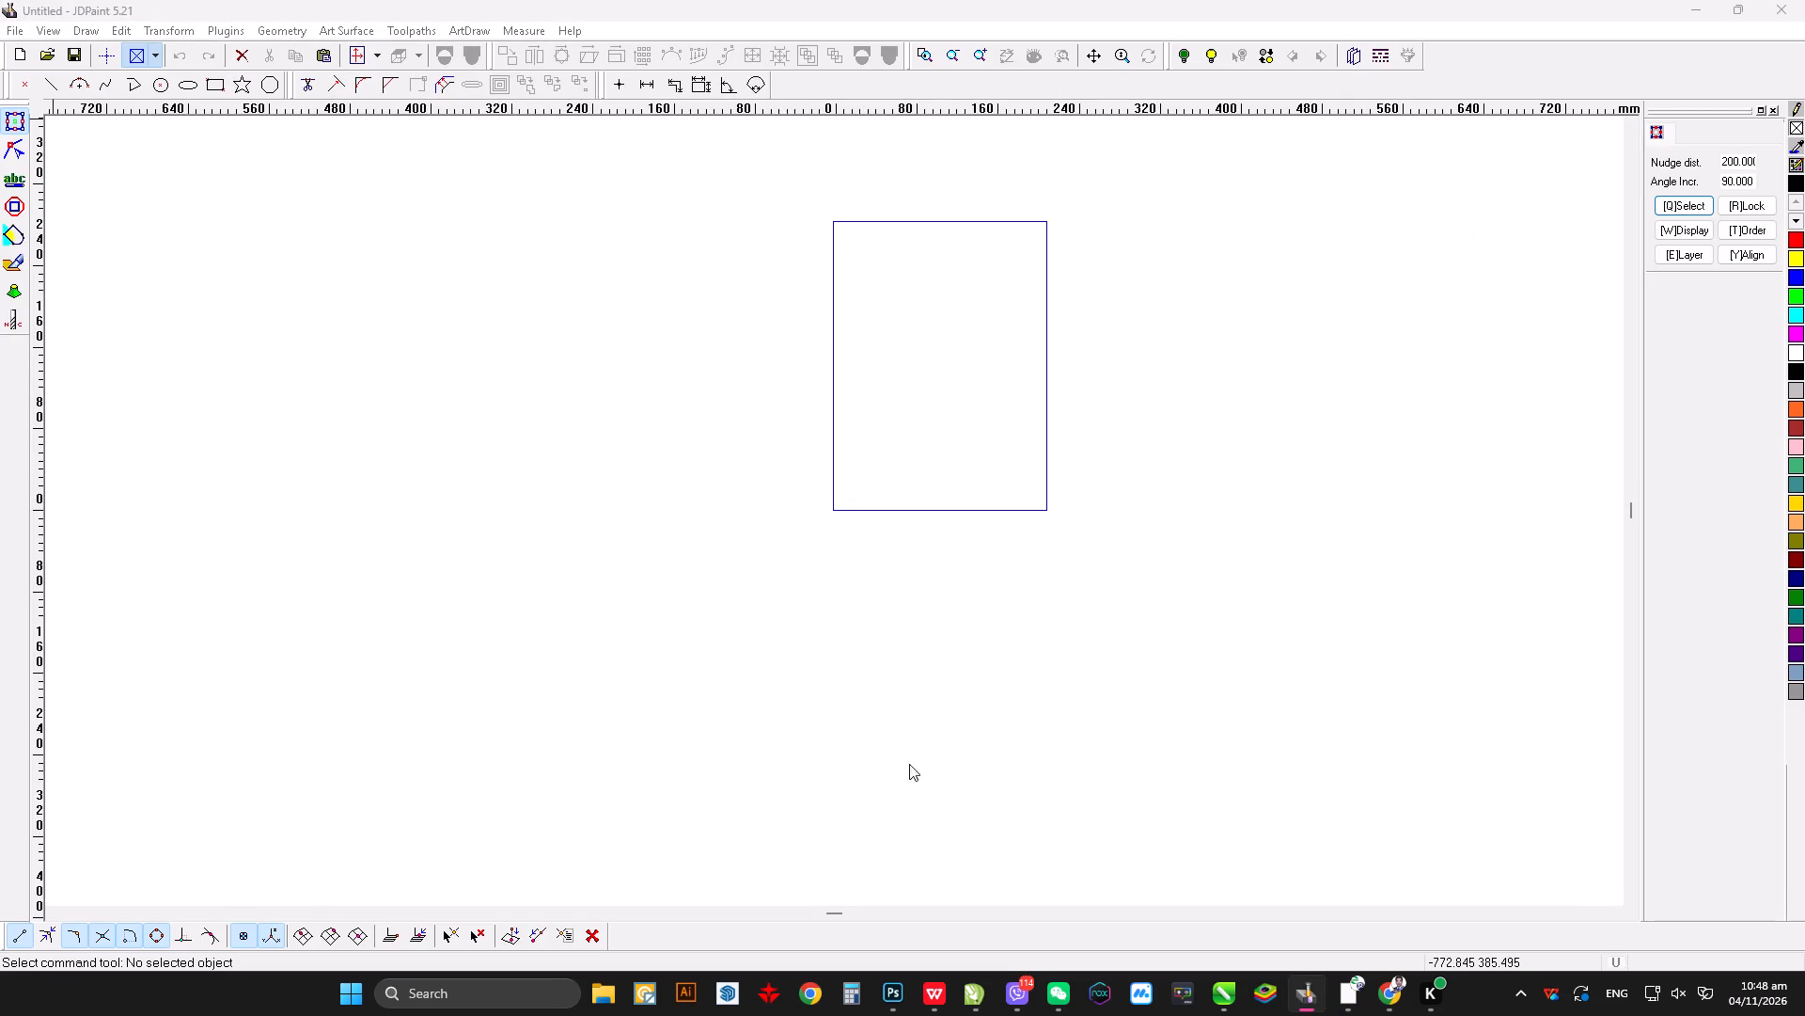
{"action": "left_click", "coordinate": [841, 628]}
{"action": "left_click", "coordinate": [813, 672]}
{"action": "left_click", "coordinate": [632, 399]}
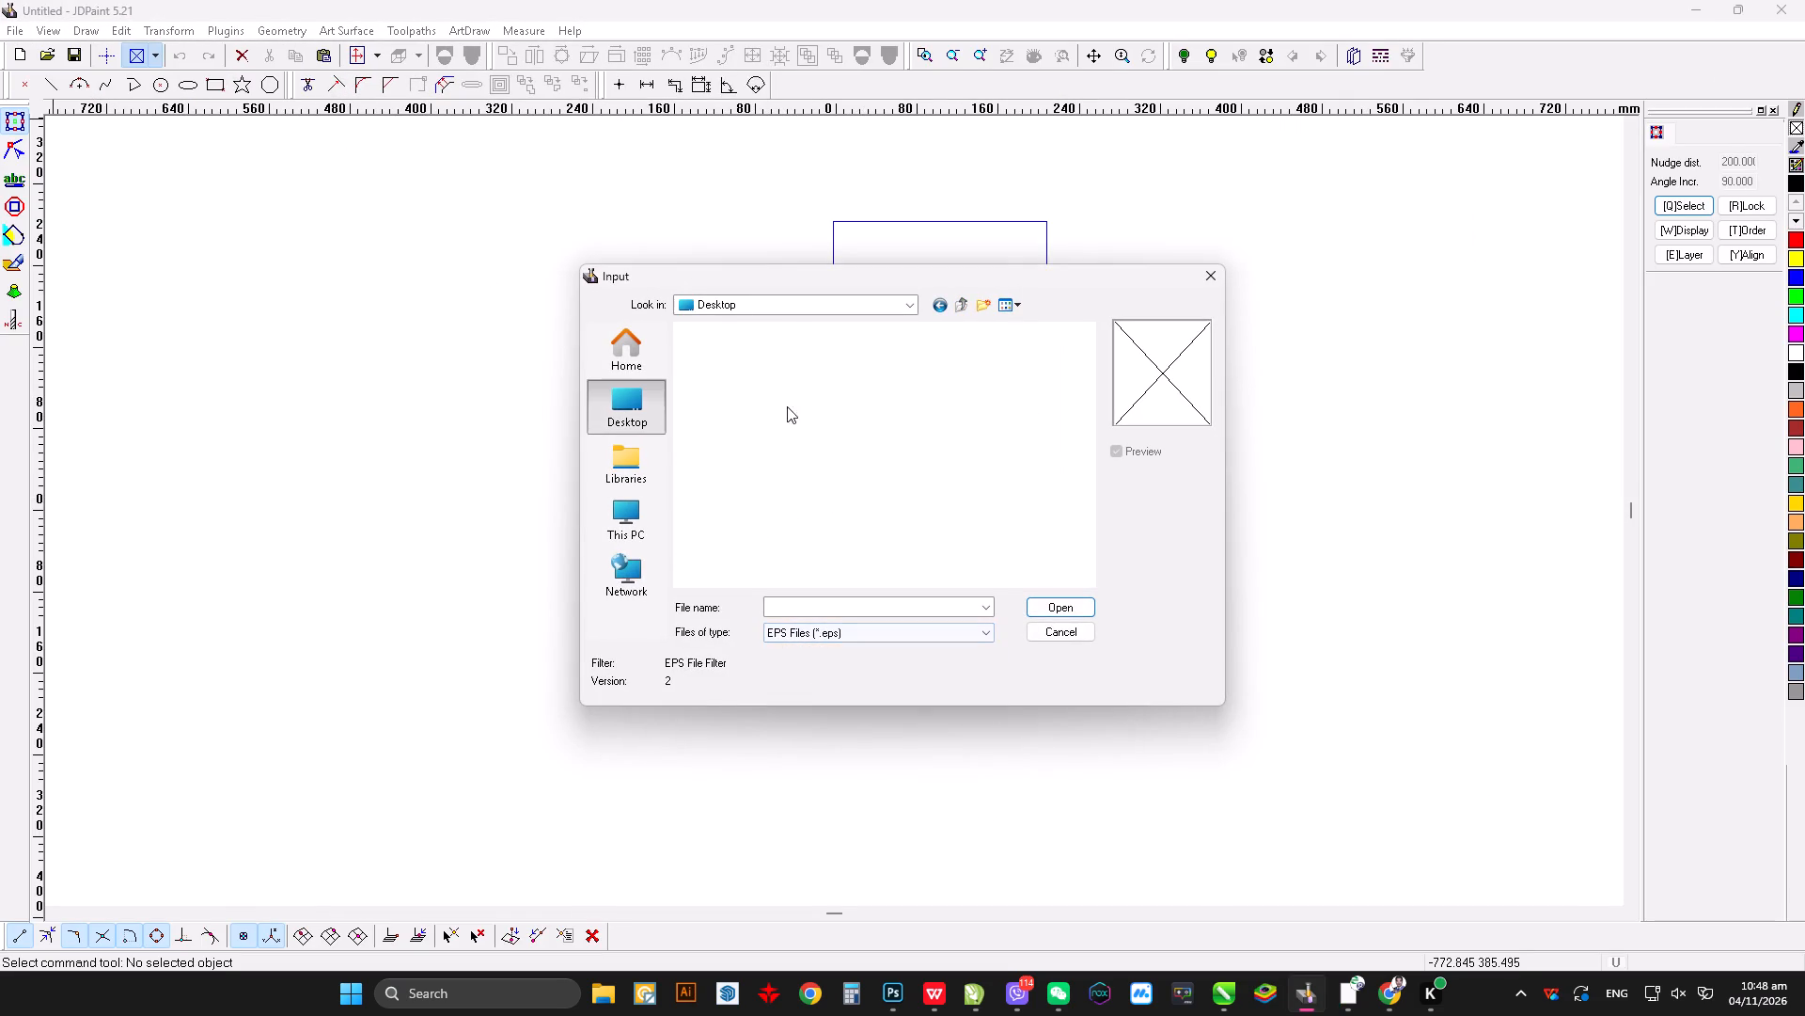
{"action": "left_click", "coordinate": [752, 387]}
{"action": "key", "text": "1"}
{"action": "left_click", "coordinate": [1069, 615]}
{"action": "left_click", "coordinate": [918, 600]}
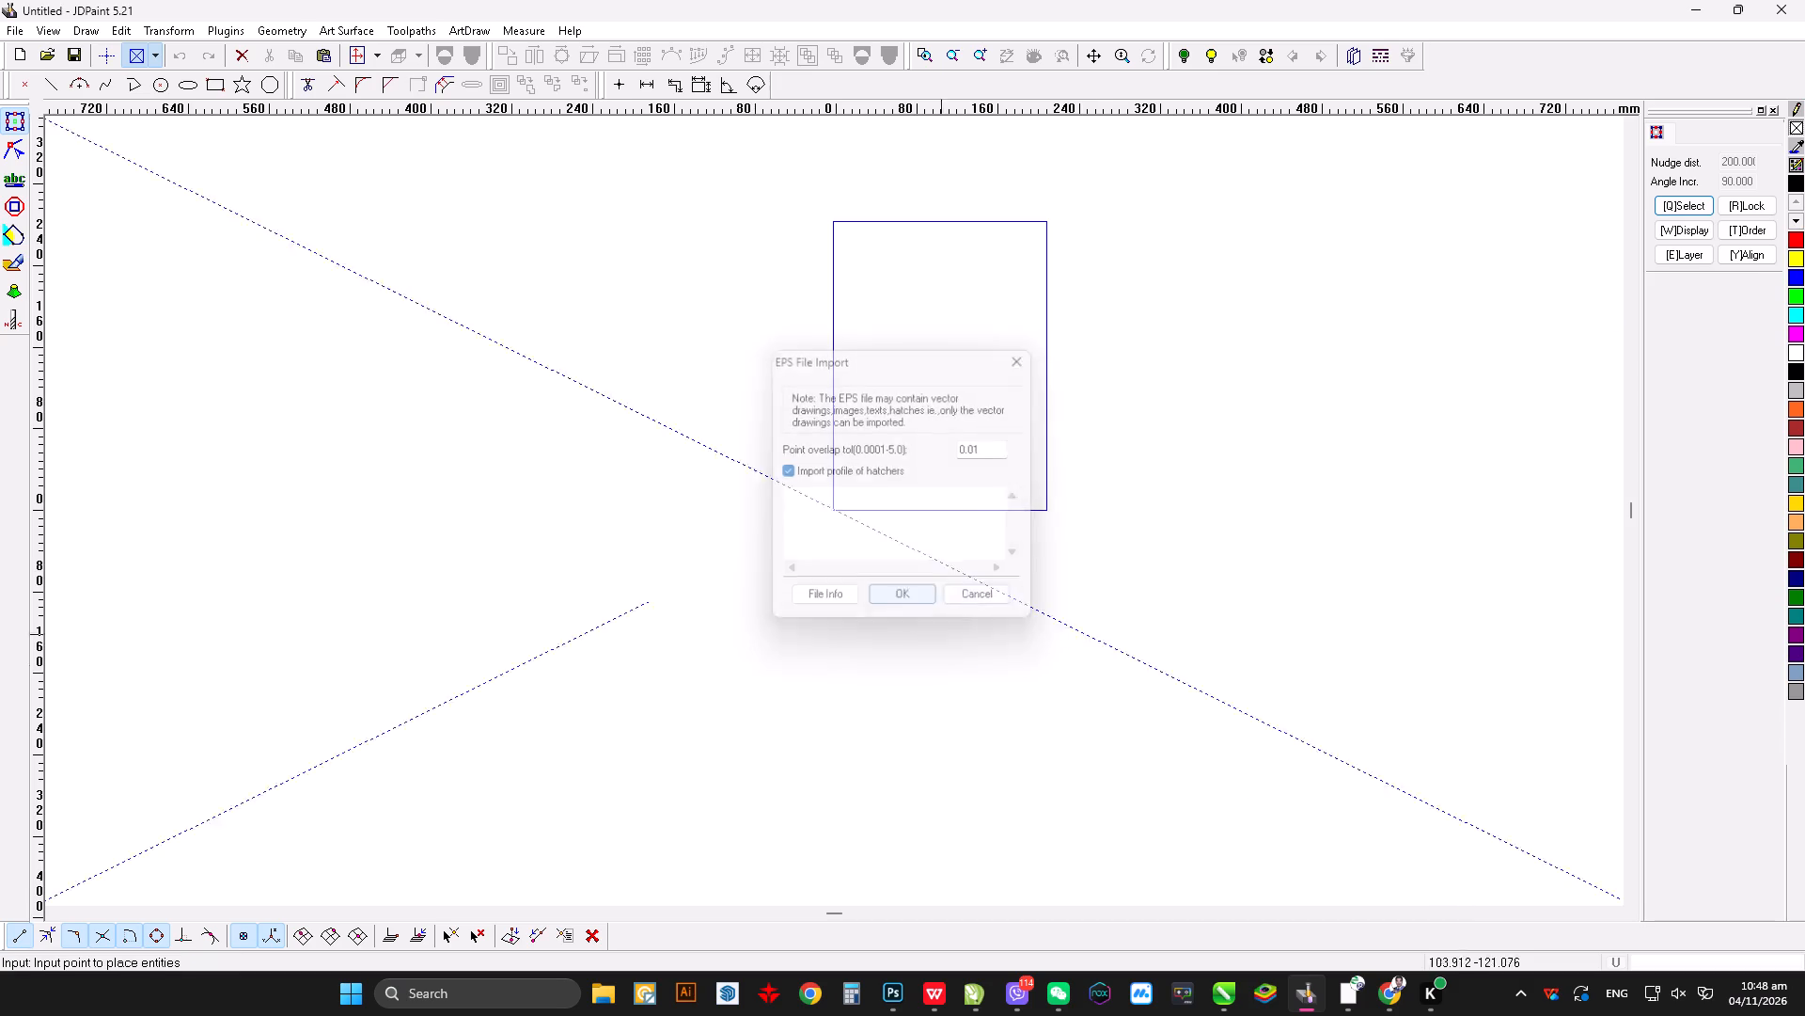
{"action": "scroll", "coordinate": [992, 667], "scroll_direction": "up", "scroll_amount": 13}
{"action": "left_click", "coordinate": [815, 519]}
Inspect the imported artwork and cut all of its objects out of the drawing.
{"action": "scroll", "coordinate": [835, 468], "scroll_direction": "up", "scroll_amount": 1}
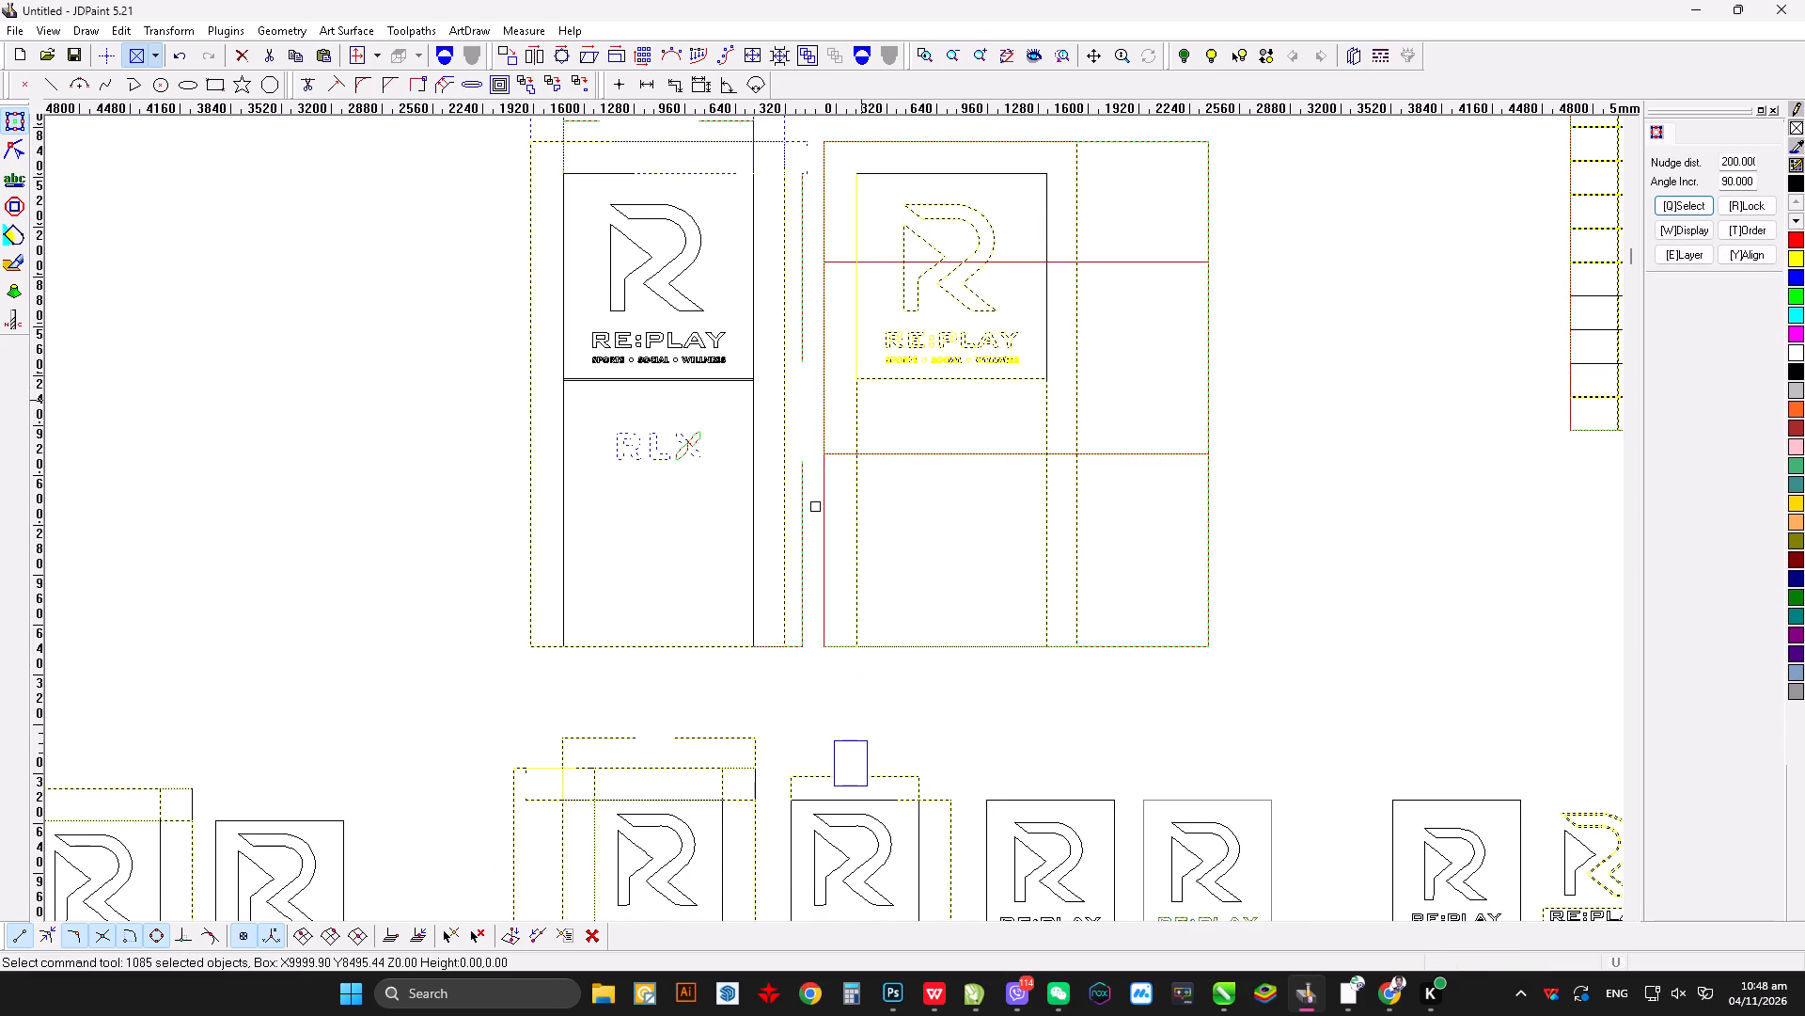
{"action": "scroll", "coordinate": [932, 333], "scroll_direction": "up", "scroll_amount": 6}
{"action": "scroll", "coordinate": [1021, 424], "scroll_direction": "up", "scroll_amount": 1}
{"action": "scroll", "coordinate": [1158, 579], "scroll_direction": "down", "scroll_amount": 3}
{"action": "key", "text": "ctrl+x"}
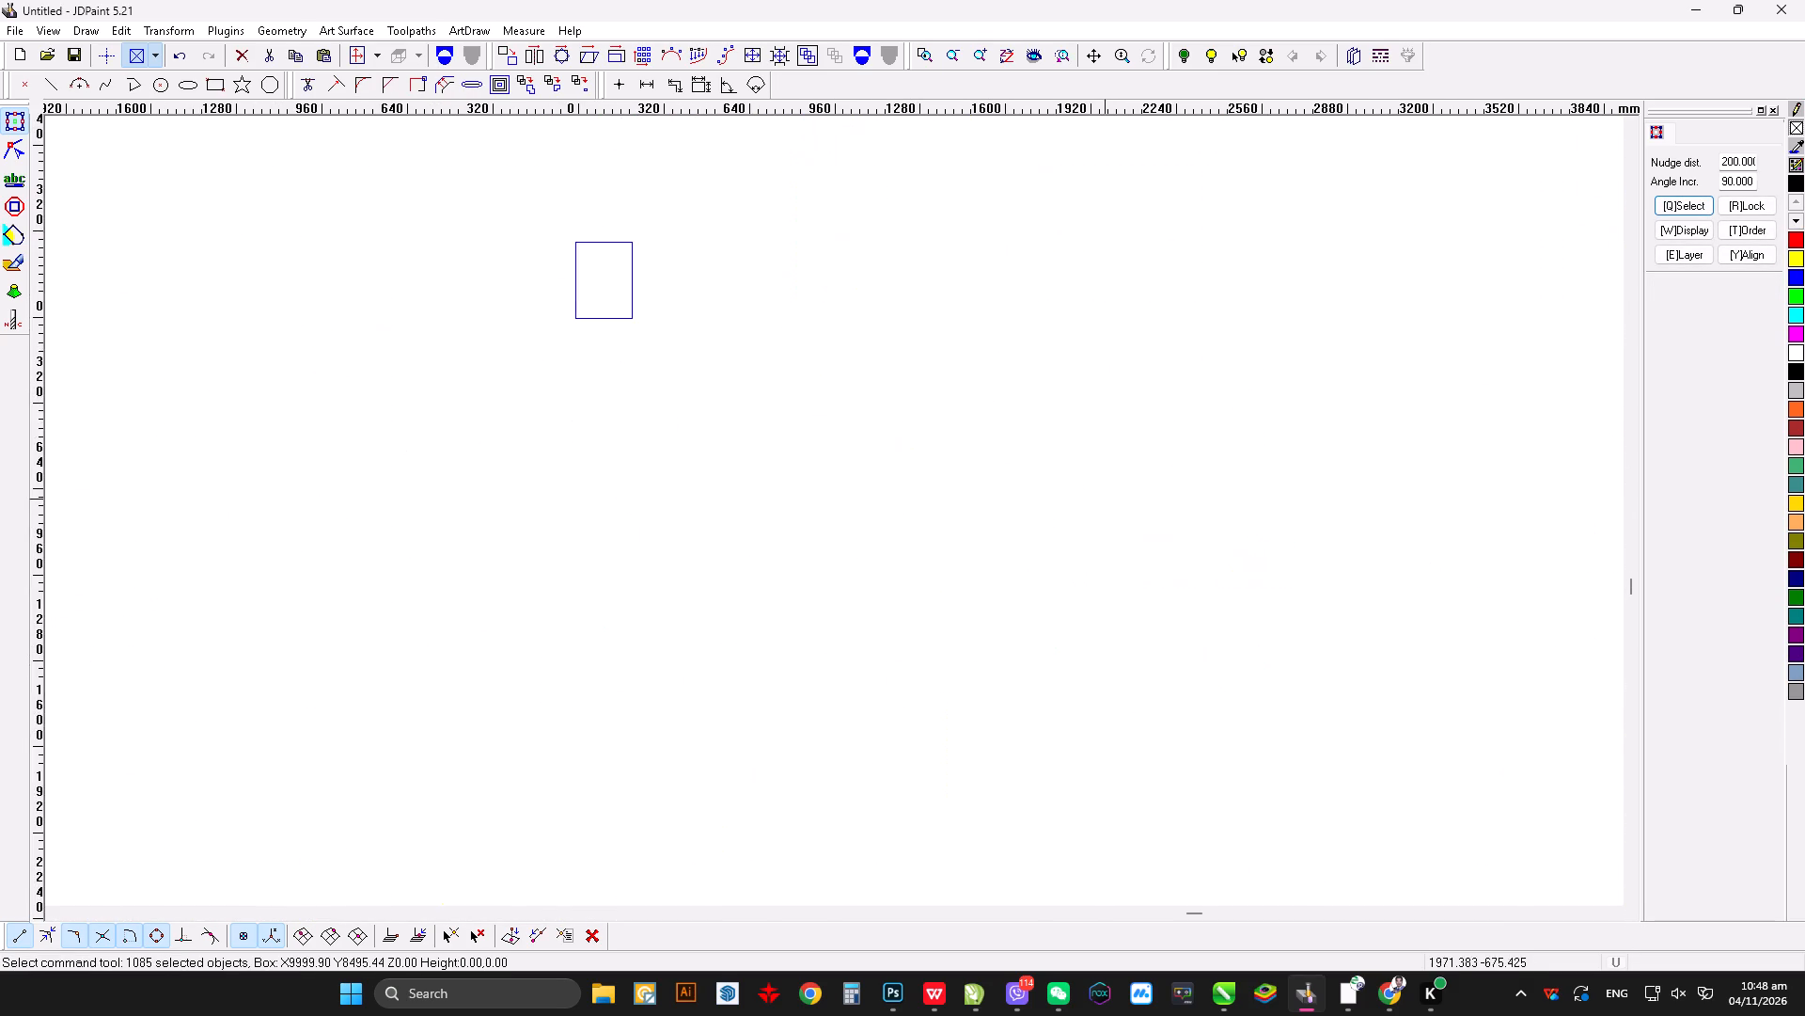
In CorelDRAW, export only the two selected outlined panels as EPS file 1 on the Desktop, replacing the existing file.
{"action": "key", "text": "alt+Tab"}
{"action": "scroll", "coordinate": [835, 631], "scroll_direction": "down", "scroll_amount": 3}
{"action": "scroll", "coordinate": [810, 533], "scroll_direction": "up", "scroll_amount": 4}
{"action": "scroll", "coordinate": [946, 529], "scroll_direction": "down", "scroll_amount": 3}
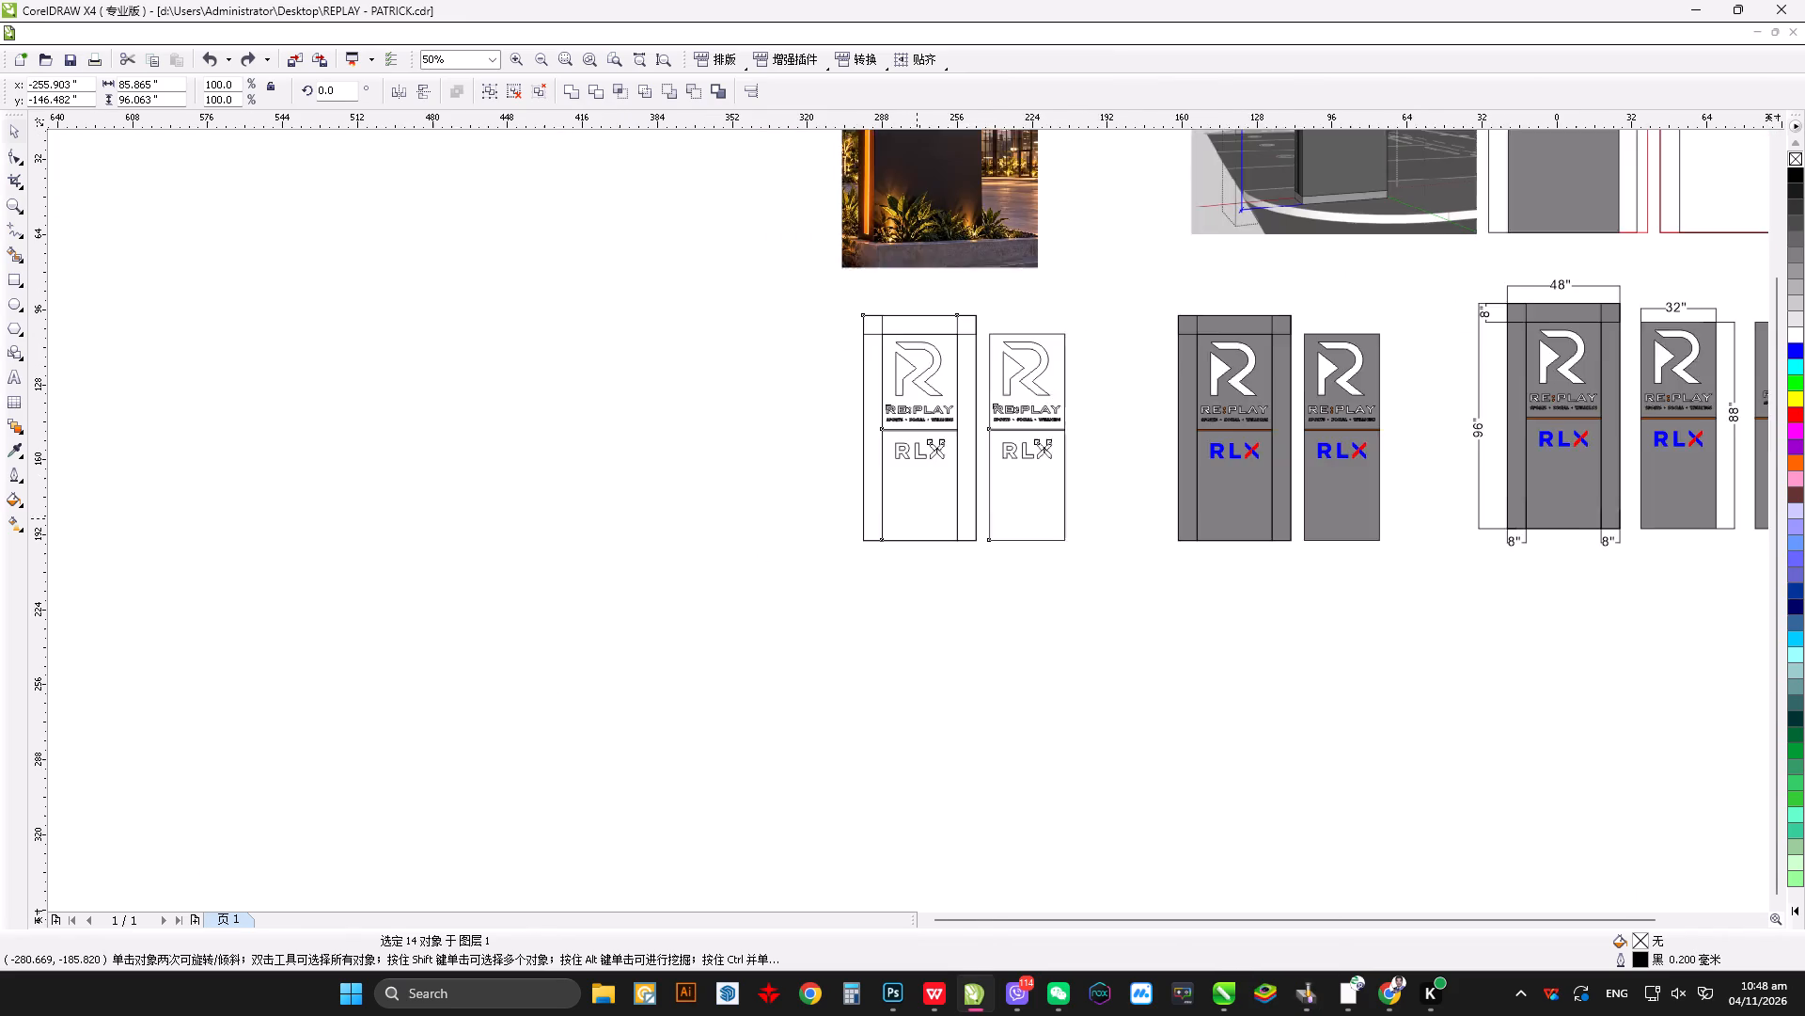
{"action": "scroll", "coordinate": [917, 518], "scroll_direction": "down", "scroll_amount": 6}
{"action": "scroll", "coordinate": [729, 509], "scroll_direction": "down", "scroll_amount": 1}
{"action": "left_click", "coordinate": [912, 391]}
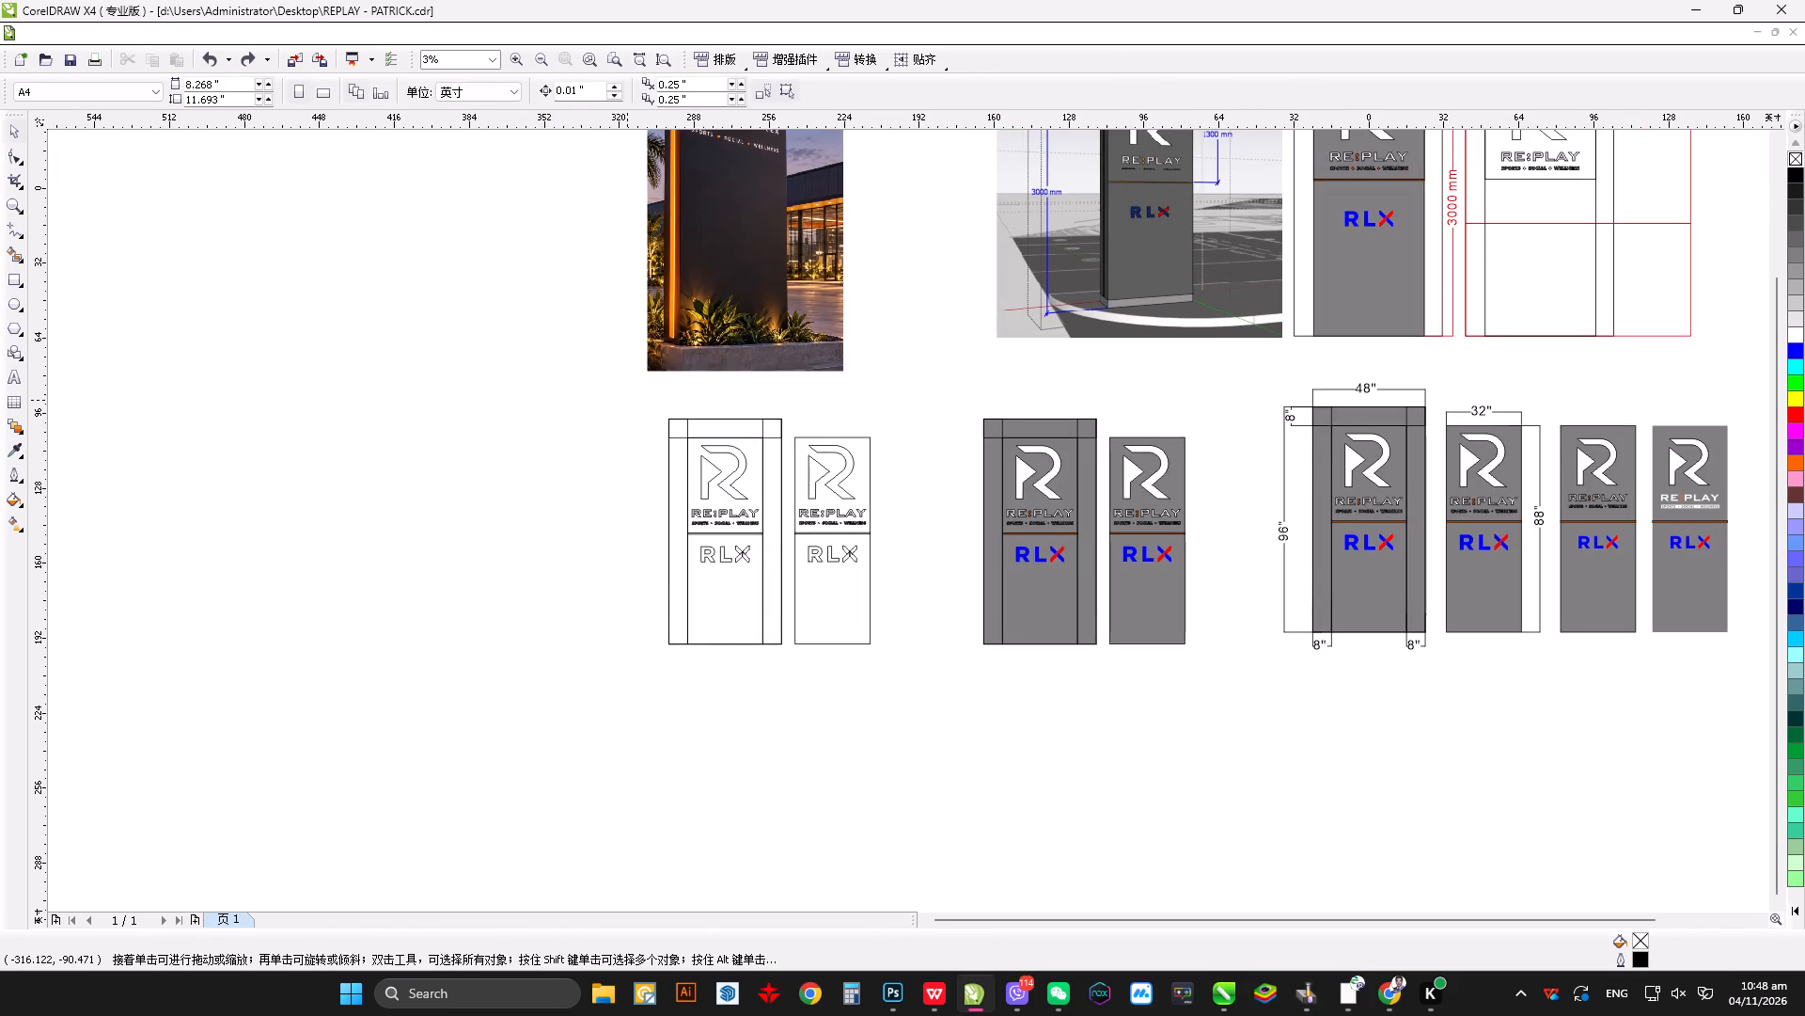
{"action": "left_click_drag", "start_coordinate": [624, 399], "coordinate": [938, 699]}
{"action": "key", "text": "ctrl+e"}
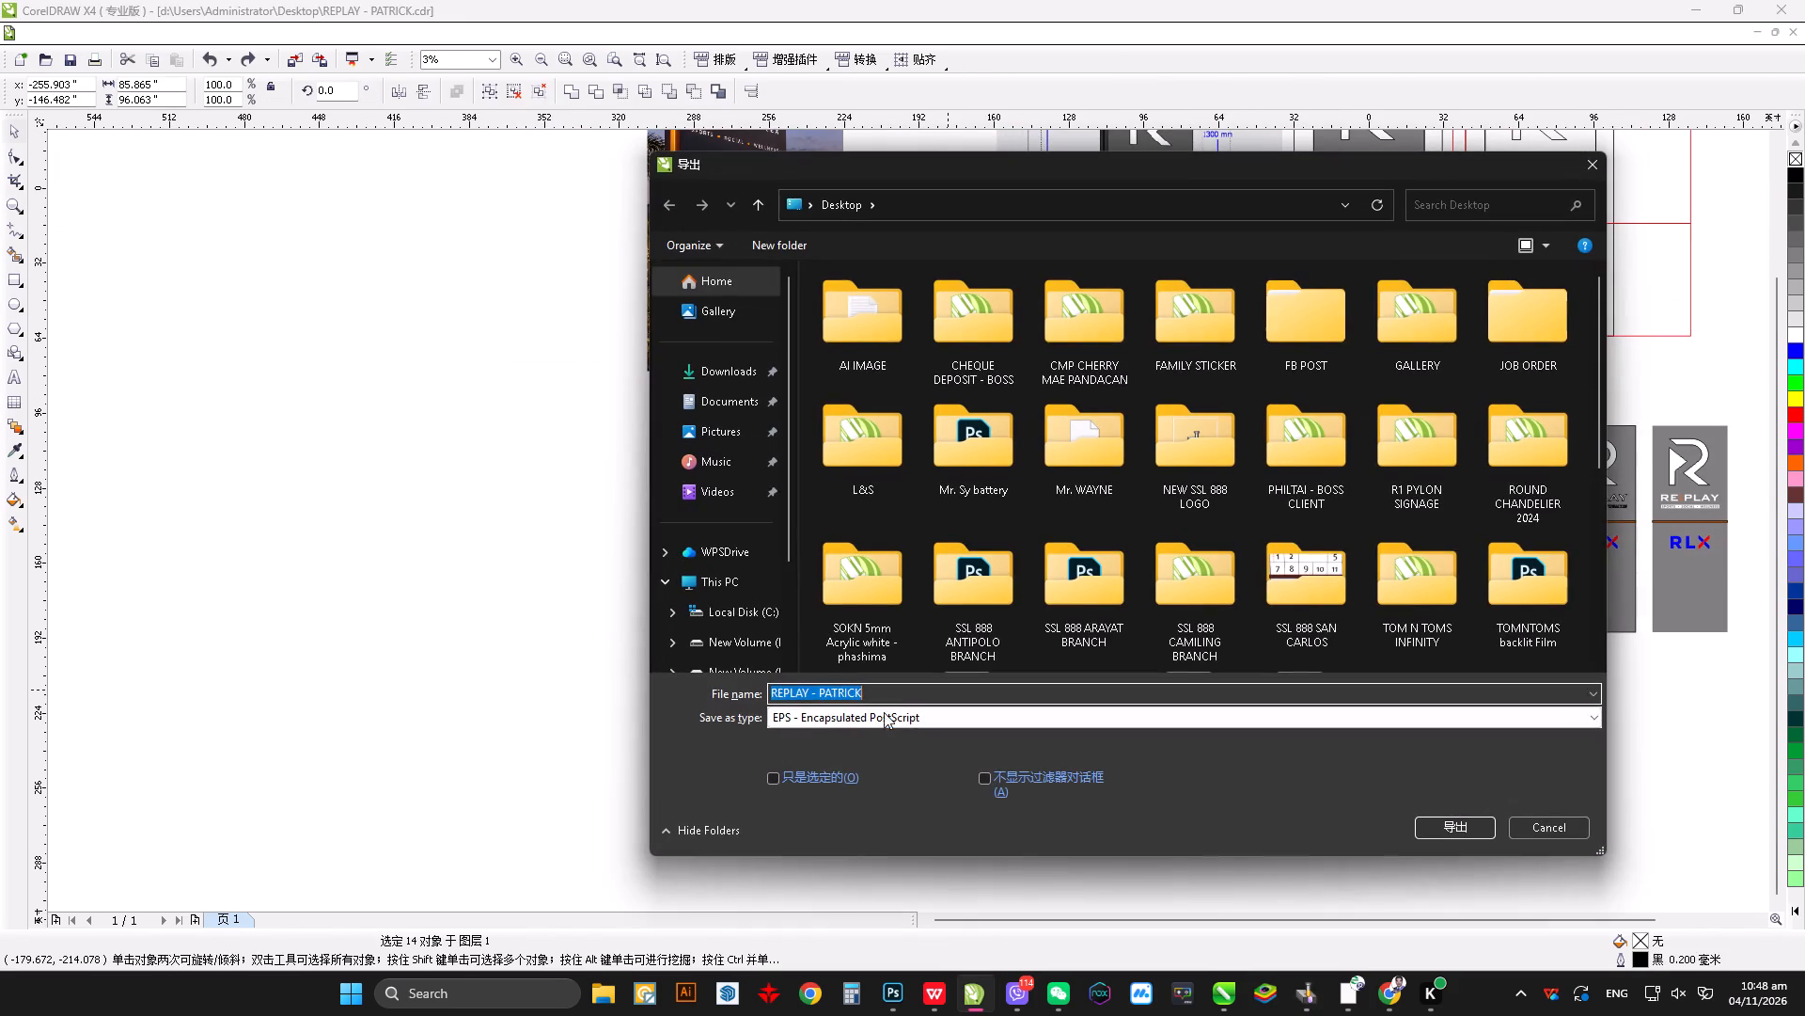
{"action": "left_click", "coordinate": [772, 781]}
{"action": "left_click_drag", "start_coordinate": [936, 692], "coordinate": [589, 697]}
{"action": "key", "text": "1"}
{"action": "left_click", "coordinate": [720, 758]}
{"action": "left_click", "coordinate": [1465, 827]}
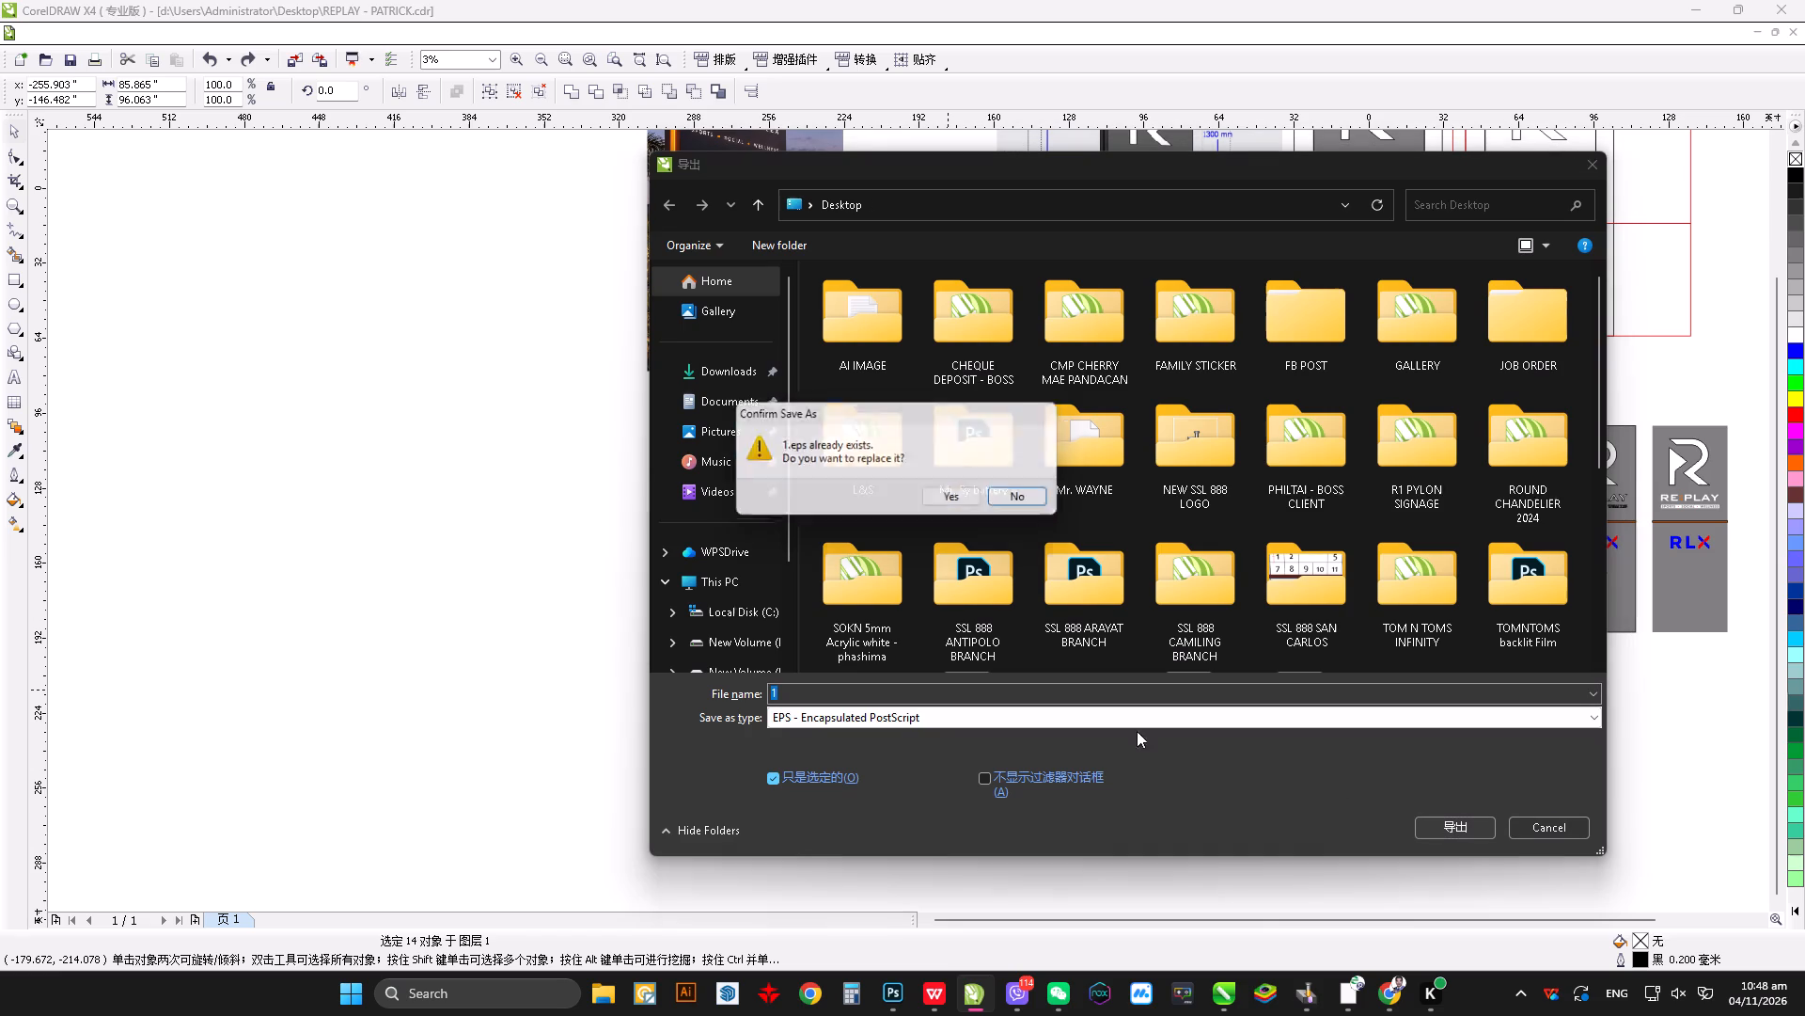
{"action": "left_click_drag", "start_coordinate": [964, 492], "coordinate": [965, 500]}
{"action": "left_click", "coordinate": [928, 682]}
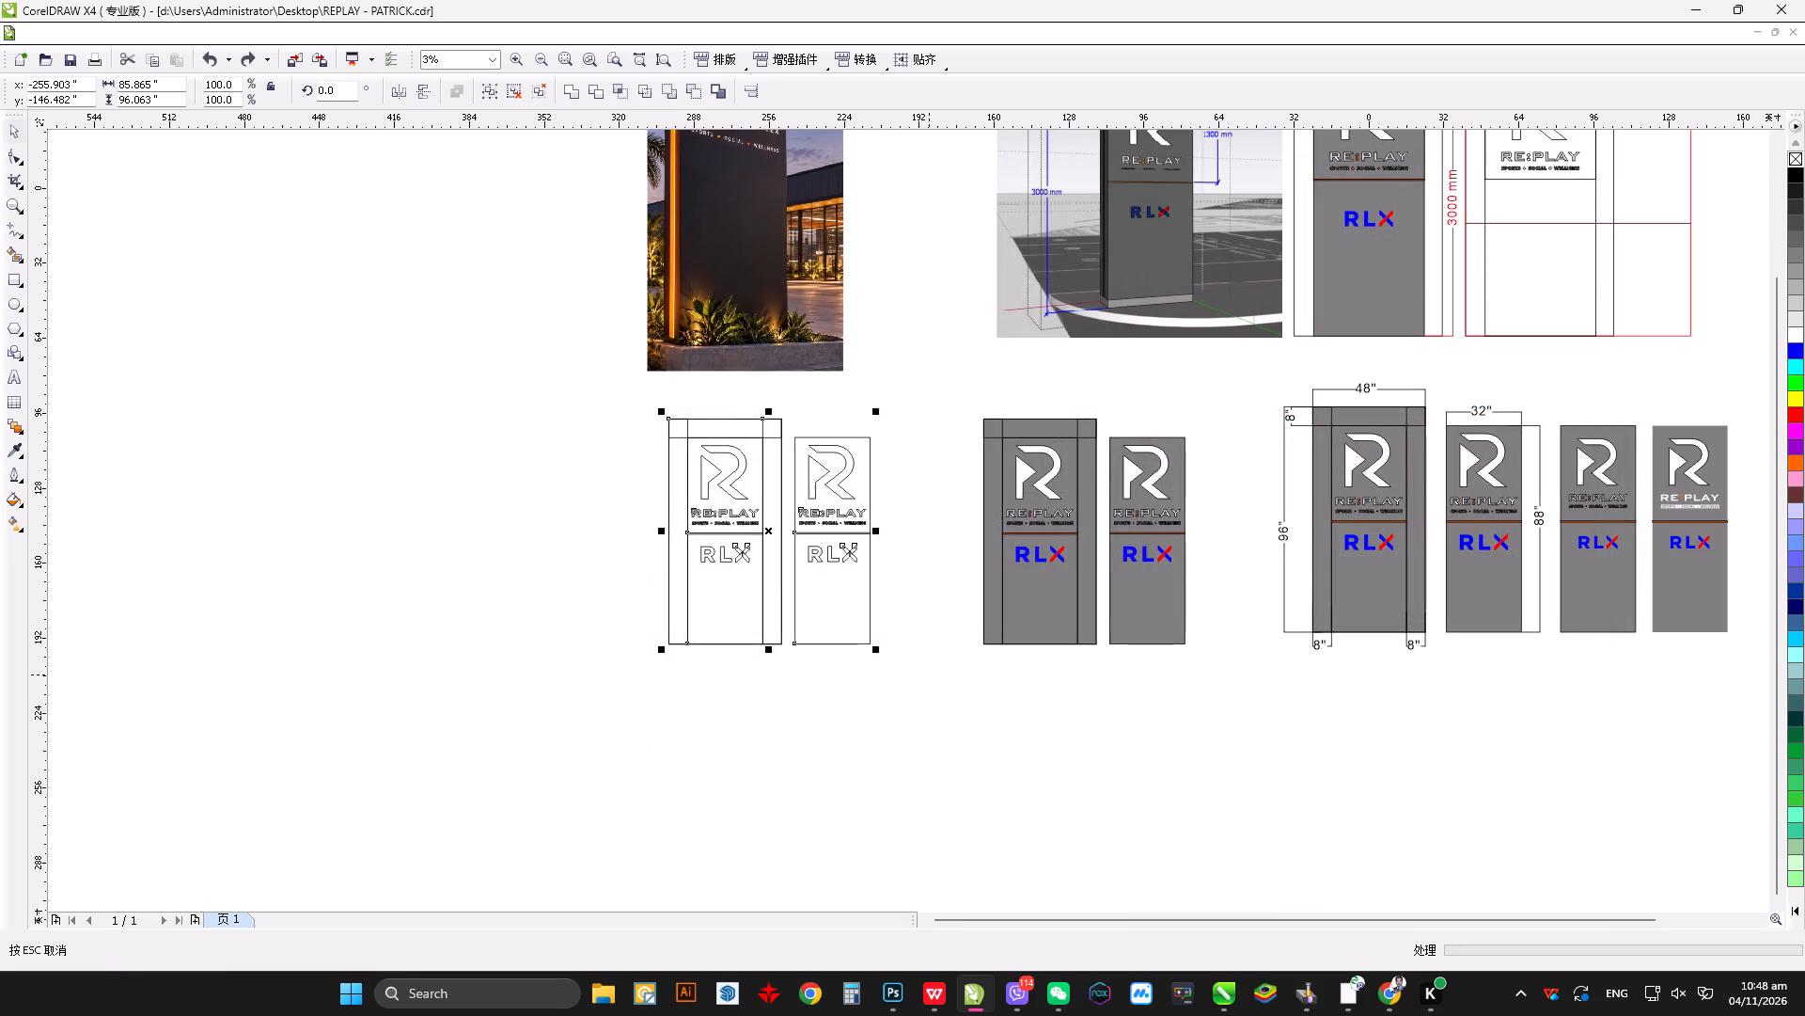
In JDPaint, import the re-exported EPS file 1 as a 2D drawing and place it beside the small page rectangle.
{"action": "key", "text": "alt+Tab"}
{"action": "left_click", "coordinate": [12, 29]}
{"action": "left_click", "coordinate": [64, 162]}
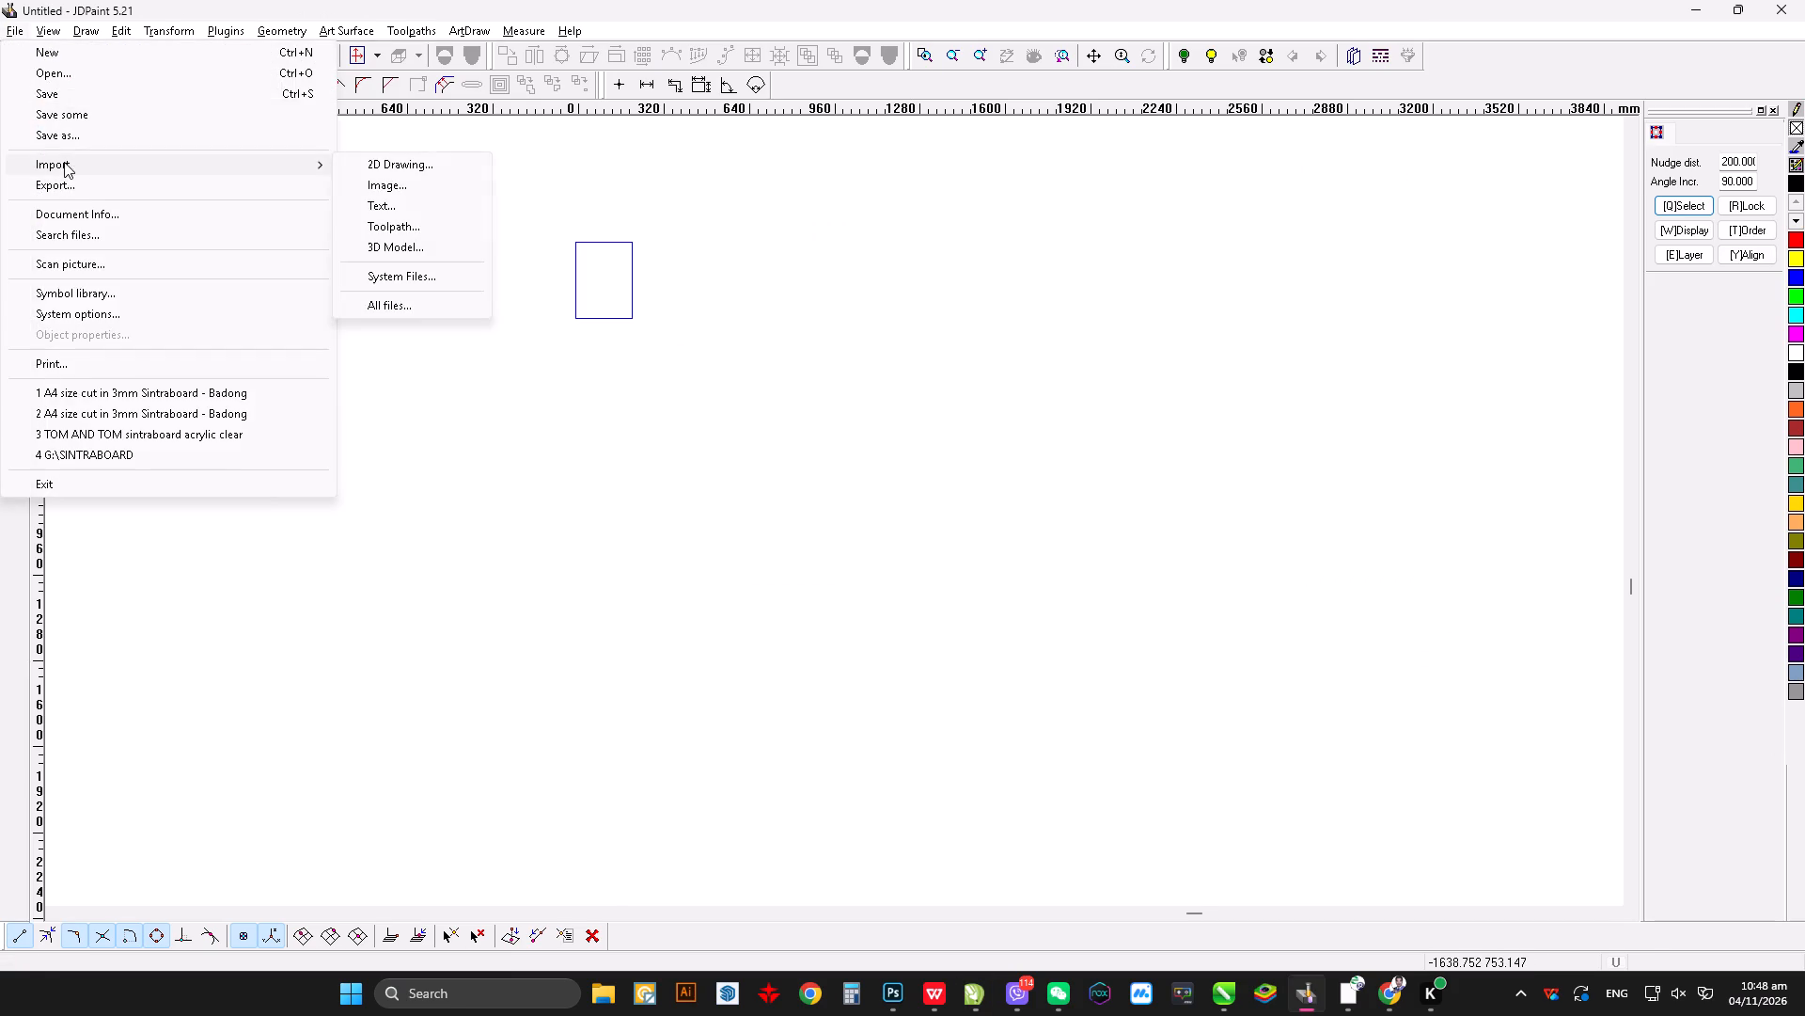
{"action": "left_click", "coordinate": [429, 165]}
{"action": "left_click", "coordinate": [741, 407]}
{"action": "key", "text": "1"}
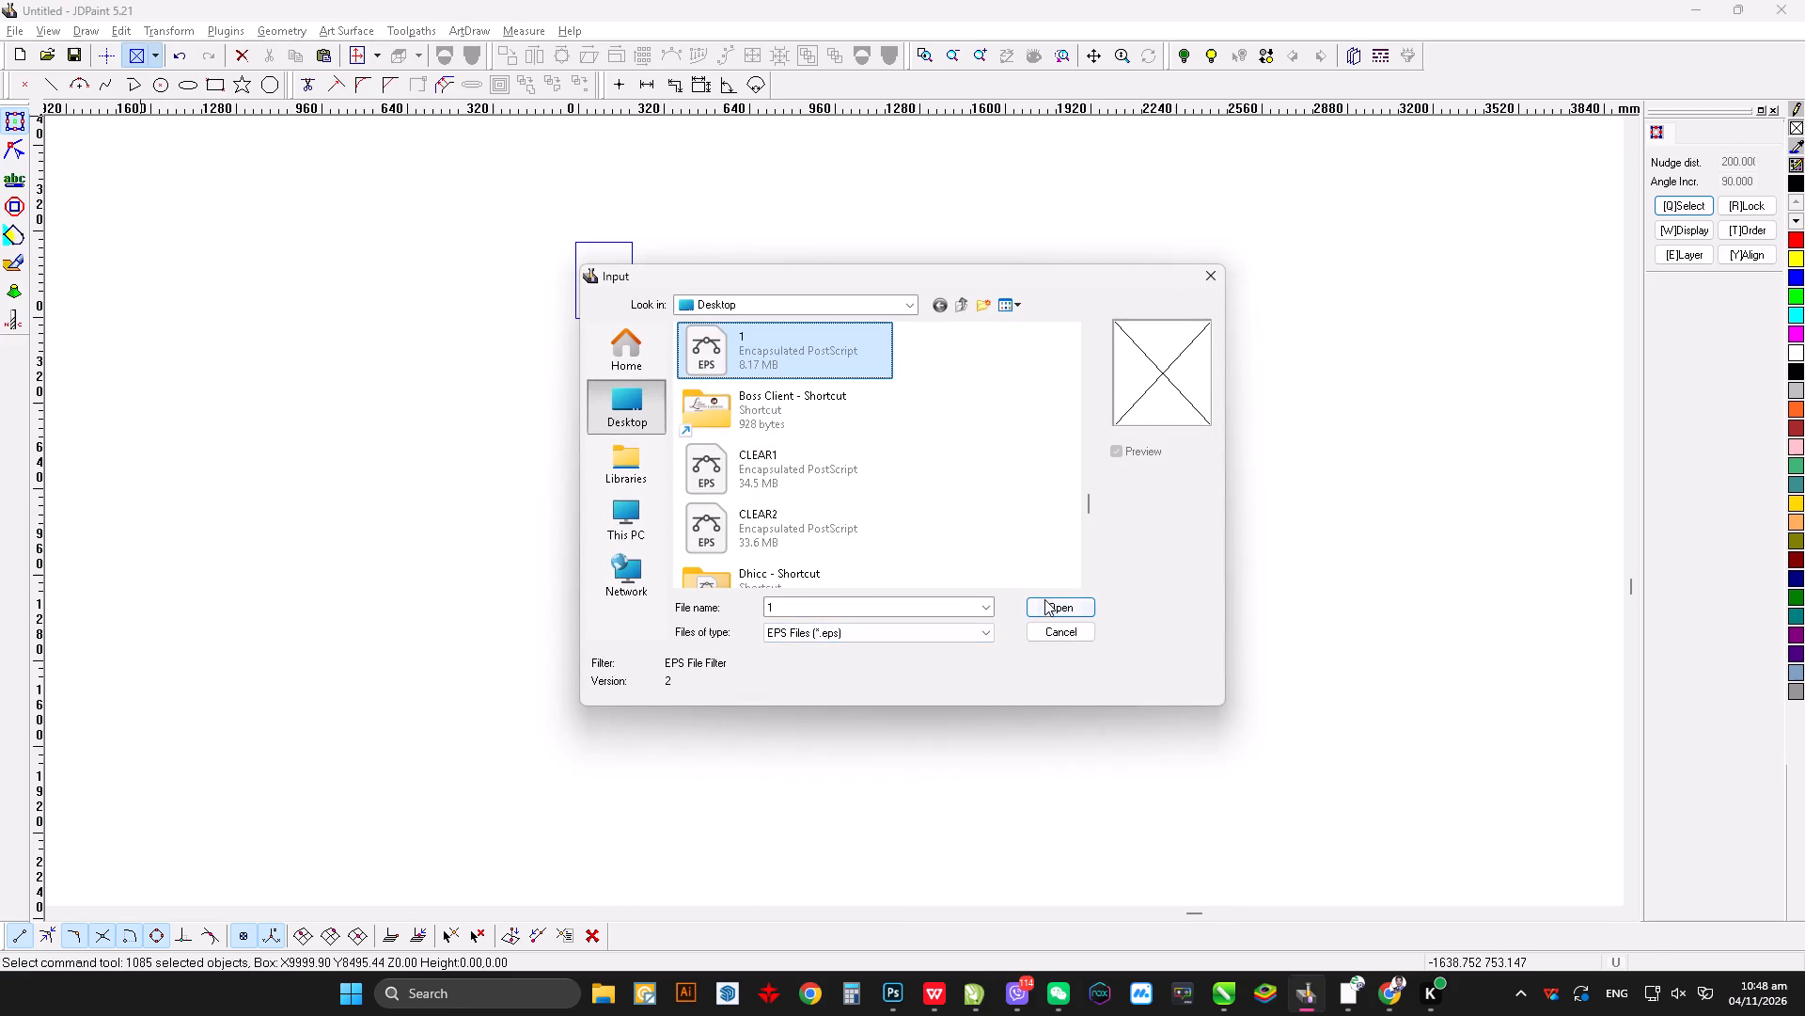
{"action": "left_click", "coordinate": [1044, 599]}
{"action": "left_click", "coordinate": [897, 592]}
{"action": "left_click", "coordinate": [973, 500]}
{"action": "left_click", "coordinate": [519, 524]}
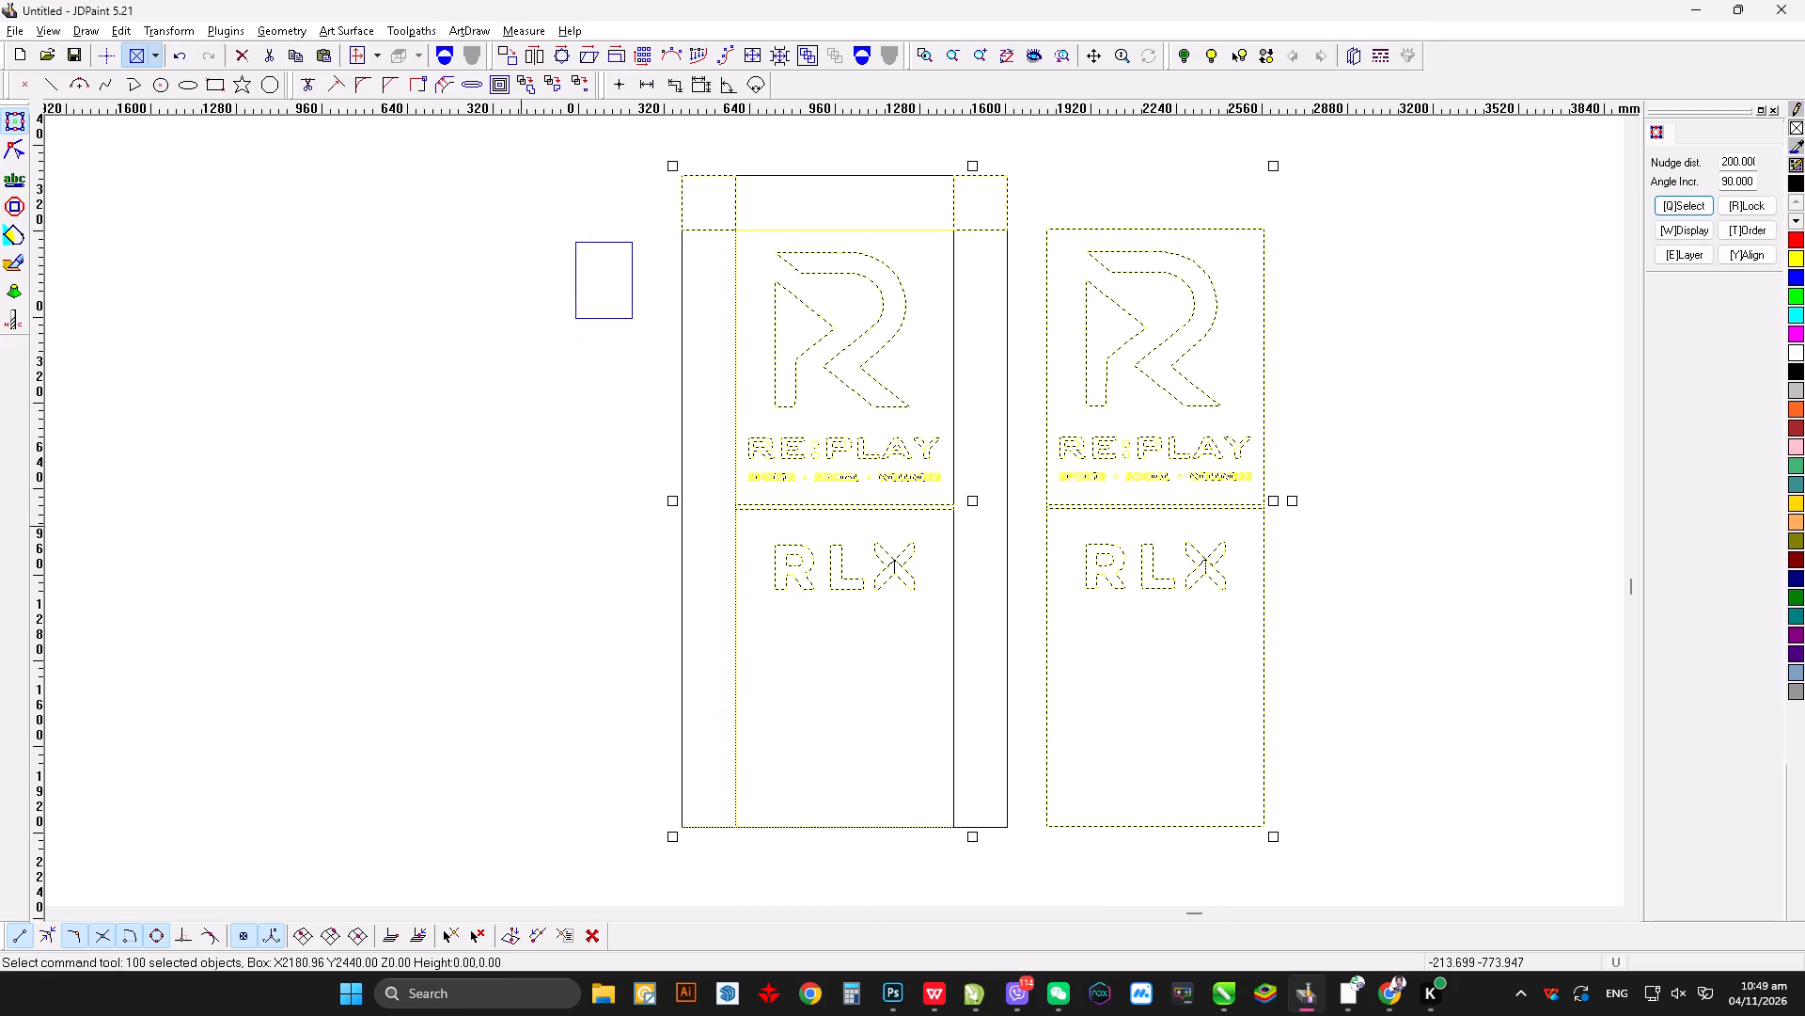
Check the size of the narrow panel's outer rectangle with Scale.
{"action": "left_click", "coordinate": [1127, 233]}
{"action": "key", "text": "alt+4"}
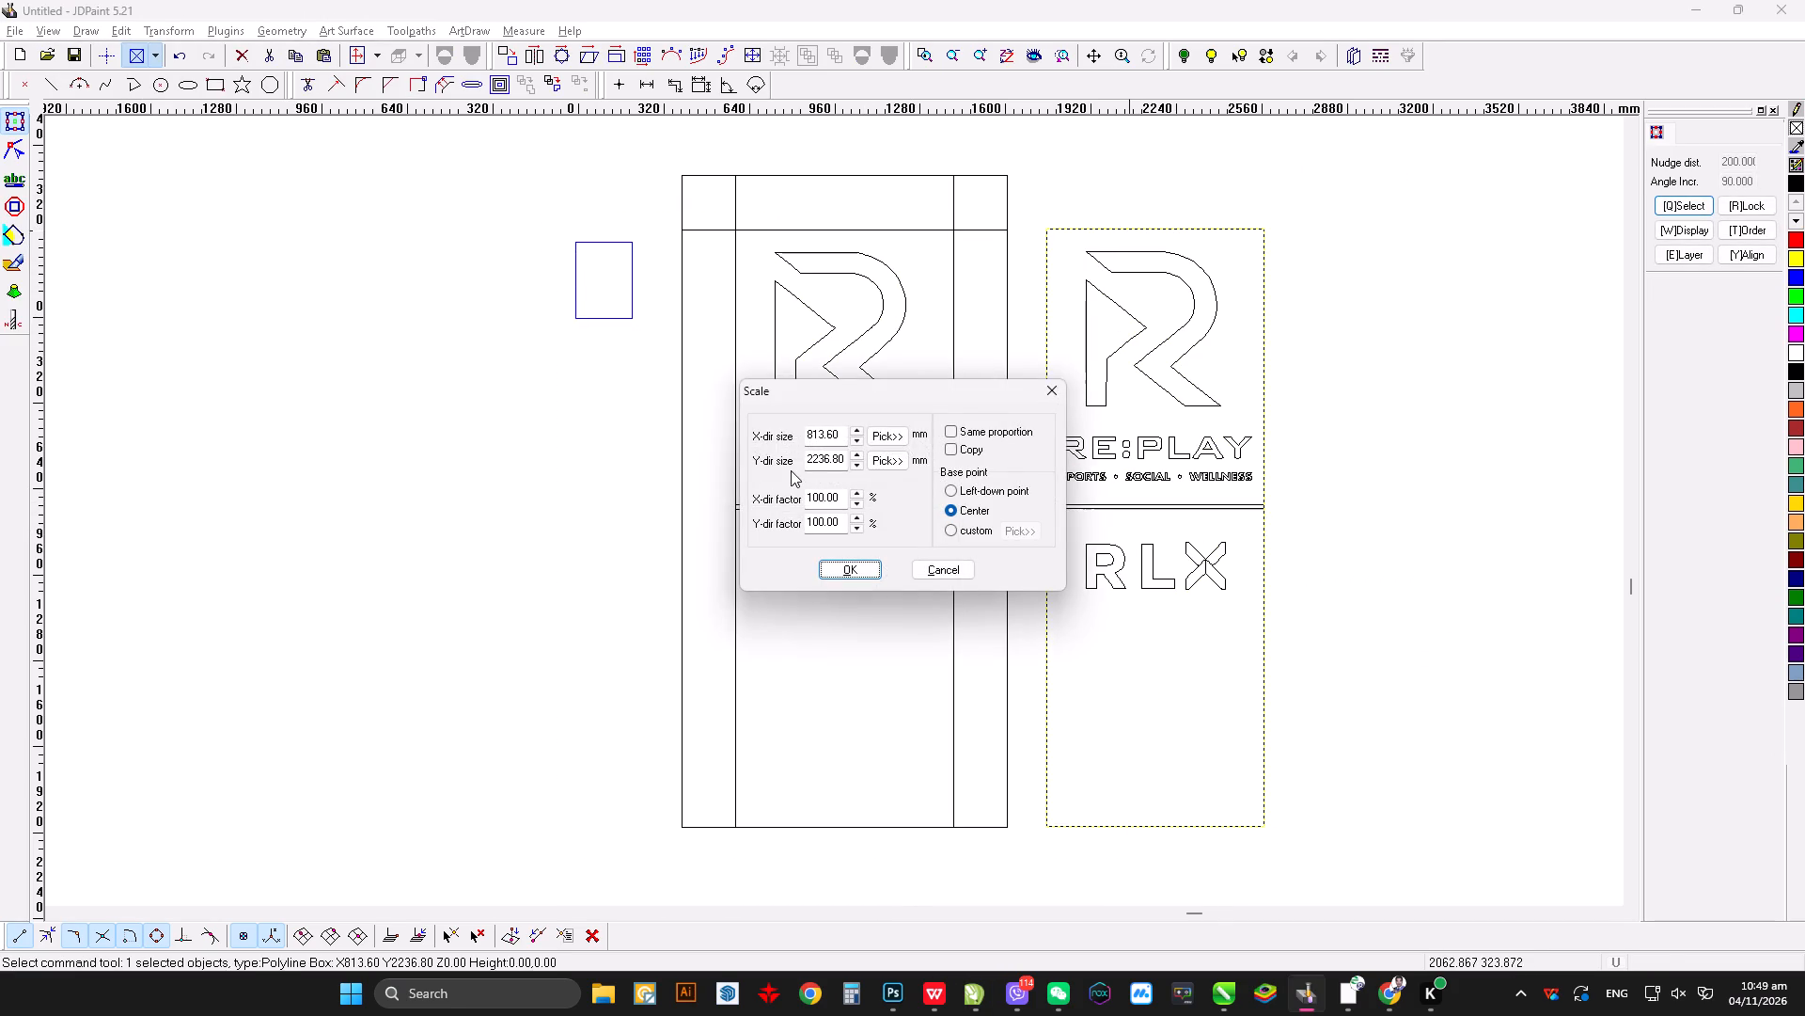
Switch to CorelDRAW and set the document units to millimetres.
{"action": "key", "text": "alt+Tab"}
{"action": "left_click", "coordinate": [889, 439]}
{"action": "left_click_drag", "start_coordinate": [496, 253], "coordinate": [496, 243]}
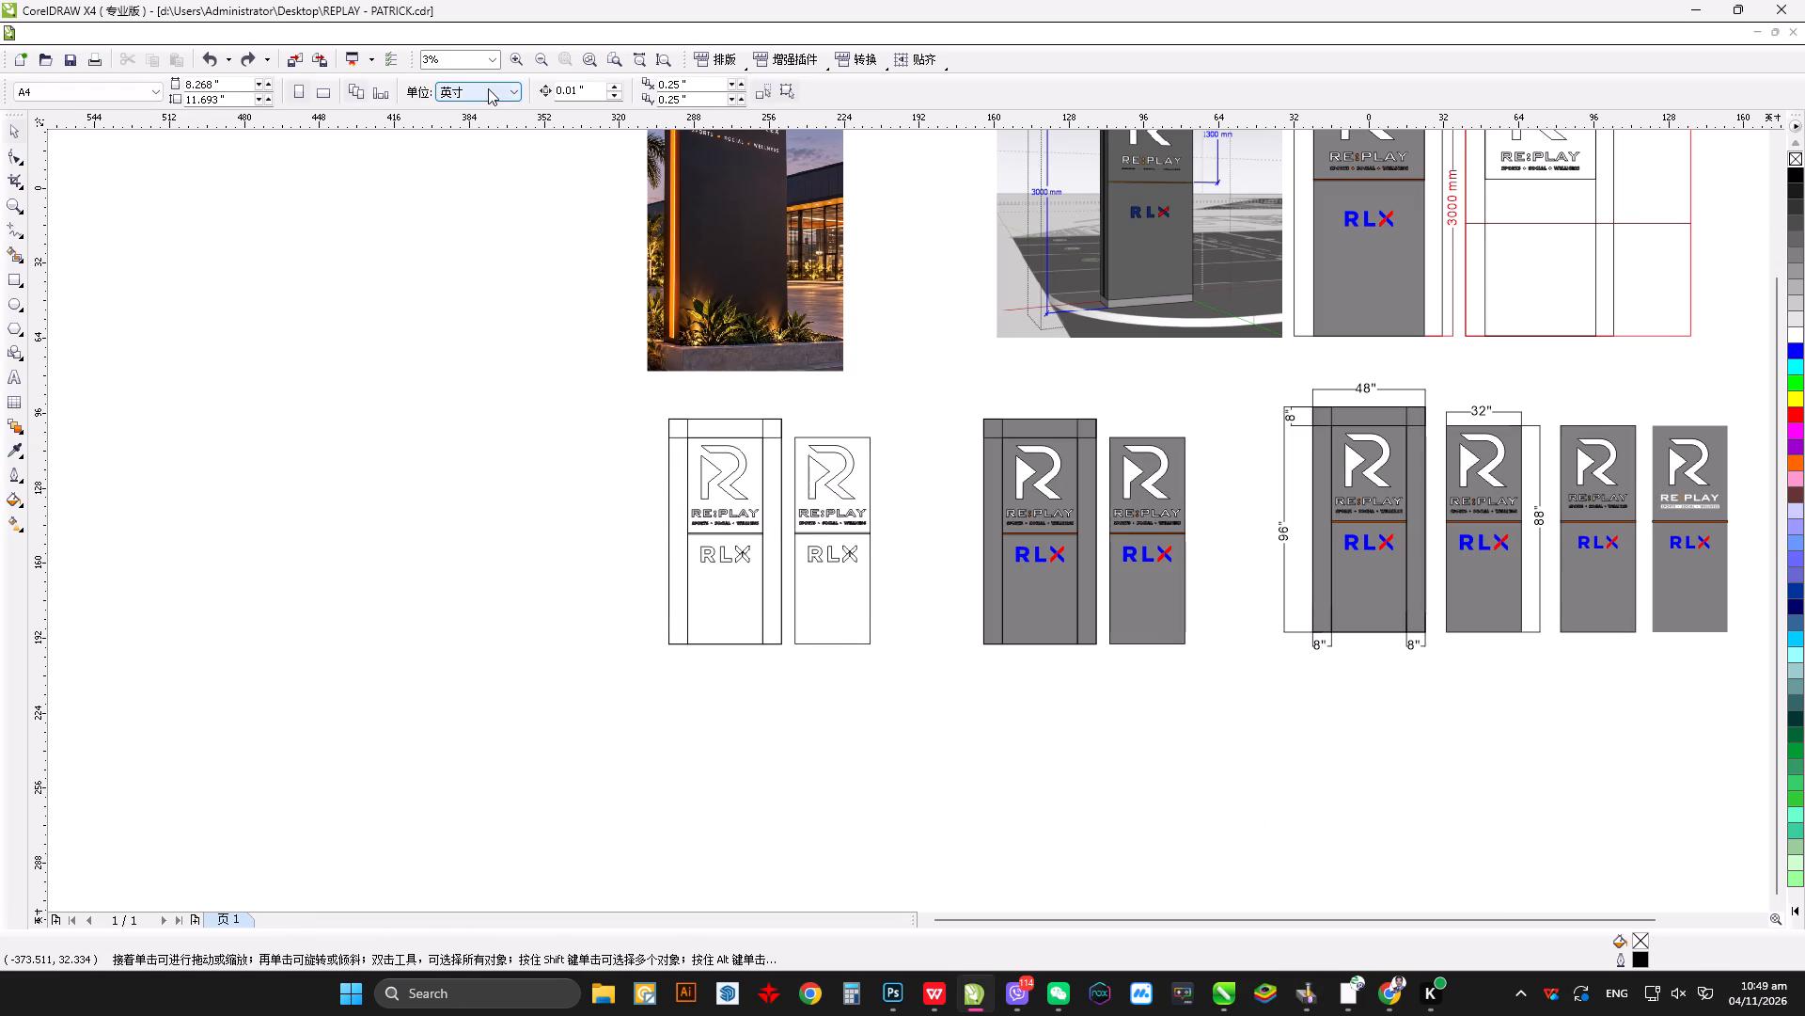
{"action": "left_click", "coordinate": [488, 87]}
{"action": "left_click", "coordinate": [482, 117]}
Compare the narrow panel rectangle's size in CorelDRAW with its Scale size in JDPaint, leaving the scale values as they are.
{"action": "scroll", "coordinate": [865, 479], "scroll_direction": "up", "scroll_amount": 1}
{"action": "left_click", "coordinate": [892, 431]}
{"action": "left_click", "coordinate": [891, 436]}
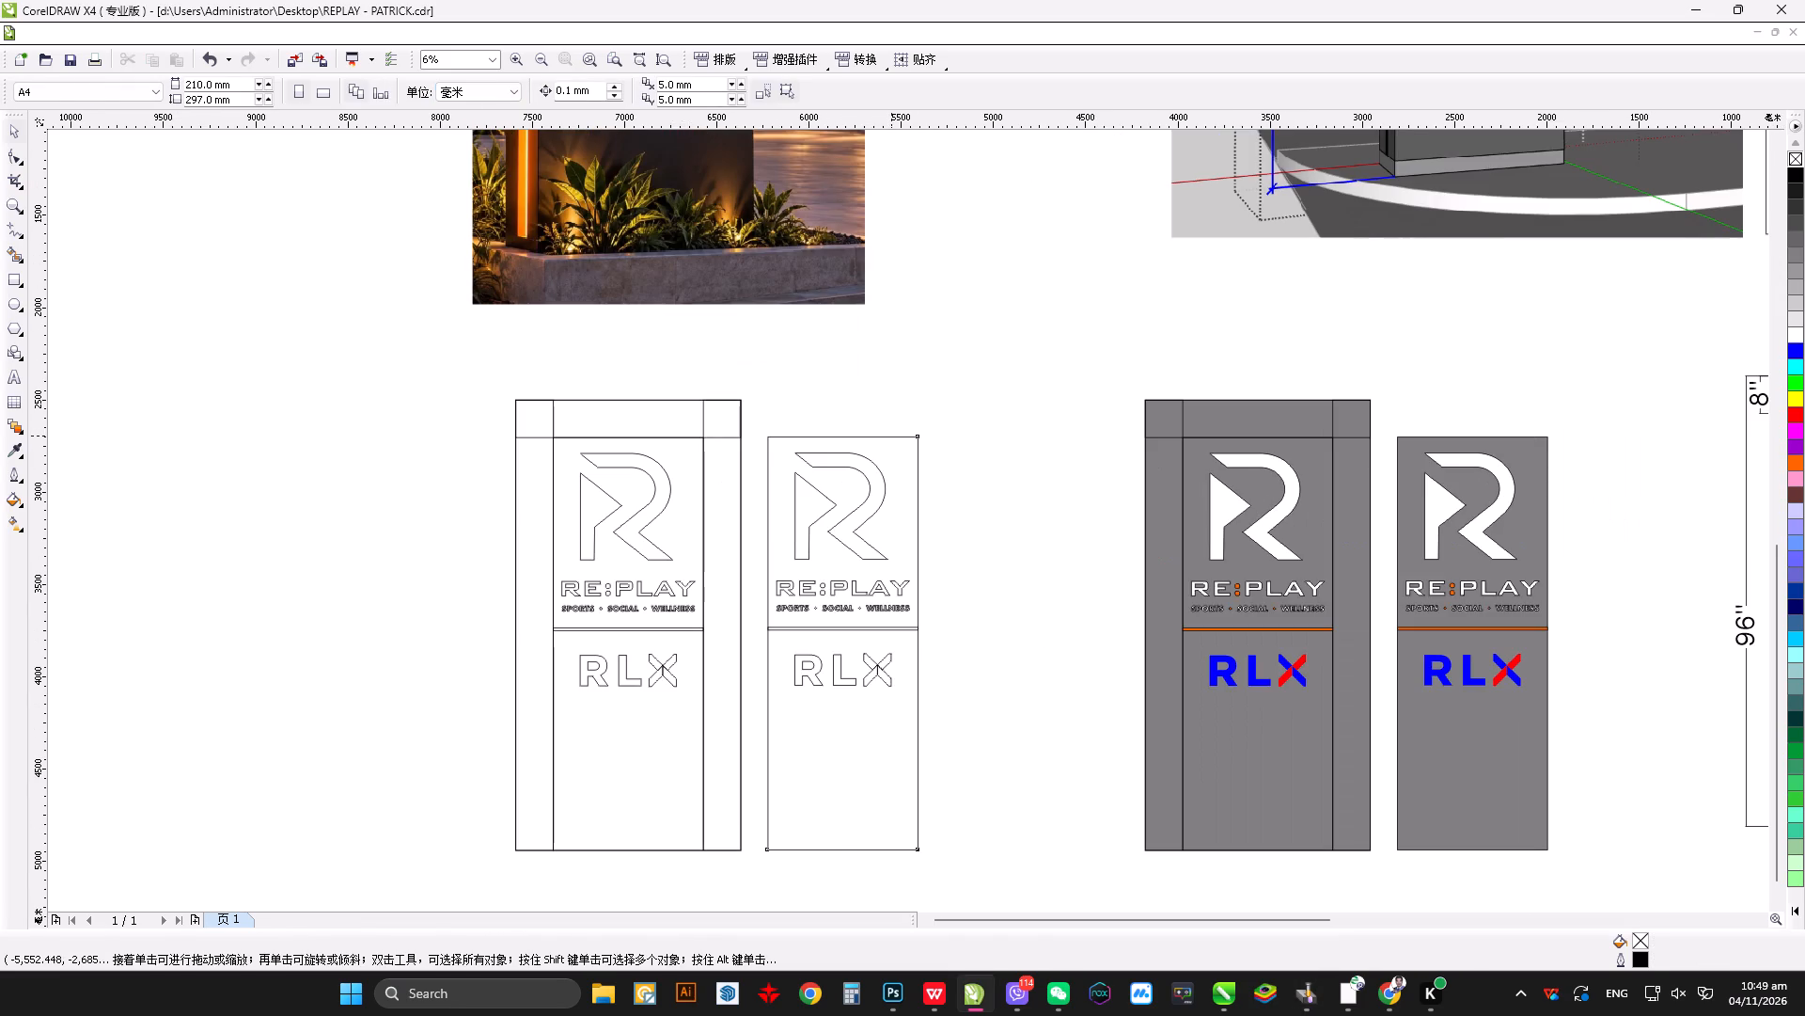
{"action": "key", "text": "alt+Tab"}
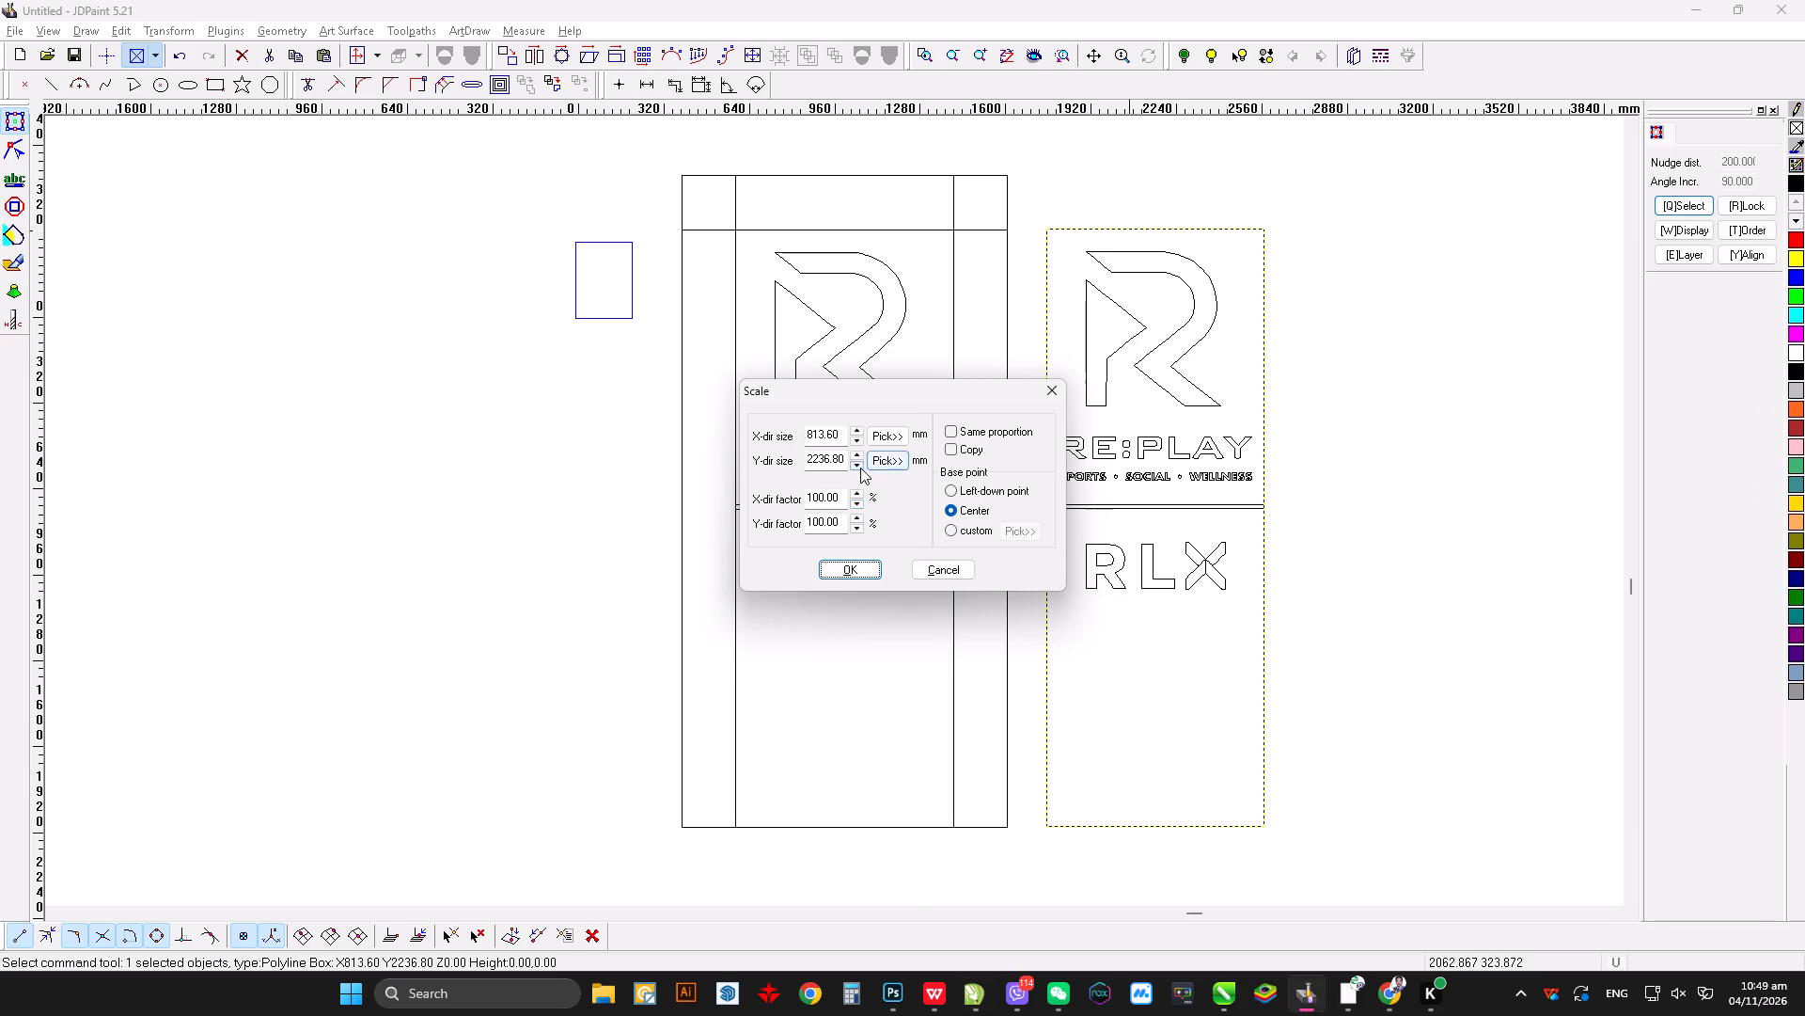
{"action": "key", "text": "alt+Tab"}
{"action": "key", "text": "alt+Tab"}
{"action": "left_click", "coordinate": [869, 570]}
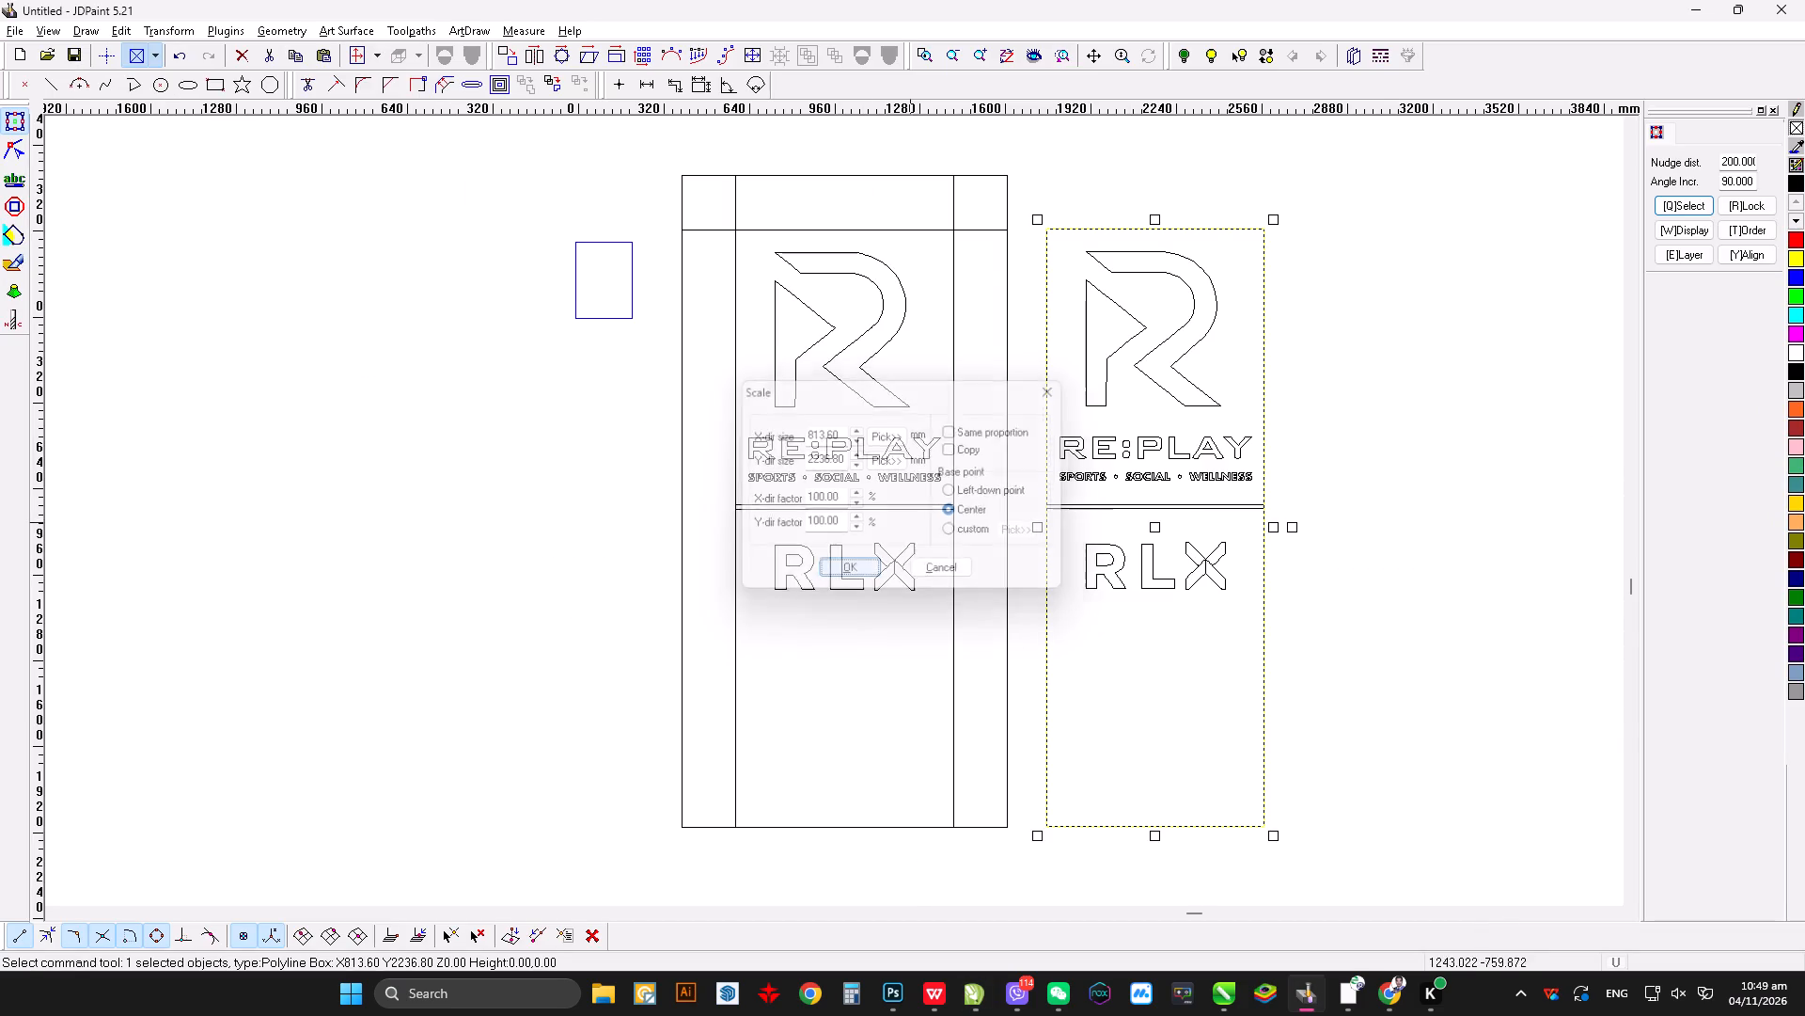
Check the overall size of the complete wide RE:PLAY panel with Scale.
{"action": "scroll", "coordinate": [1061, 442], "scroll_direction": "up", "scroll_amount": 2}
{"action": "left_click", "coordinate": [1388, 334]}
{"action": "left_click_drag", "start_coordinate": [815, 248], "coordinate": [1075, 717]}
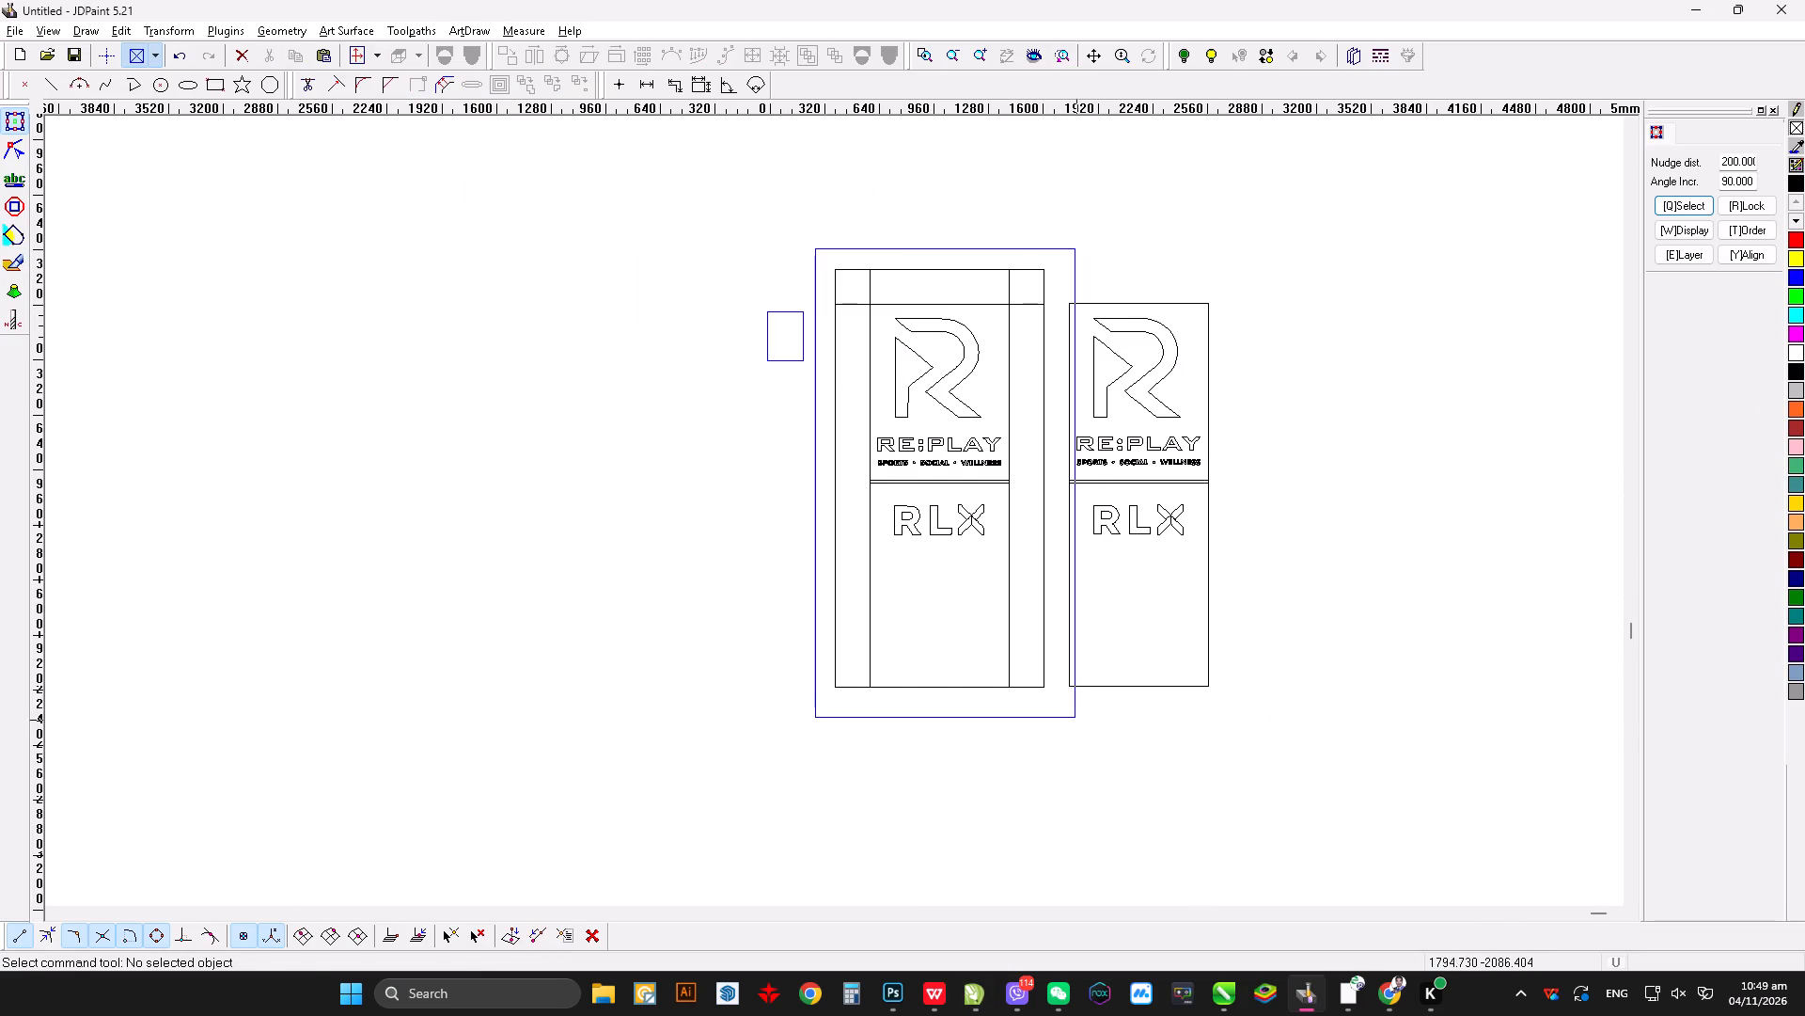
{"action": "left_click_drag", "start_coordinate": [1075, 717], "coordinate": [1074, 717]}
{"action": "key", "text": "alt+4"}
{"action": "left_click", "coordinate": [1051, 391]}
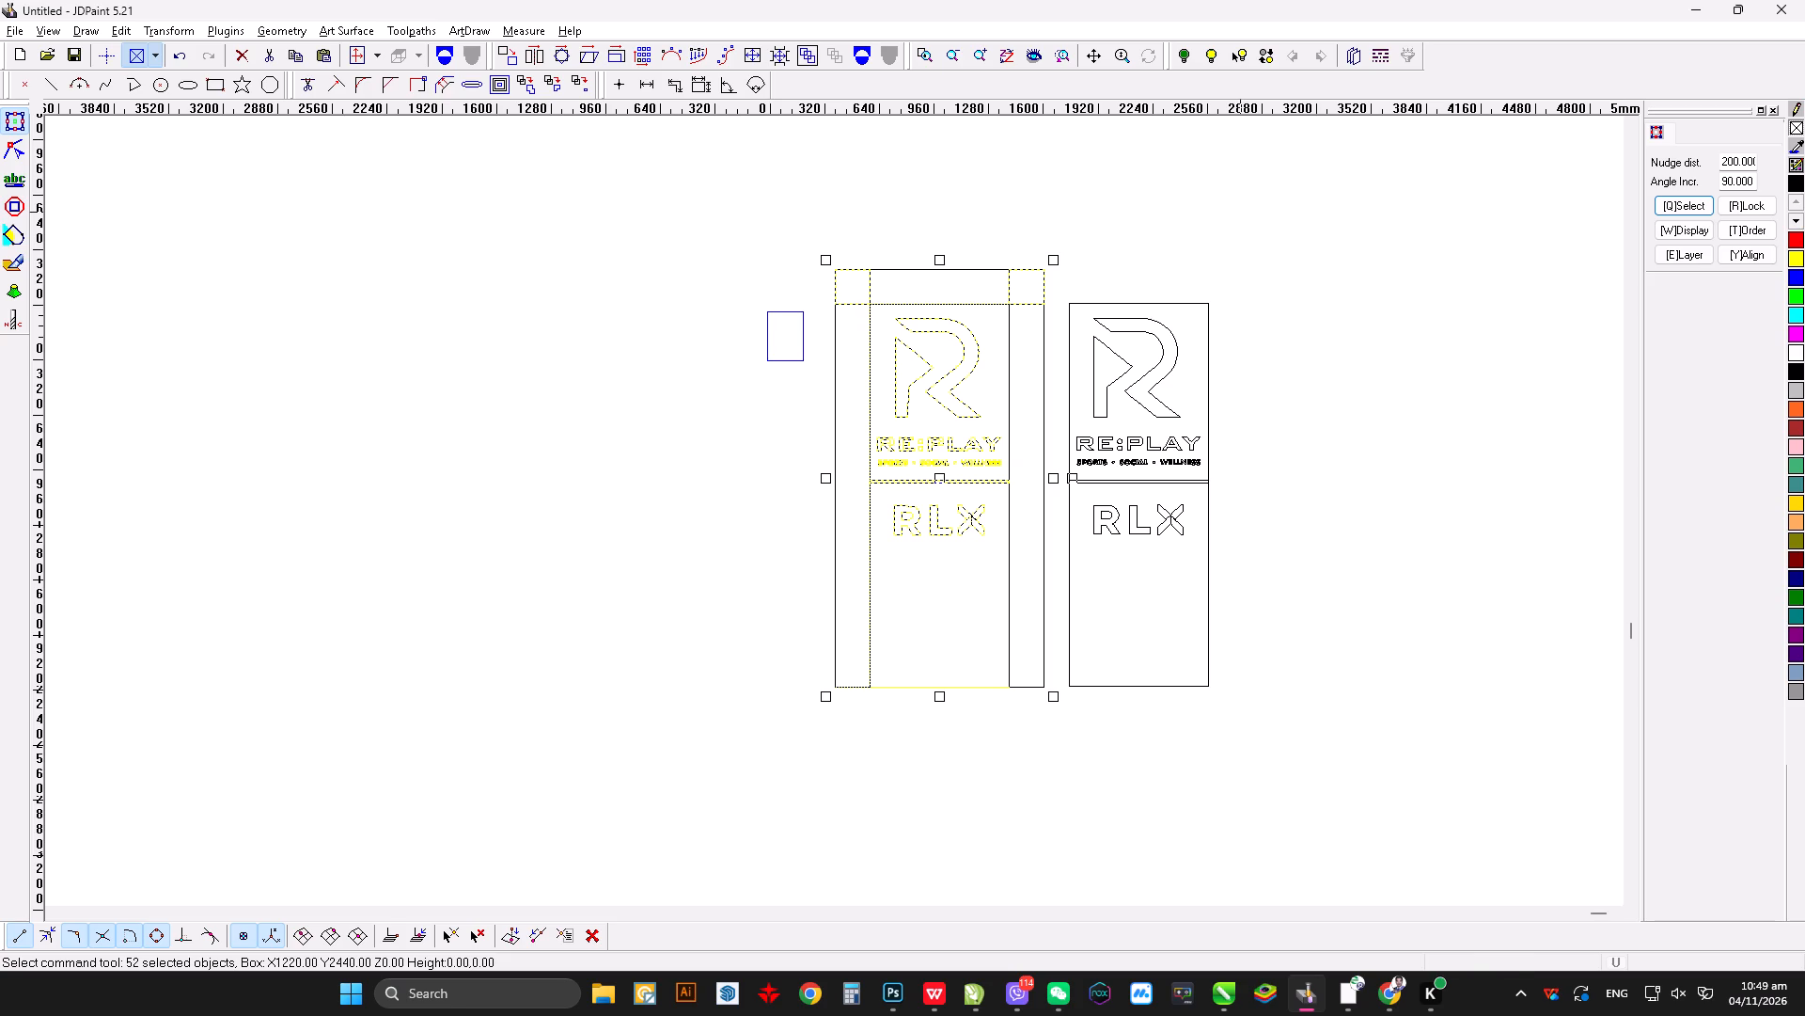
{"action": "left_click", "coordinate": [1217, 239]}
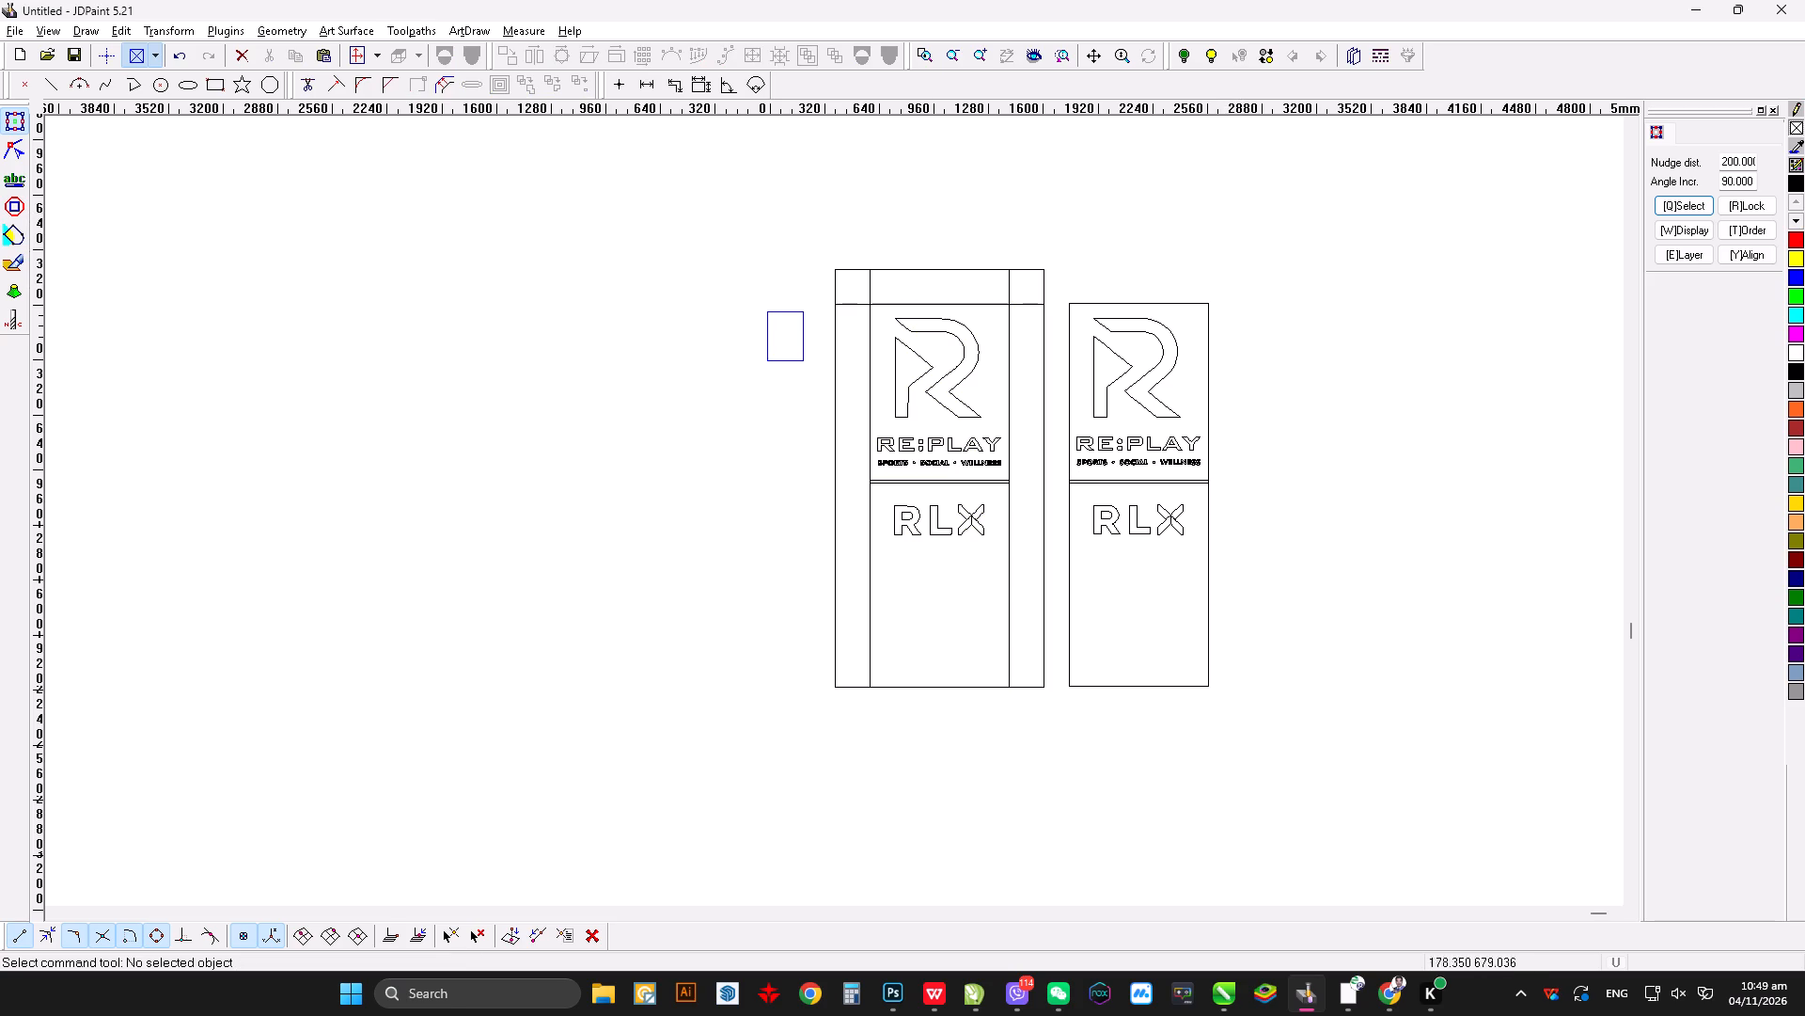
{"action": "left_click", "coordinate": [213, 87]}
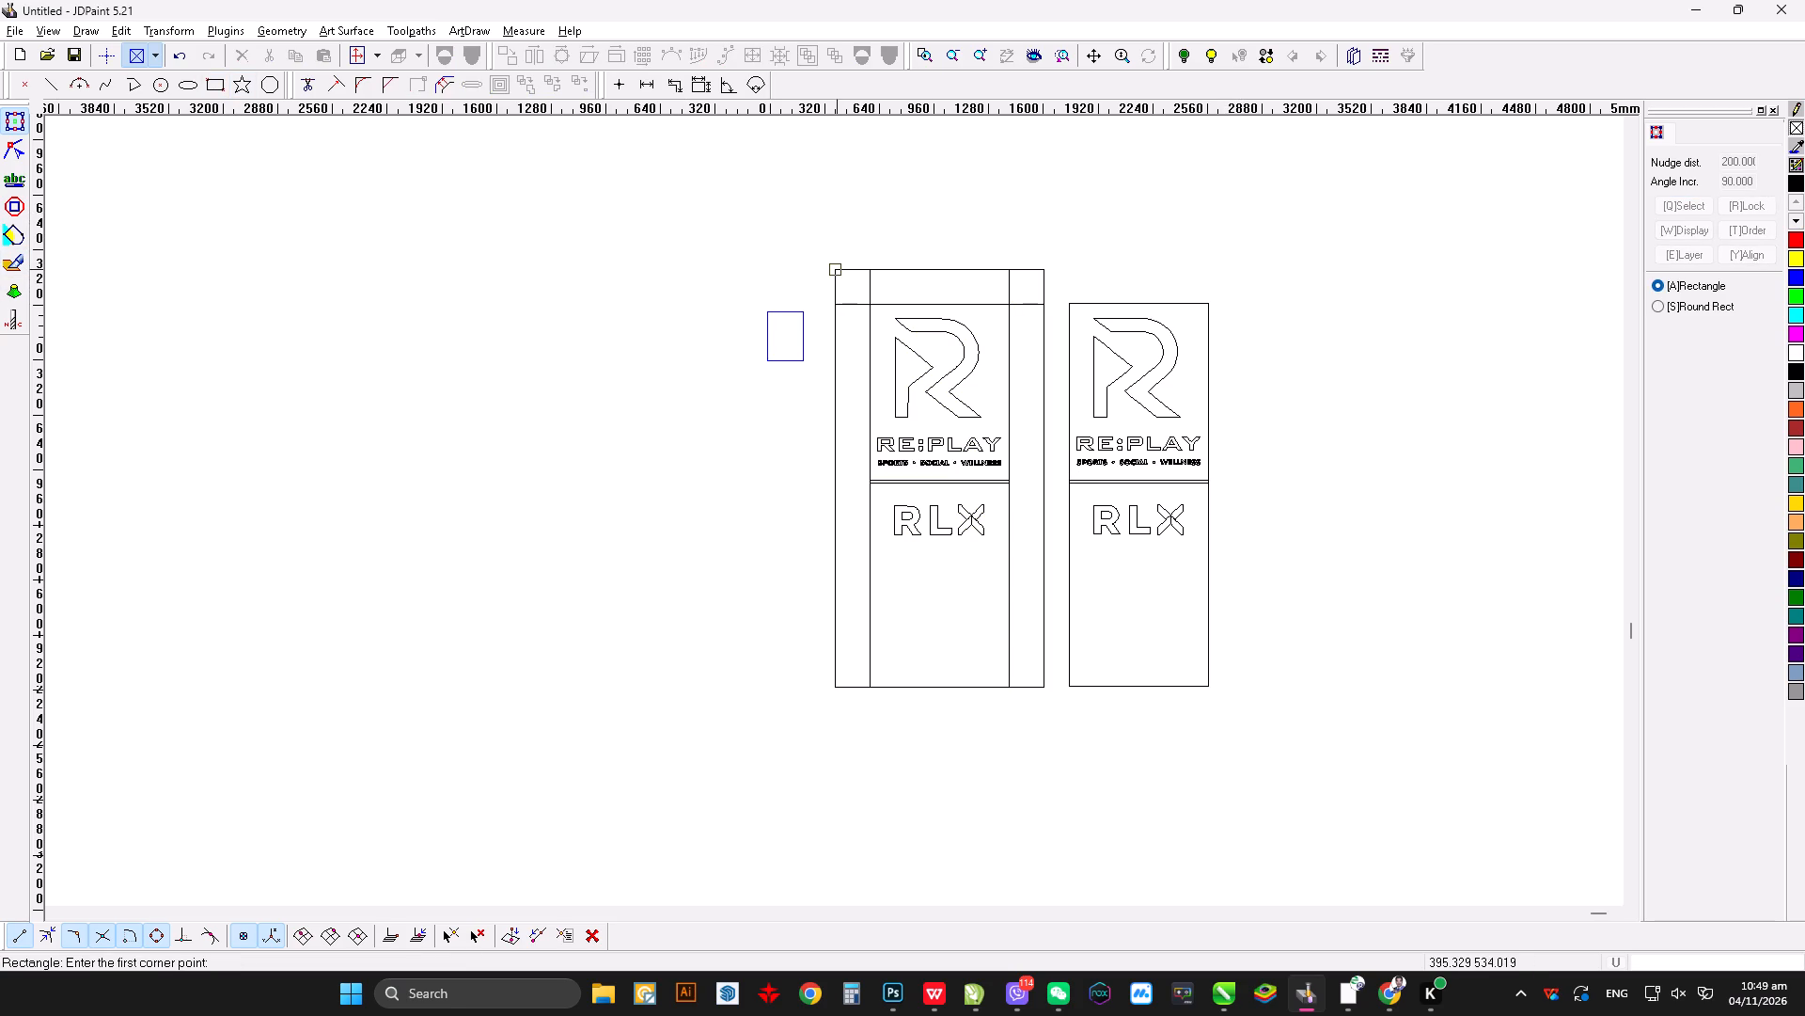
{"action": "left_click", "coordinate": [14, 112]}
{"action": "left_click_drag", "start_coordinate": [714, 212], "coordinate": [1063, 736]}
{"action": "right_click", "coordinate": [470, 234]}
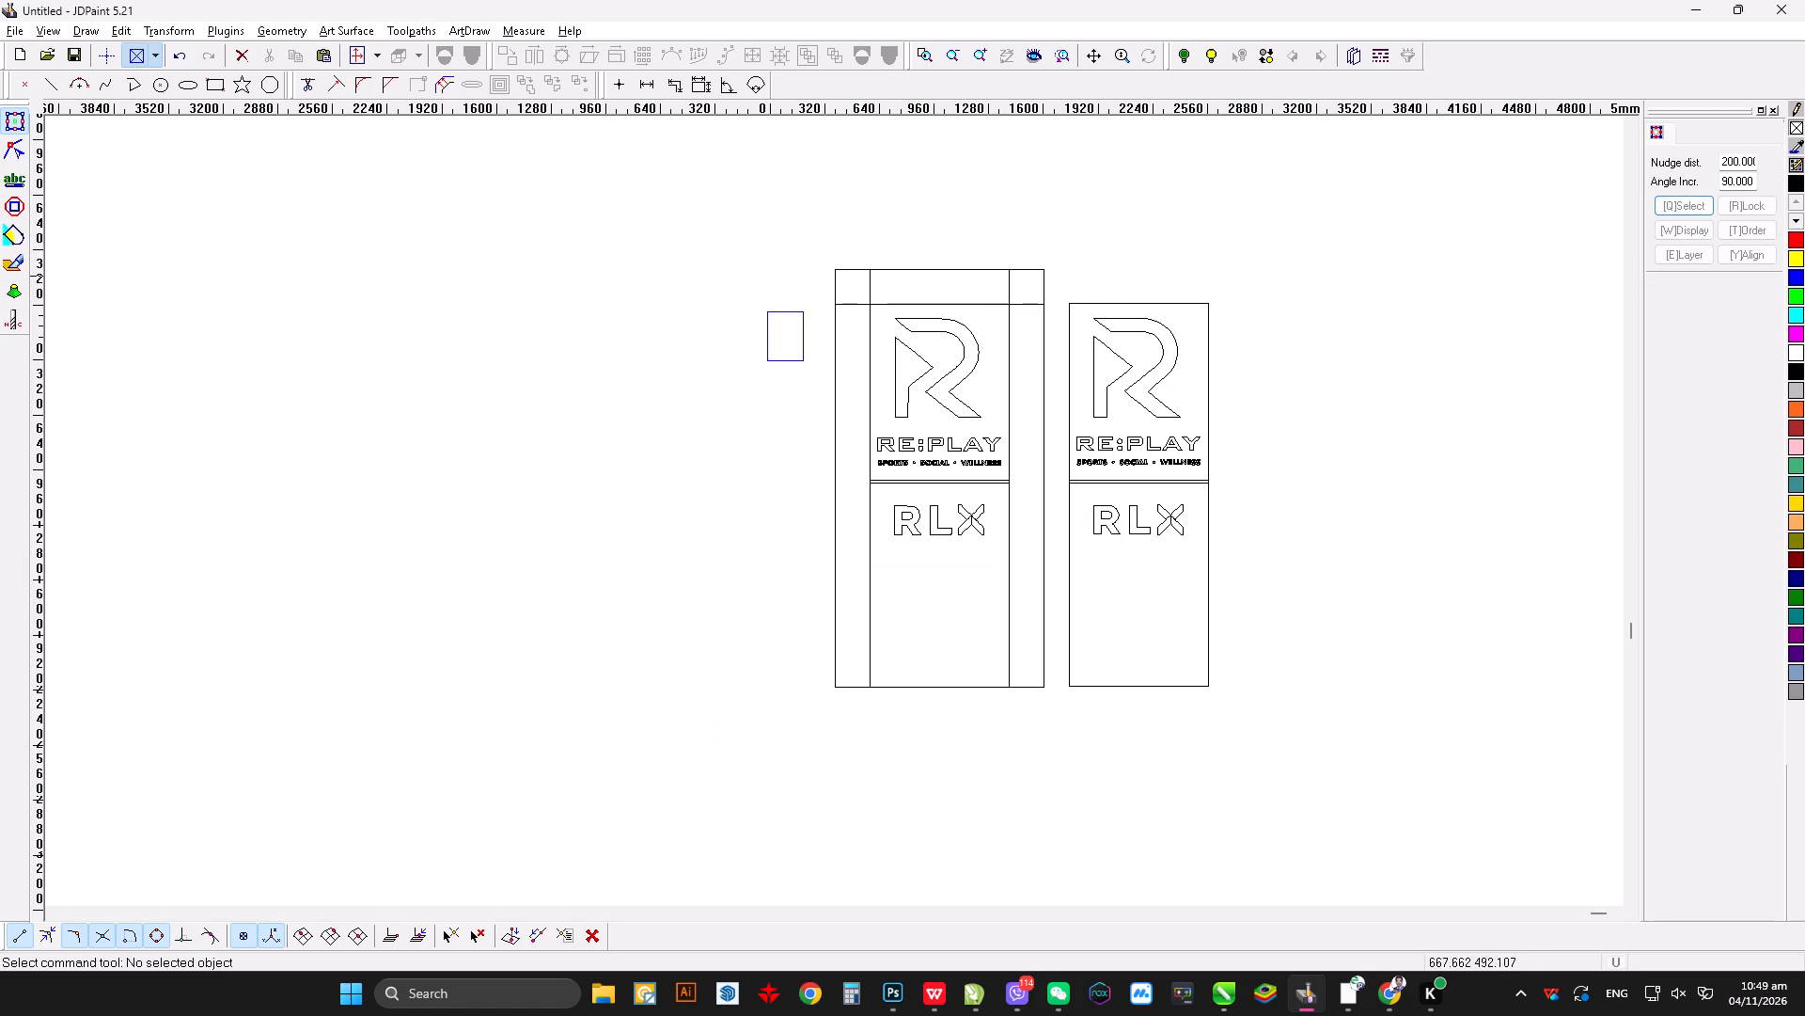
Duplicate the complete wide panel with its artwork and place the copy about 2710 mm to the left.
{"action": "left_click_drag", "start_coordinate": [796, 230], "coordinate": [1080, 775]}
{"action": "key", "text": "ctrl+c"}
{"action": "key", "text": "ctrl+v"}
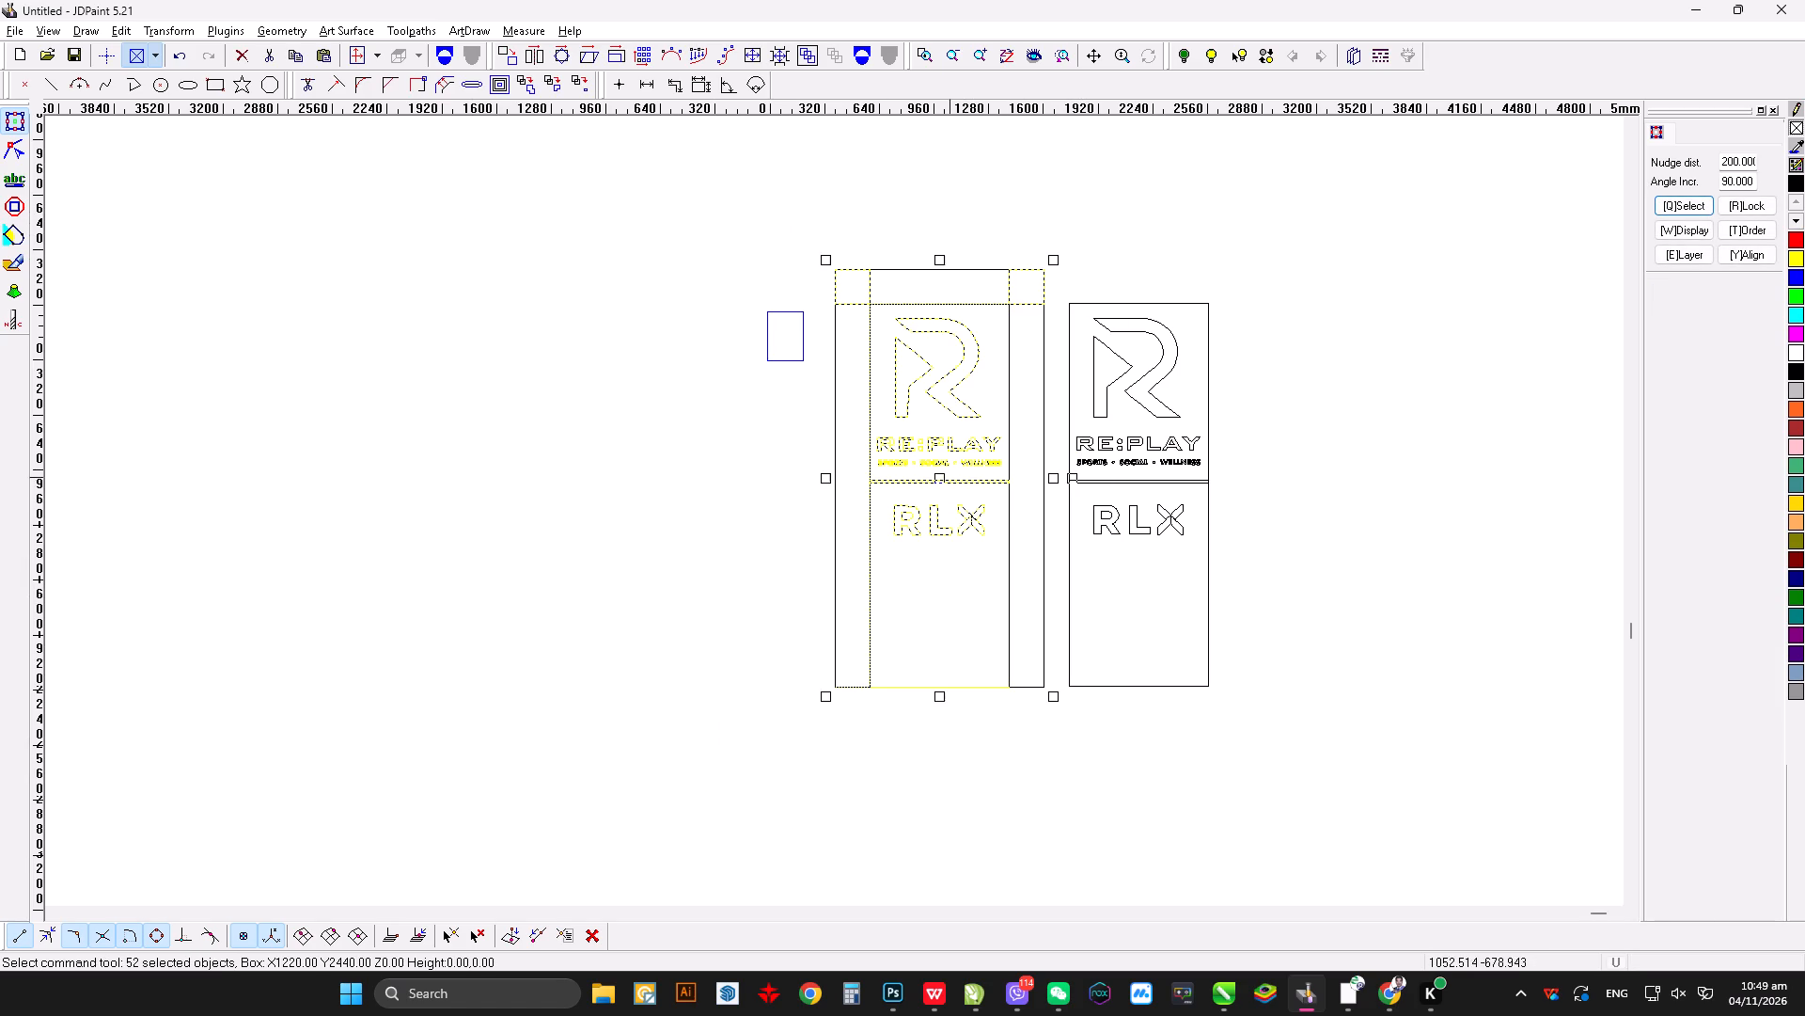
{"action": "left_click_drag", "start_coordinate": [940, 475], "coordinate": [477, 458]}
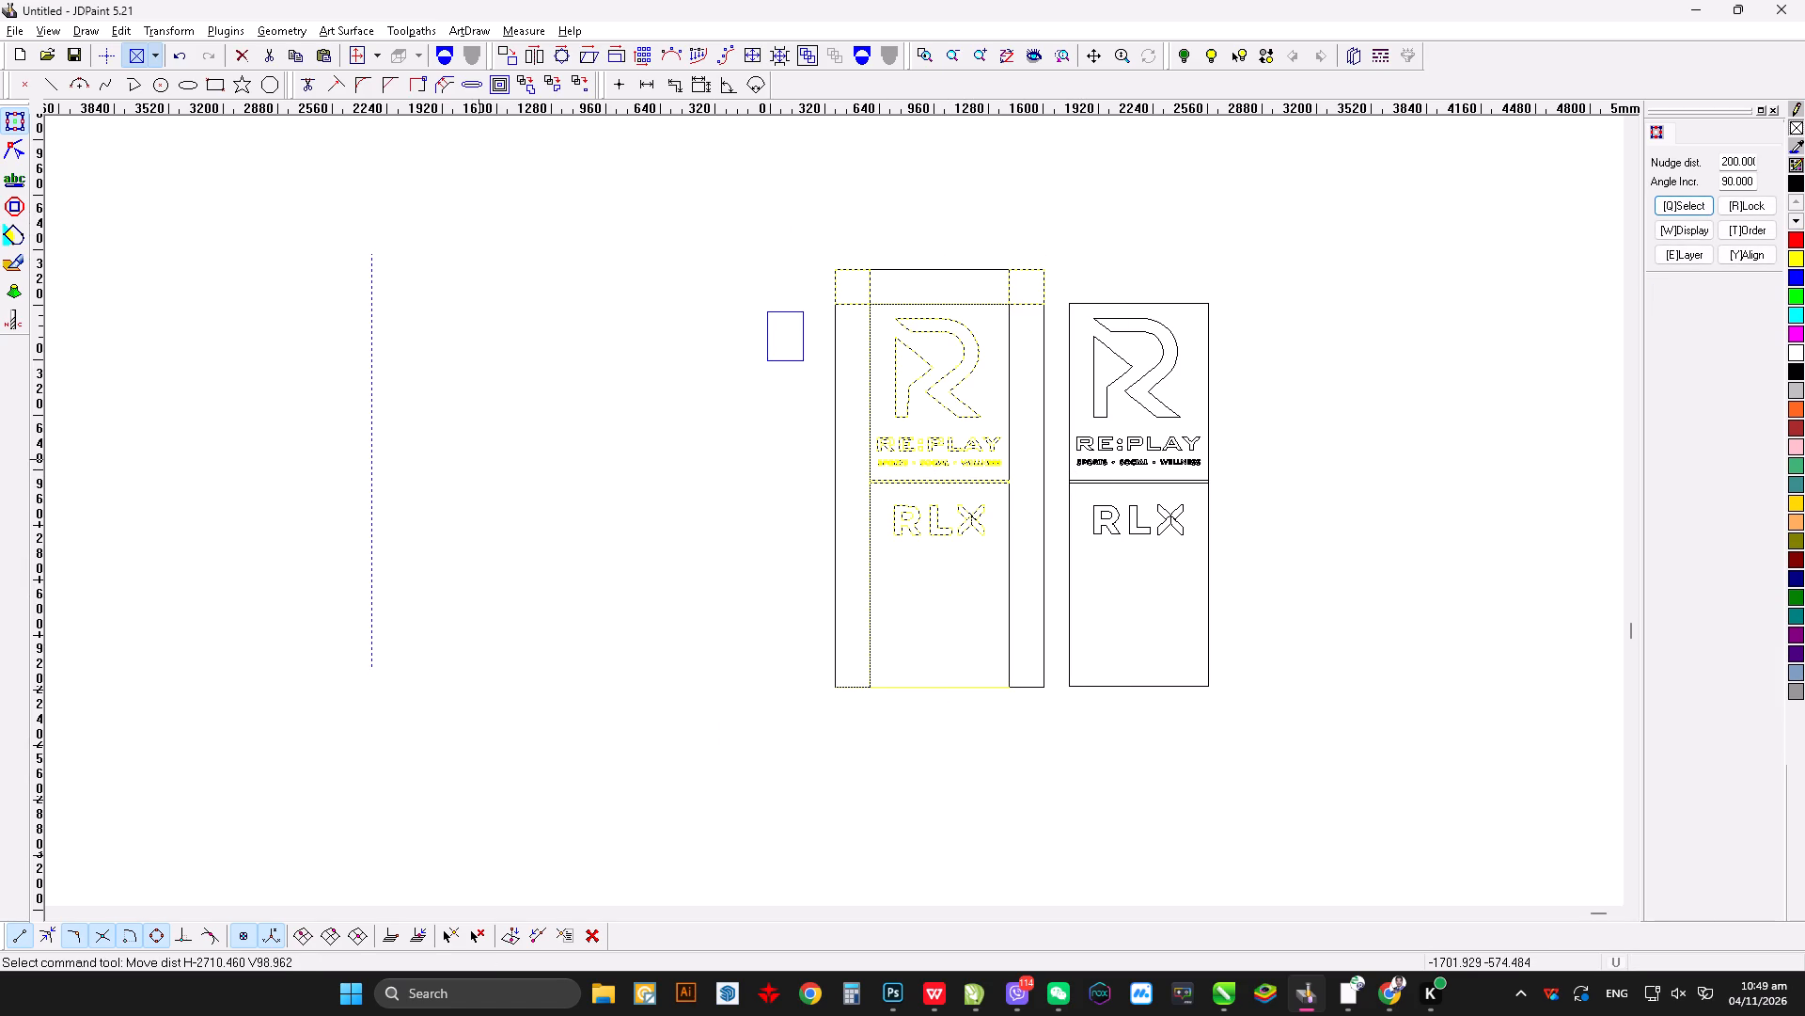
Mirror the copied wide panel horizontally about its centre by scaling its X size to -1220 mm.
{"action": "key", "text": "alt+4"}
{"action": "left_click", "coordinate": [808, 433]}
{"action": "key", "text": "Left"}
{"action": "key", "text": "Left"}
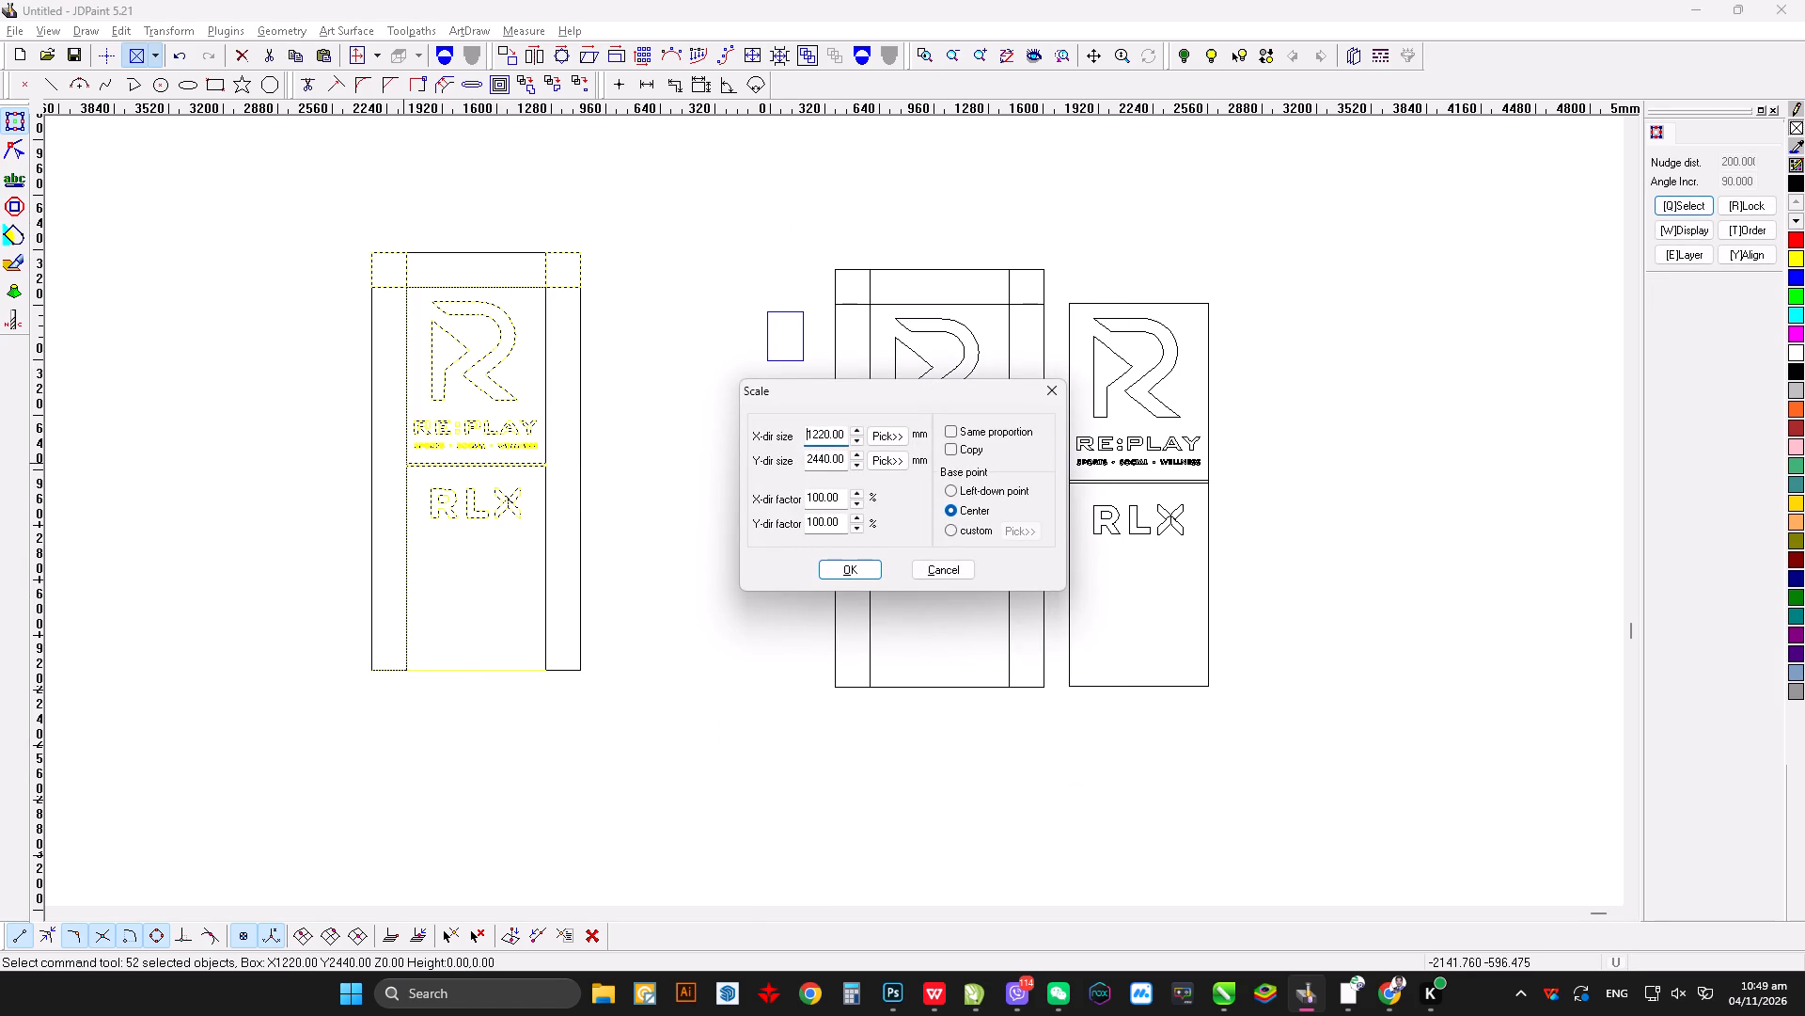
{"action": "key", "text": "minus"}
{"action": "key", "text": "Return"}
{"action": "left_click", "coordinate": [738, 523]}
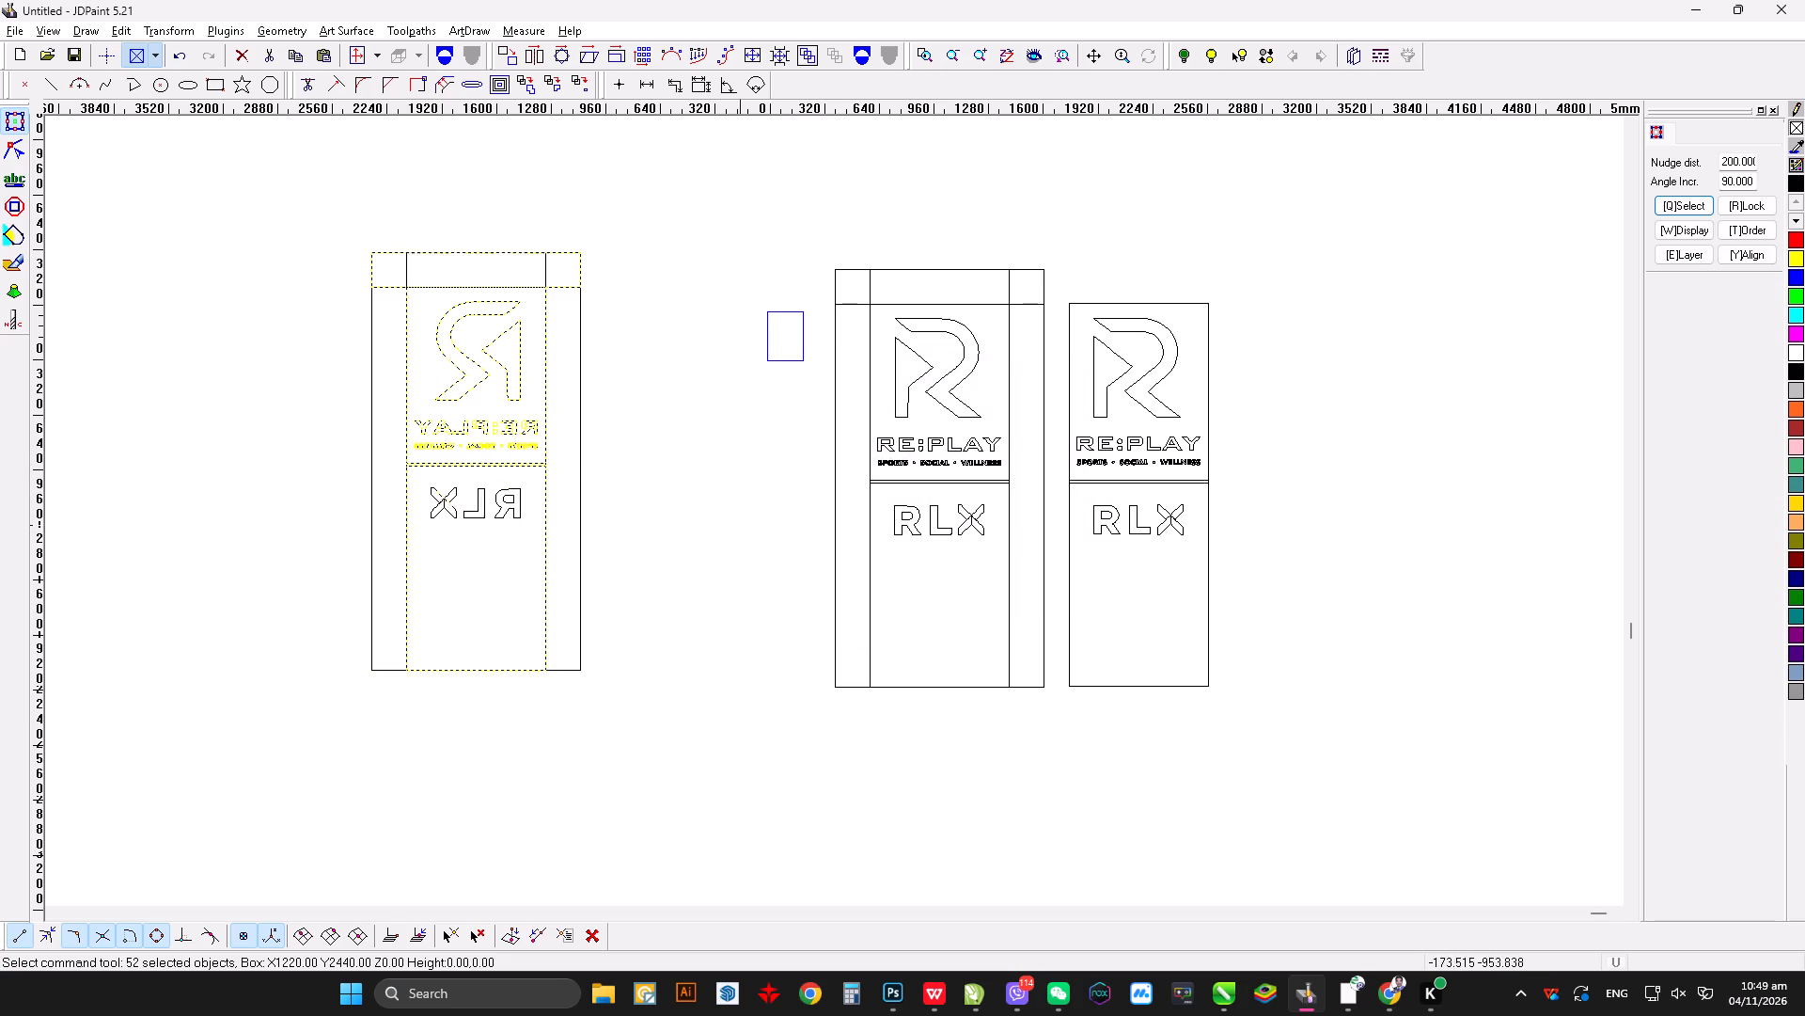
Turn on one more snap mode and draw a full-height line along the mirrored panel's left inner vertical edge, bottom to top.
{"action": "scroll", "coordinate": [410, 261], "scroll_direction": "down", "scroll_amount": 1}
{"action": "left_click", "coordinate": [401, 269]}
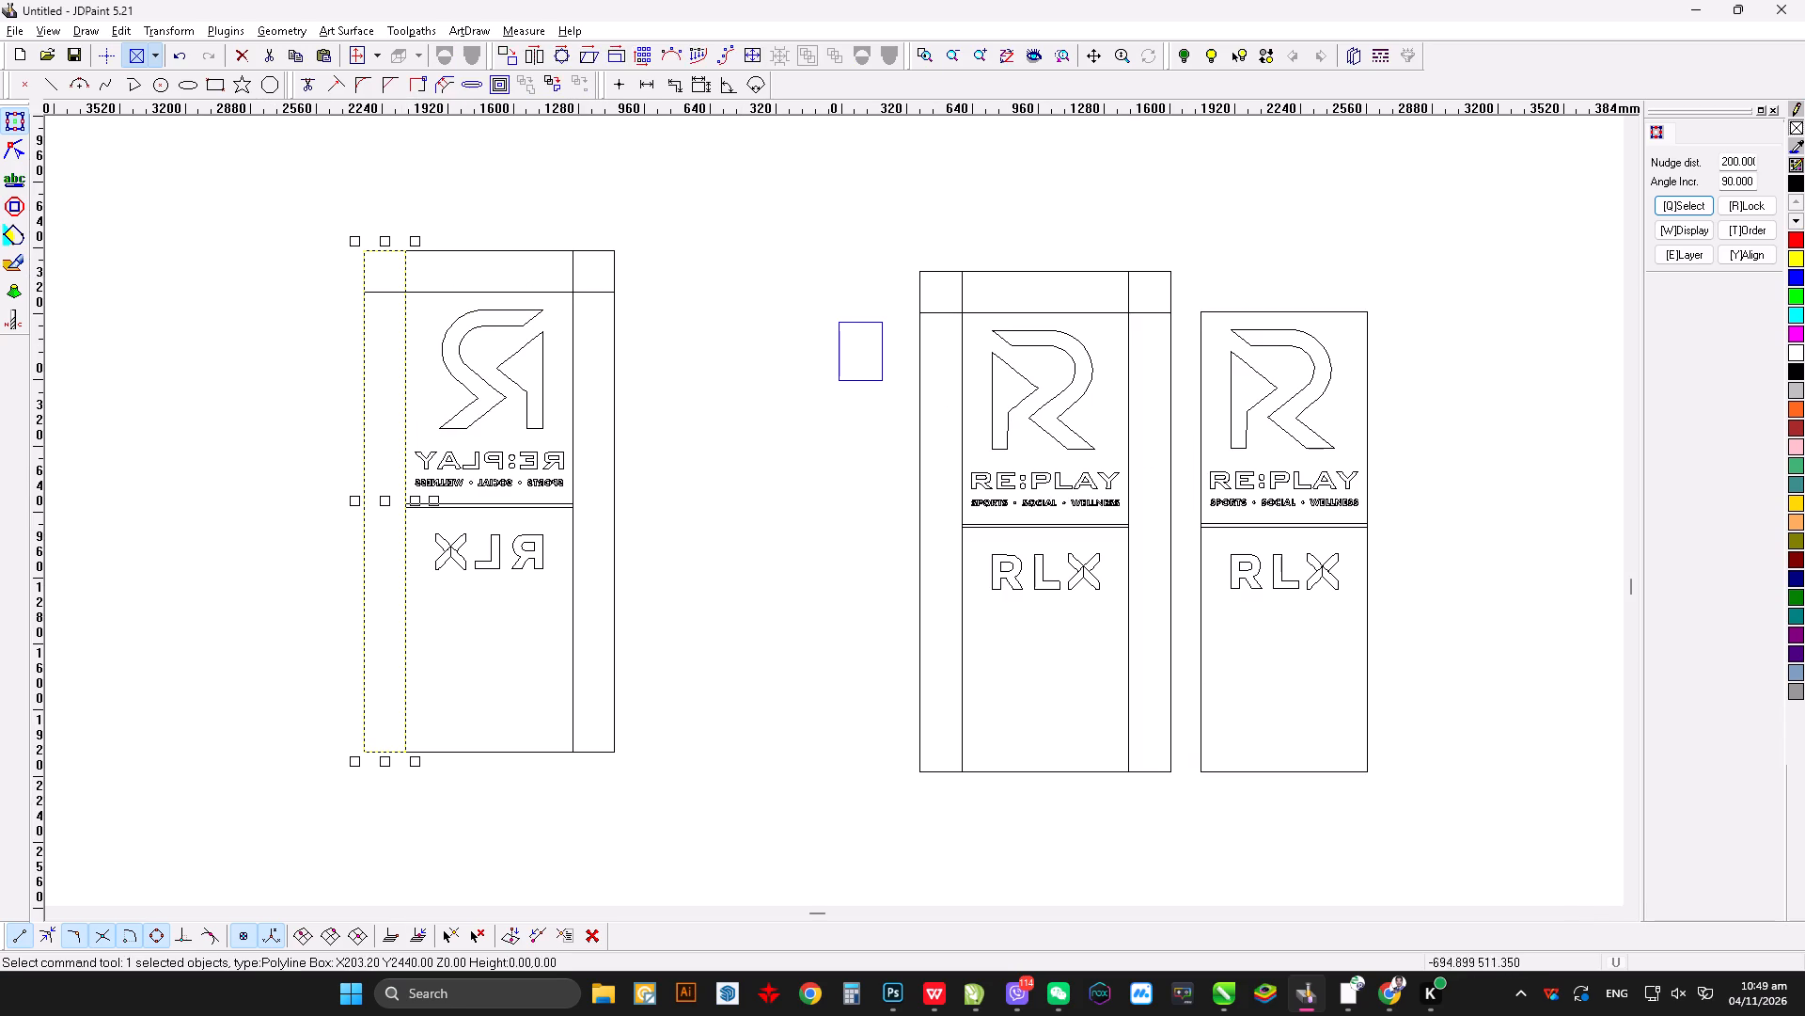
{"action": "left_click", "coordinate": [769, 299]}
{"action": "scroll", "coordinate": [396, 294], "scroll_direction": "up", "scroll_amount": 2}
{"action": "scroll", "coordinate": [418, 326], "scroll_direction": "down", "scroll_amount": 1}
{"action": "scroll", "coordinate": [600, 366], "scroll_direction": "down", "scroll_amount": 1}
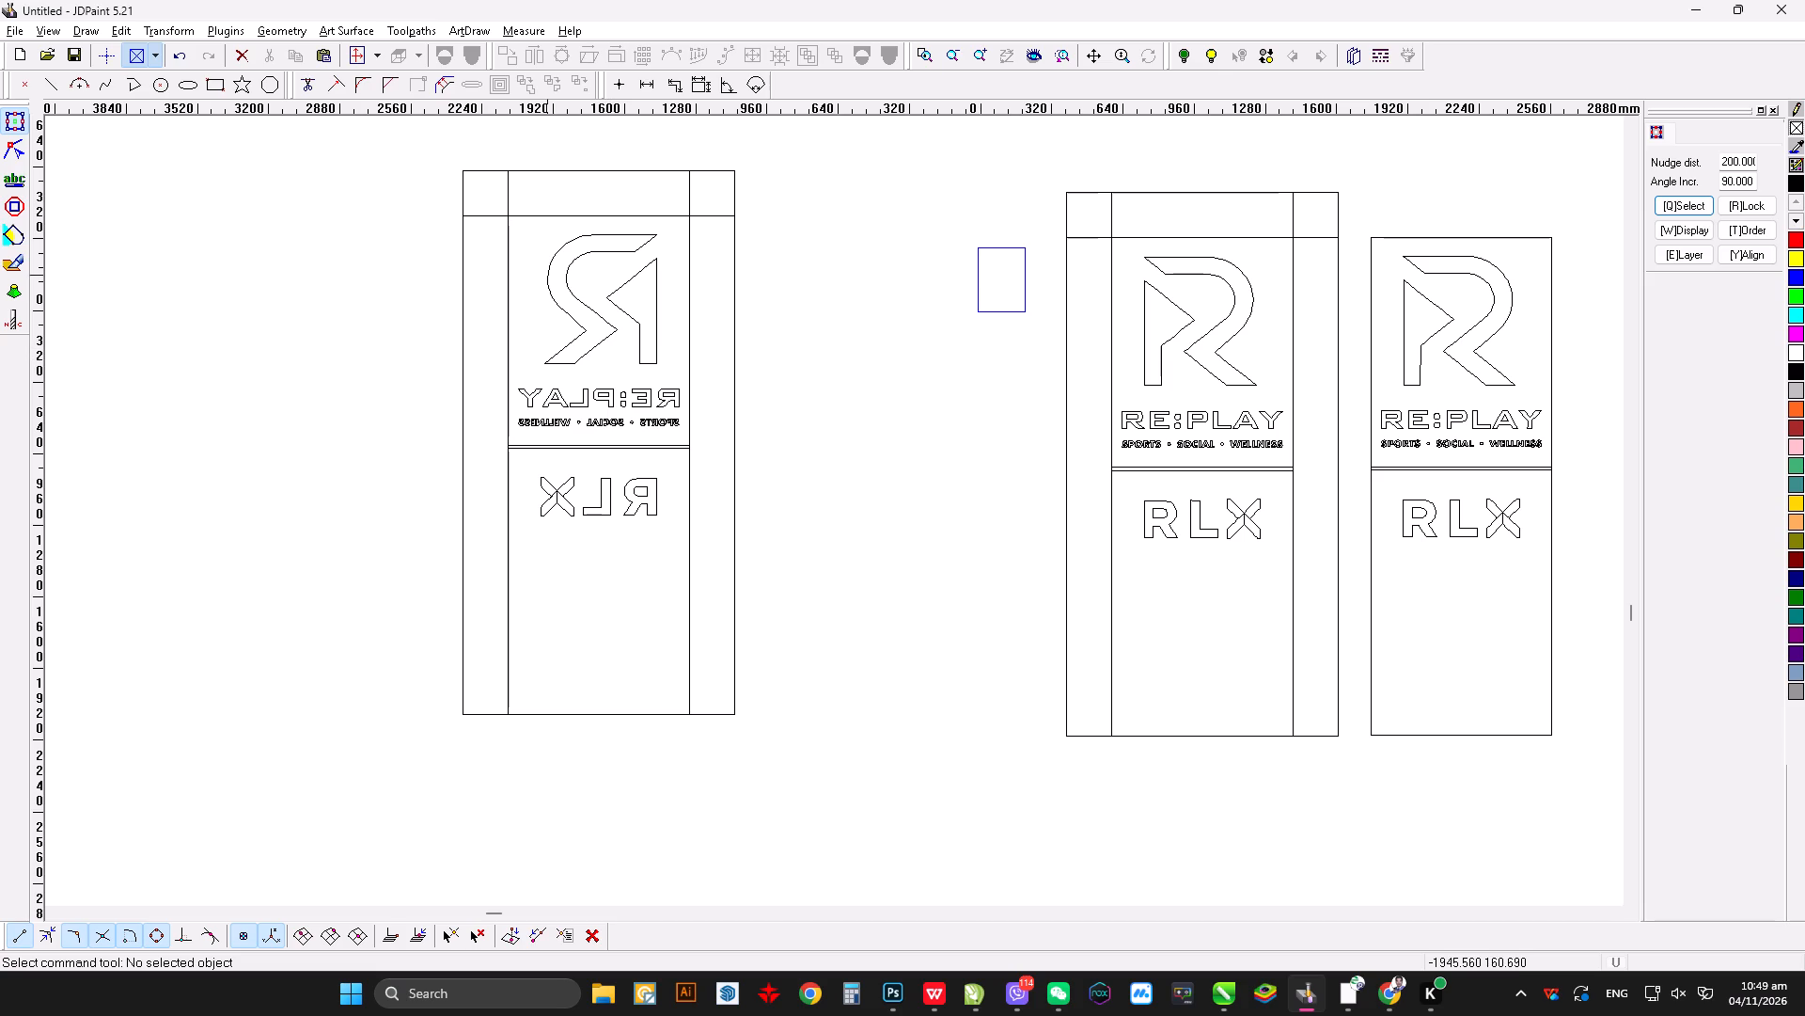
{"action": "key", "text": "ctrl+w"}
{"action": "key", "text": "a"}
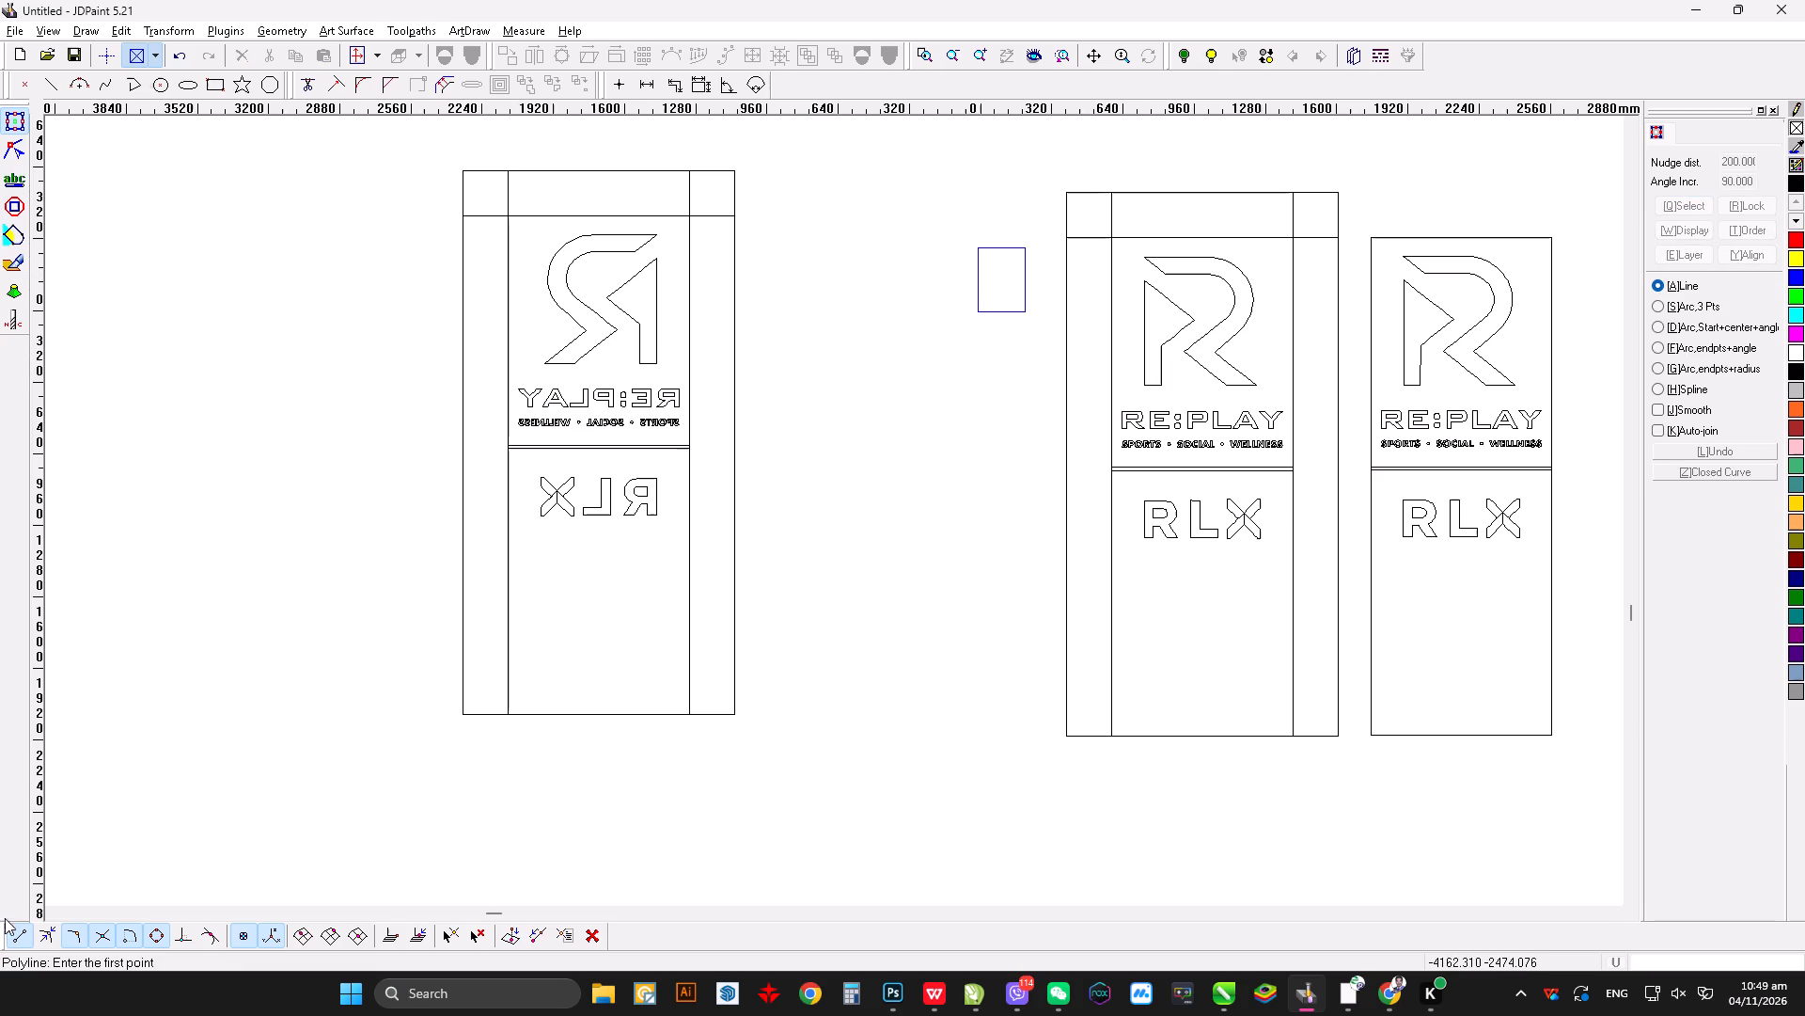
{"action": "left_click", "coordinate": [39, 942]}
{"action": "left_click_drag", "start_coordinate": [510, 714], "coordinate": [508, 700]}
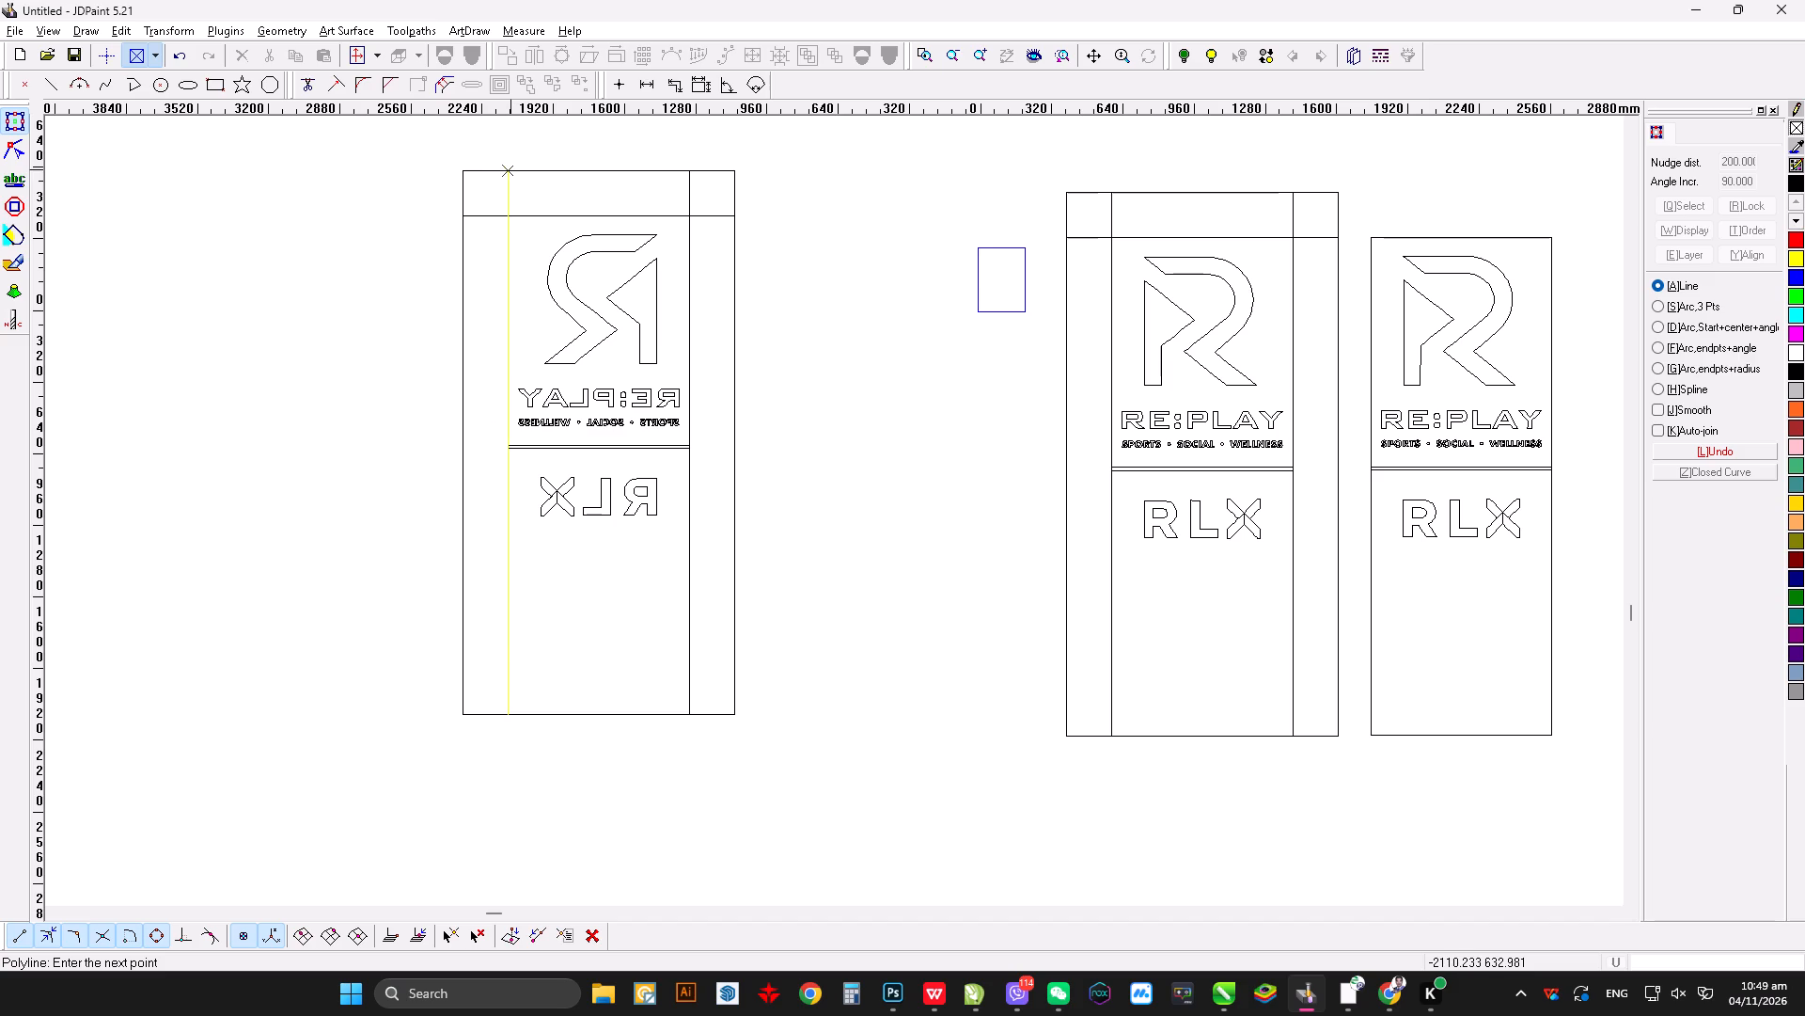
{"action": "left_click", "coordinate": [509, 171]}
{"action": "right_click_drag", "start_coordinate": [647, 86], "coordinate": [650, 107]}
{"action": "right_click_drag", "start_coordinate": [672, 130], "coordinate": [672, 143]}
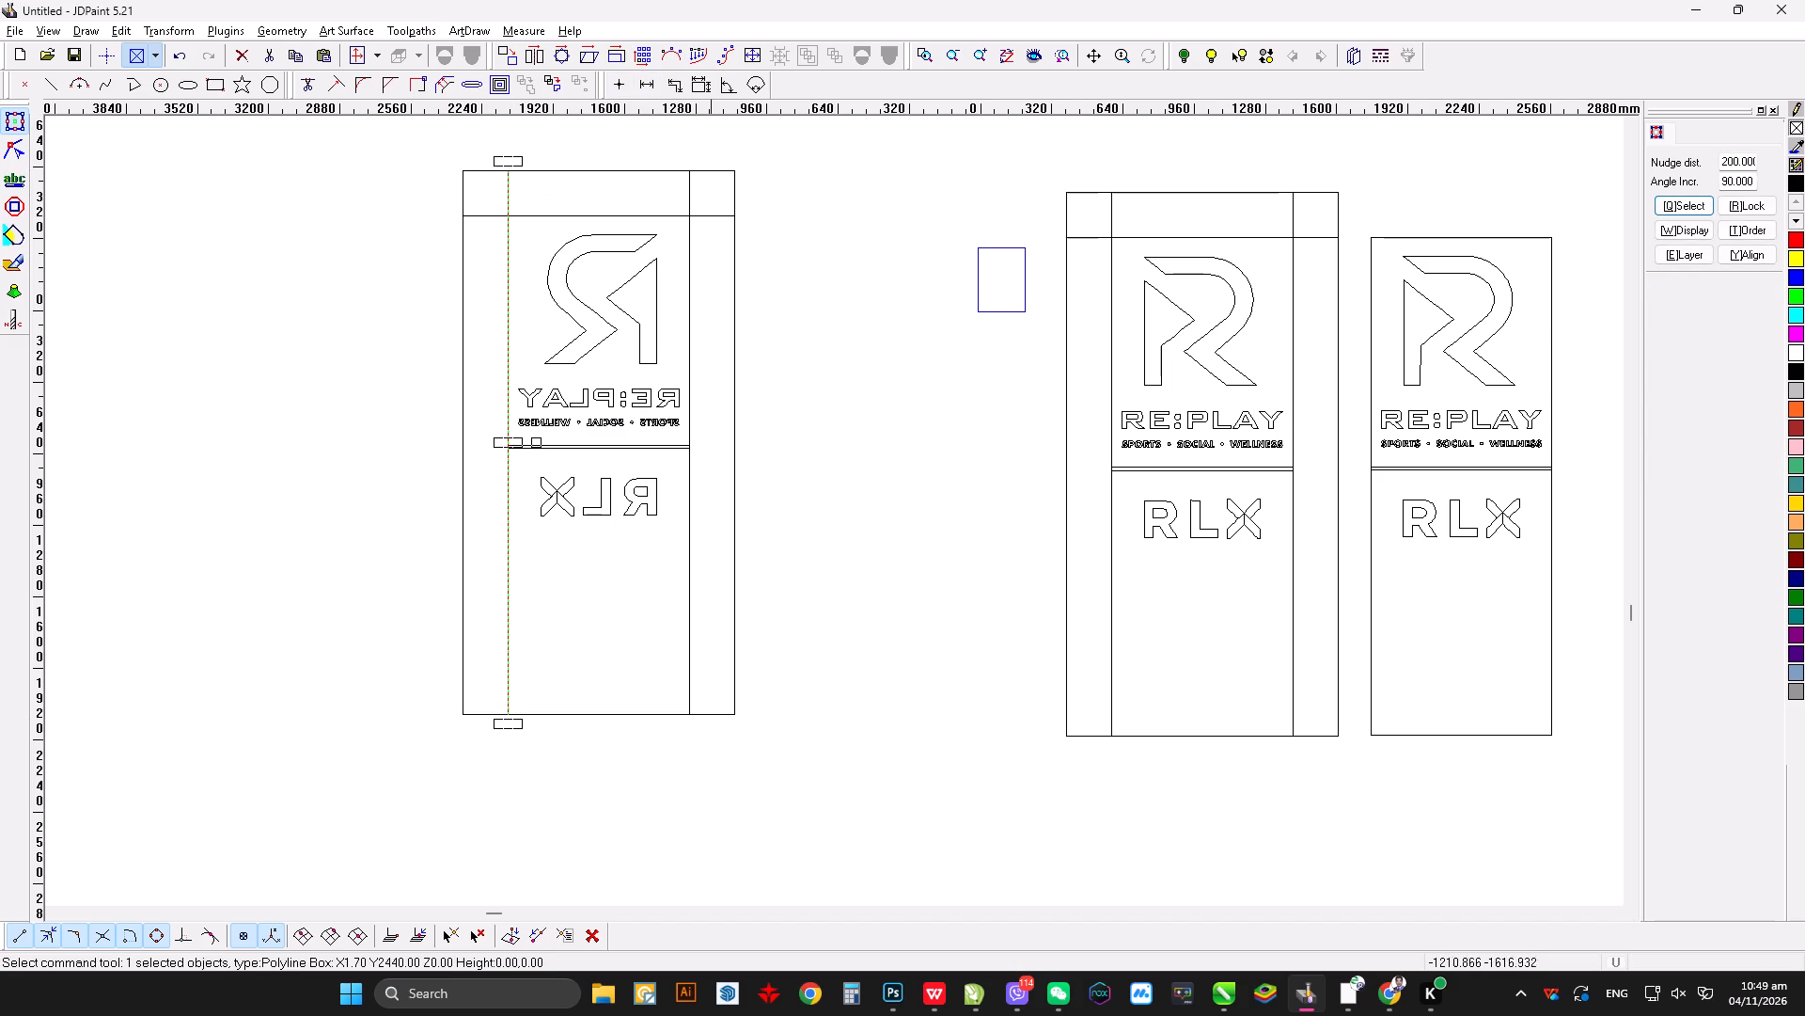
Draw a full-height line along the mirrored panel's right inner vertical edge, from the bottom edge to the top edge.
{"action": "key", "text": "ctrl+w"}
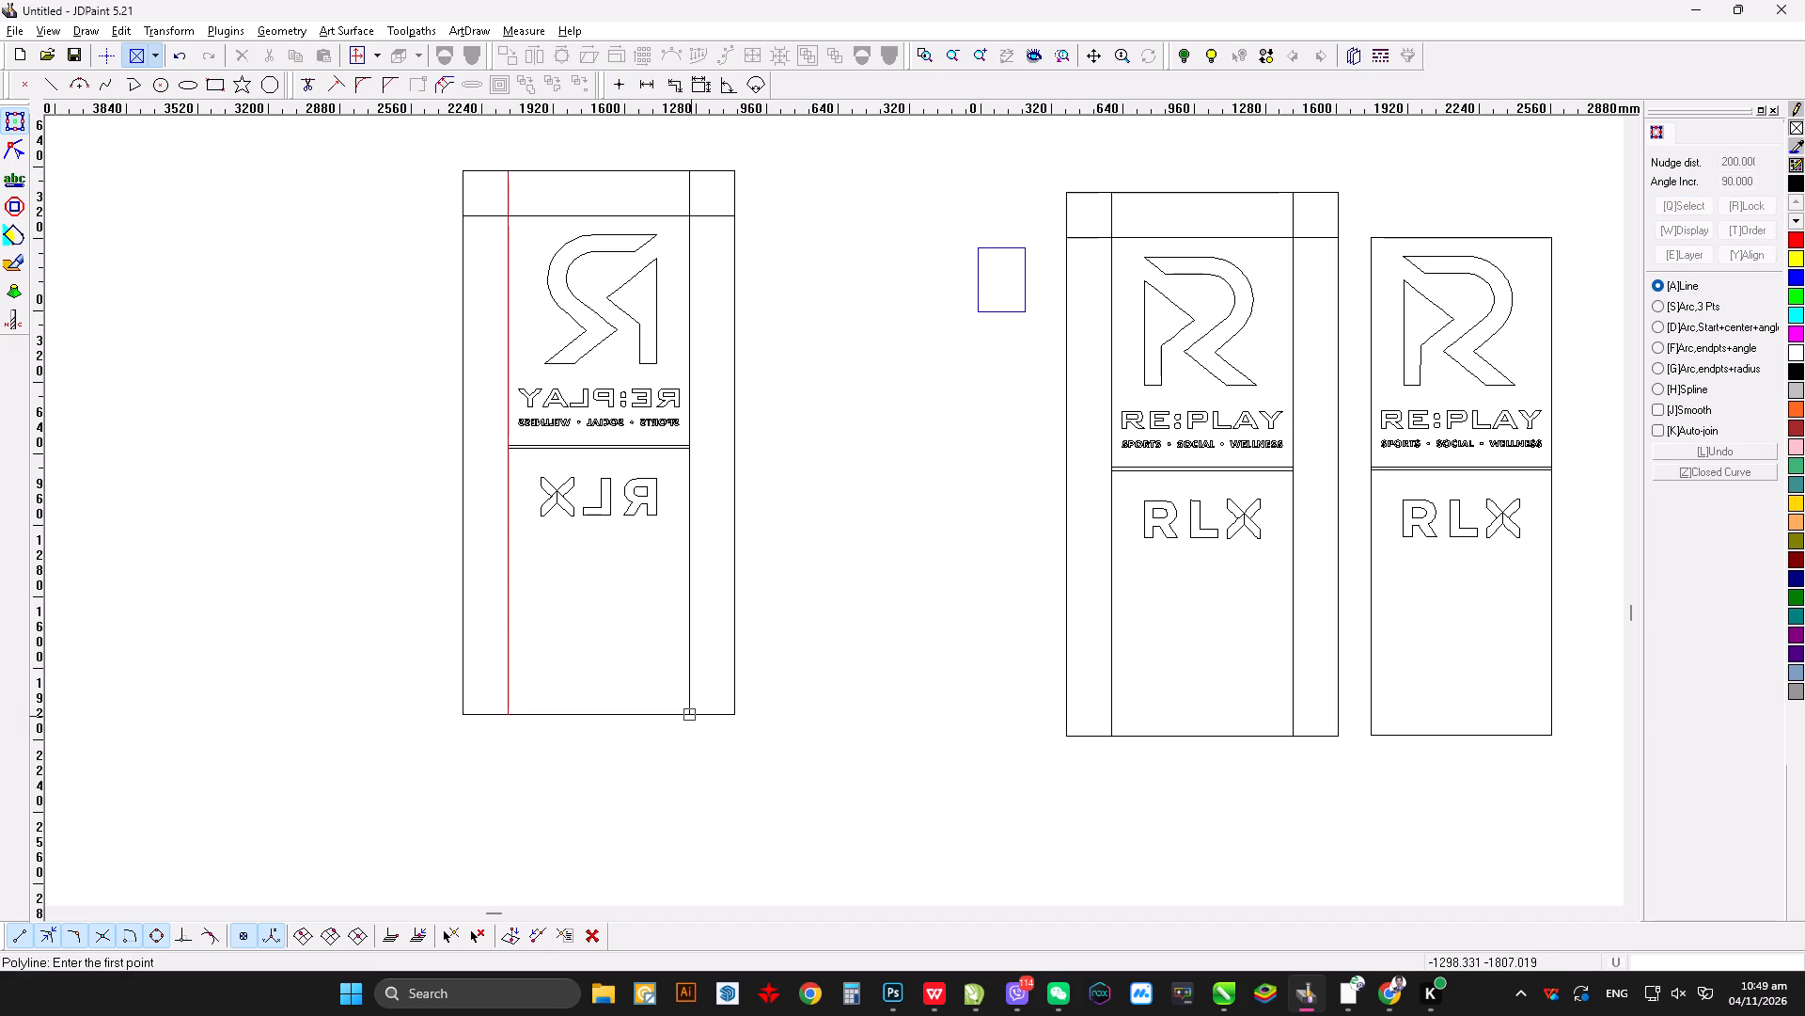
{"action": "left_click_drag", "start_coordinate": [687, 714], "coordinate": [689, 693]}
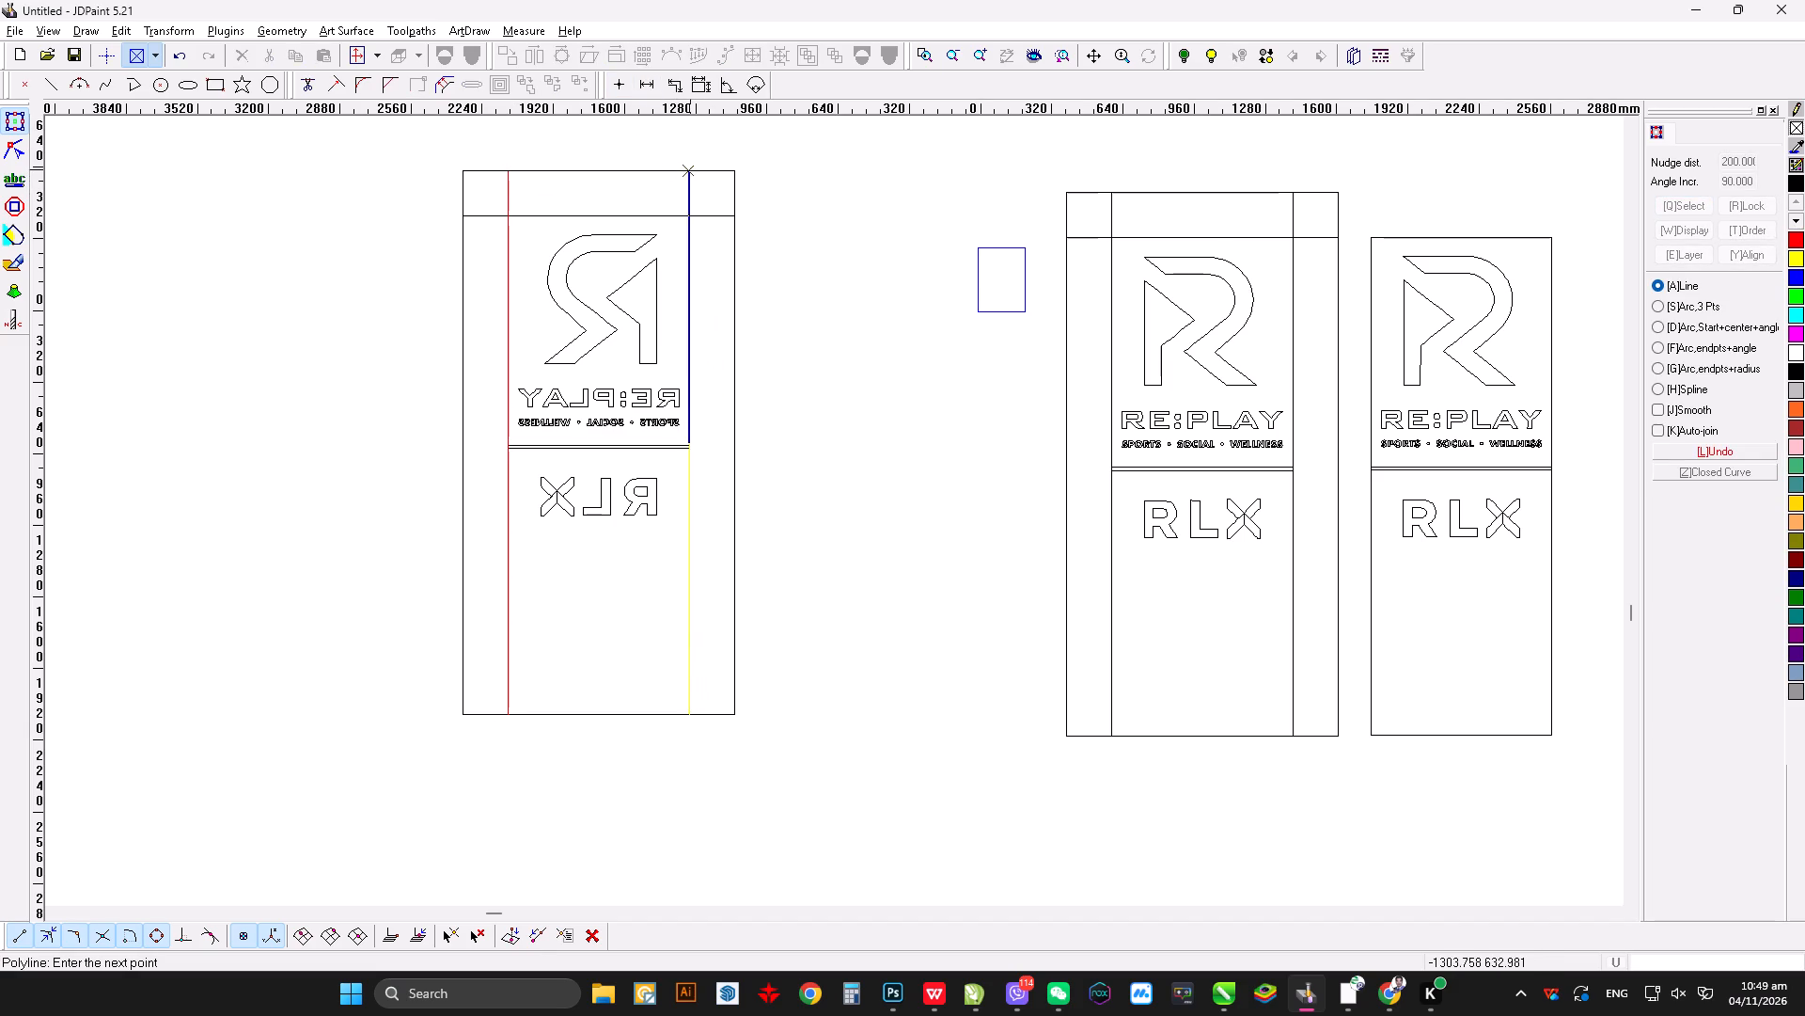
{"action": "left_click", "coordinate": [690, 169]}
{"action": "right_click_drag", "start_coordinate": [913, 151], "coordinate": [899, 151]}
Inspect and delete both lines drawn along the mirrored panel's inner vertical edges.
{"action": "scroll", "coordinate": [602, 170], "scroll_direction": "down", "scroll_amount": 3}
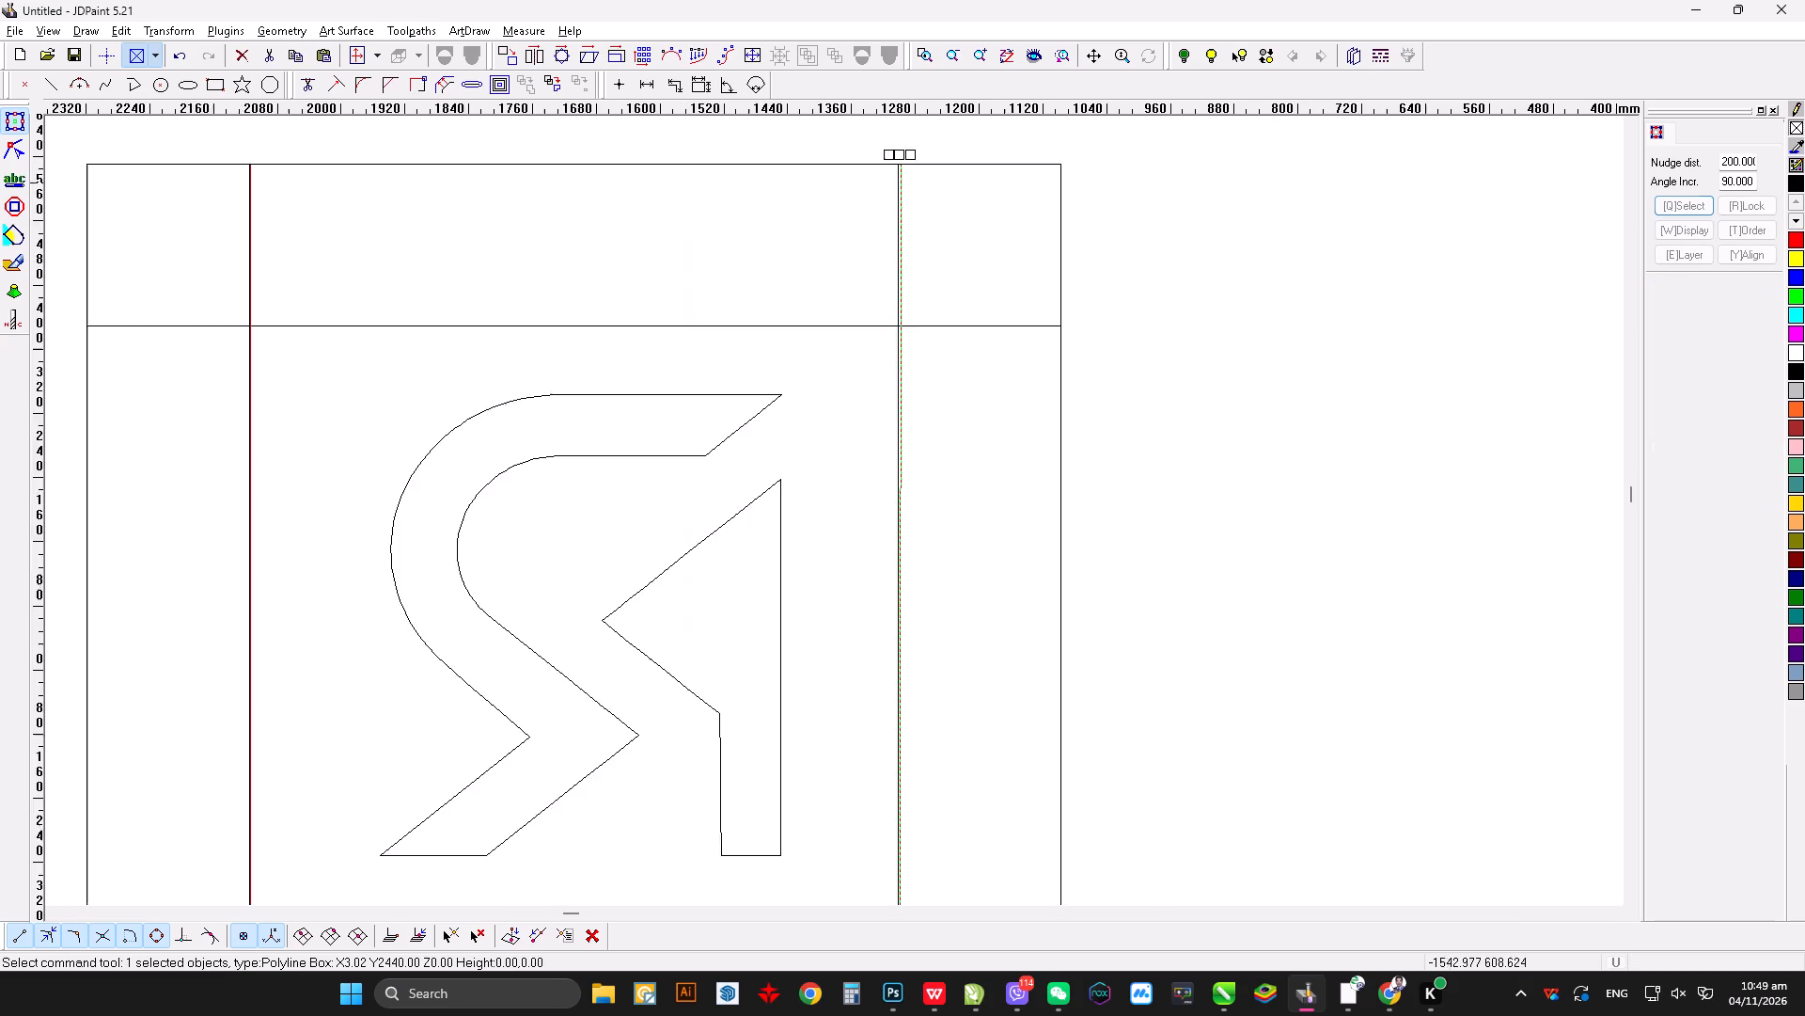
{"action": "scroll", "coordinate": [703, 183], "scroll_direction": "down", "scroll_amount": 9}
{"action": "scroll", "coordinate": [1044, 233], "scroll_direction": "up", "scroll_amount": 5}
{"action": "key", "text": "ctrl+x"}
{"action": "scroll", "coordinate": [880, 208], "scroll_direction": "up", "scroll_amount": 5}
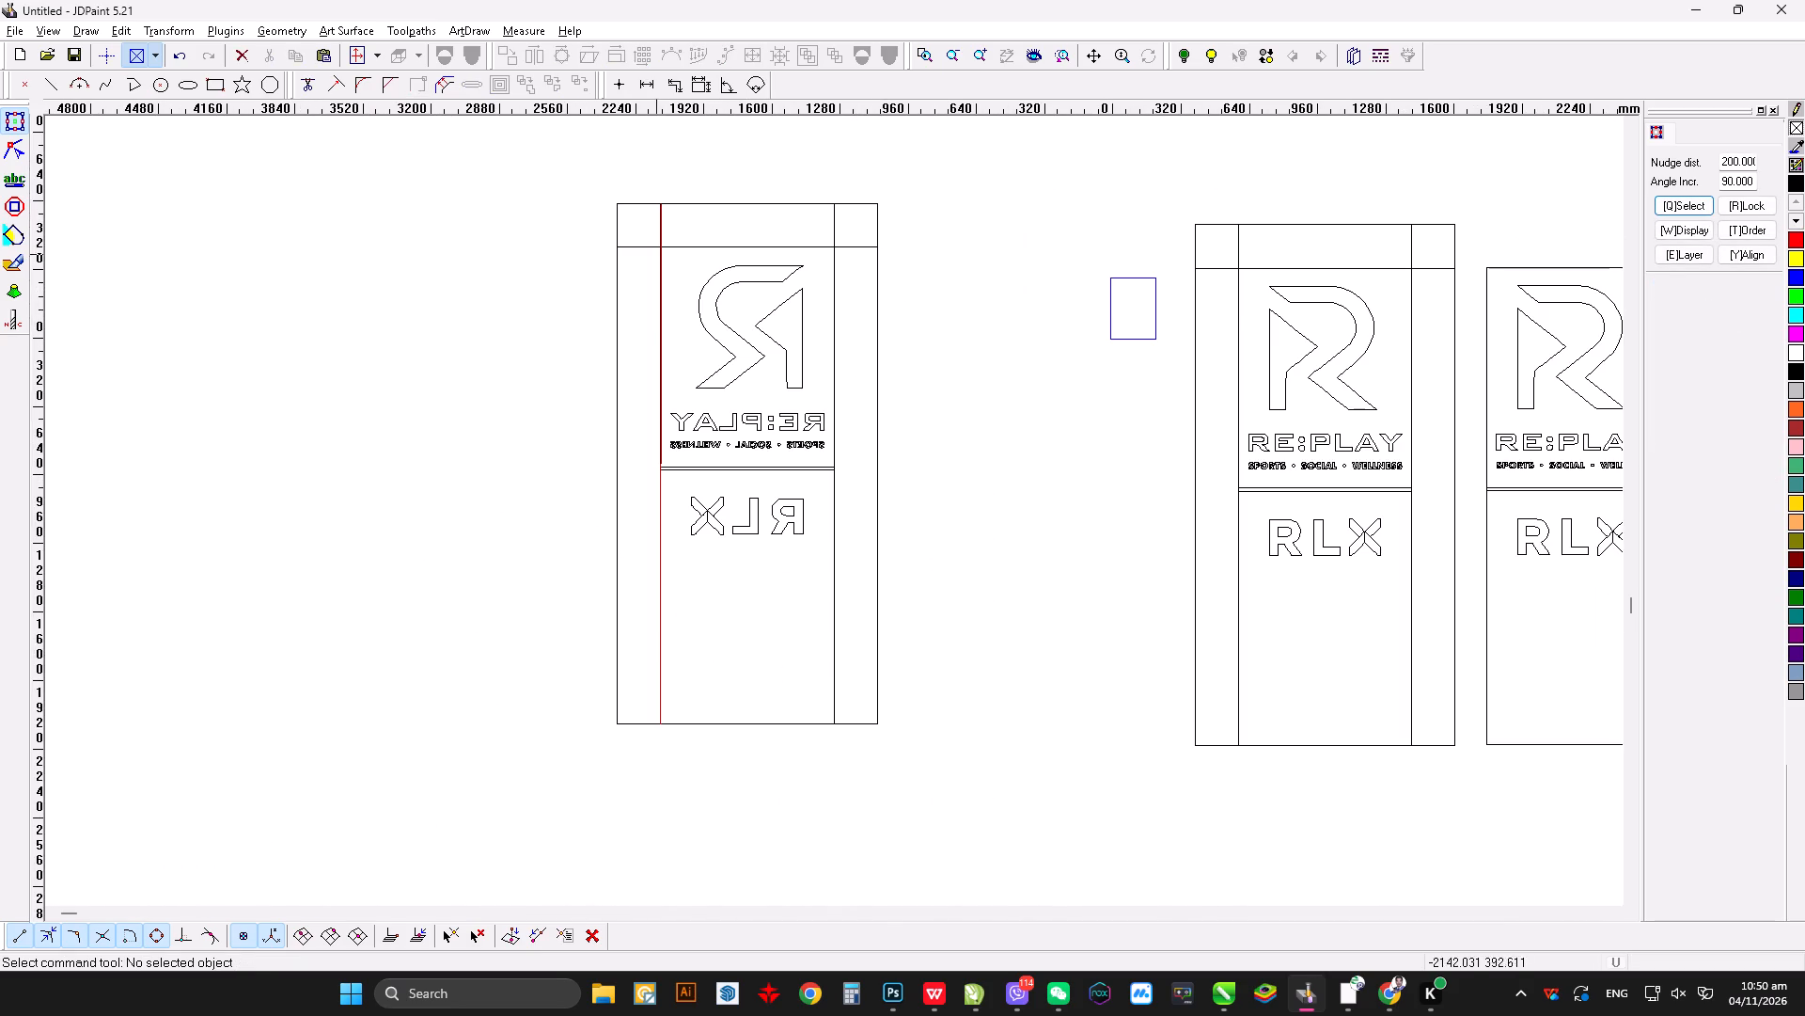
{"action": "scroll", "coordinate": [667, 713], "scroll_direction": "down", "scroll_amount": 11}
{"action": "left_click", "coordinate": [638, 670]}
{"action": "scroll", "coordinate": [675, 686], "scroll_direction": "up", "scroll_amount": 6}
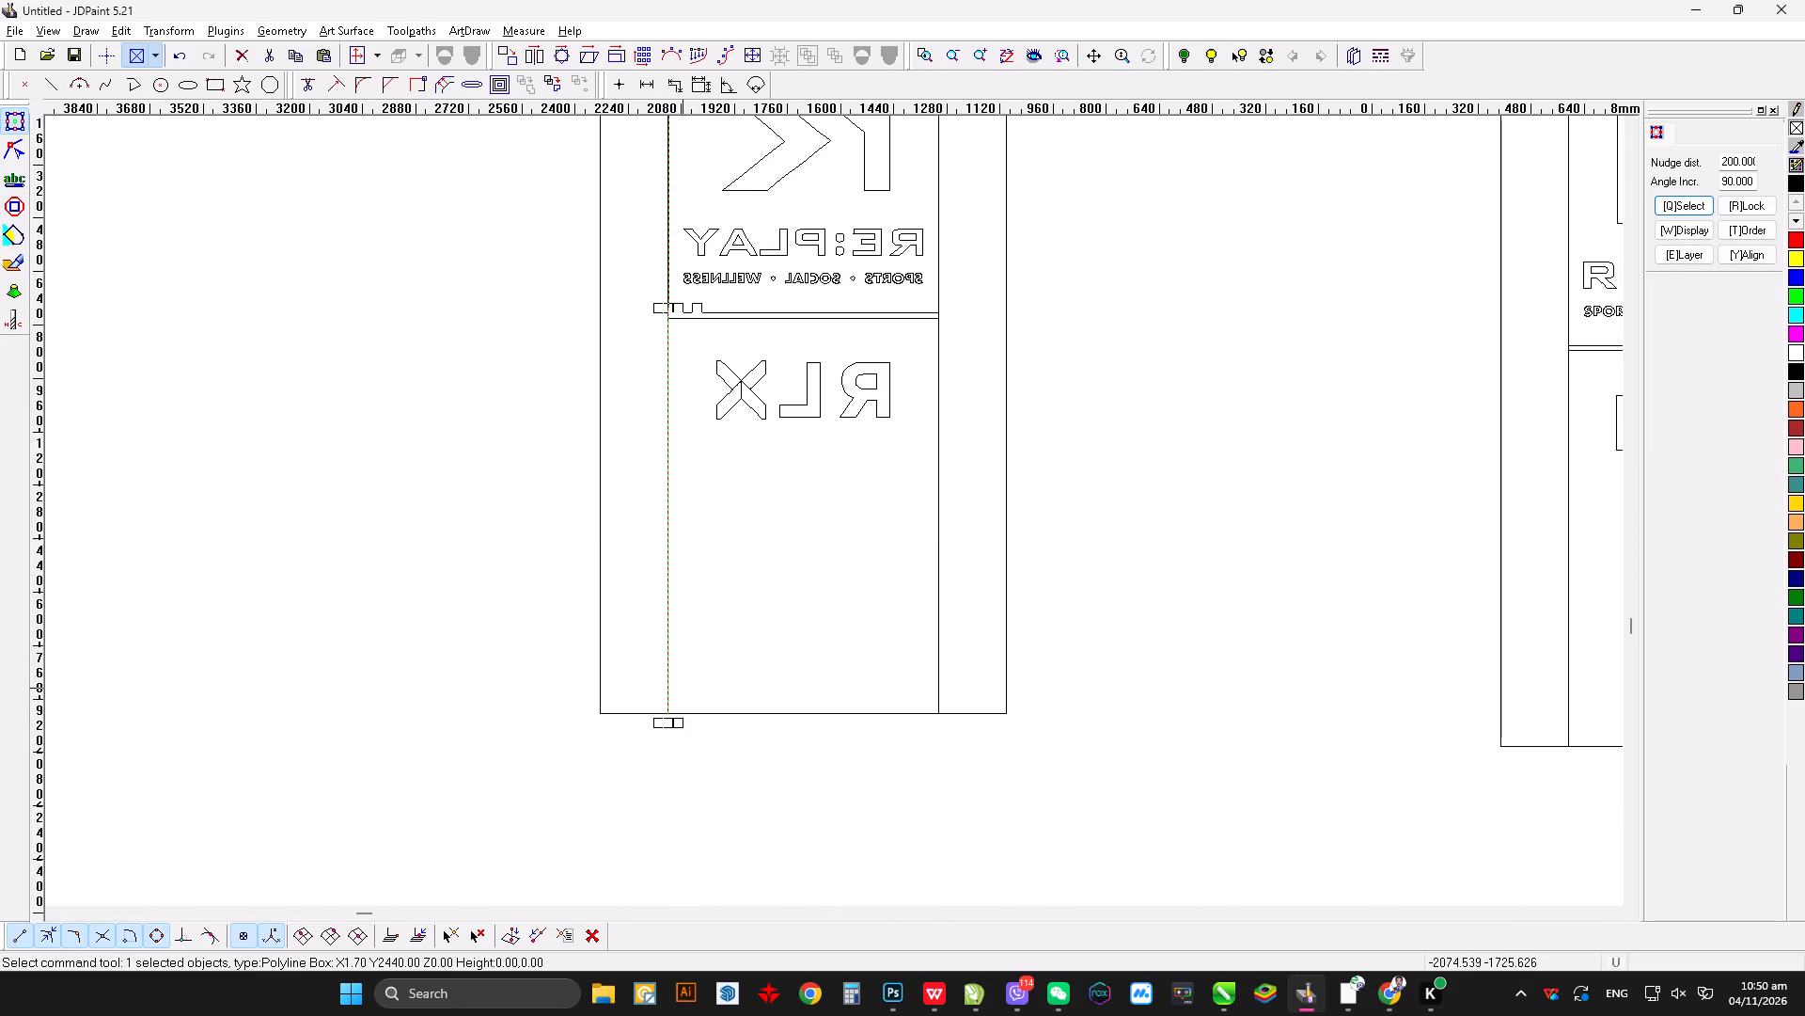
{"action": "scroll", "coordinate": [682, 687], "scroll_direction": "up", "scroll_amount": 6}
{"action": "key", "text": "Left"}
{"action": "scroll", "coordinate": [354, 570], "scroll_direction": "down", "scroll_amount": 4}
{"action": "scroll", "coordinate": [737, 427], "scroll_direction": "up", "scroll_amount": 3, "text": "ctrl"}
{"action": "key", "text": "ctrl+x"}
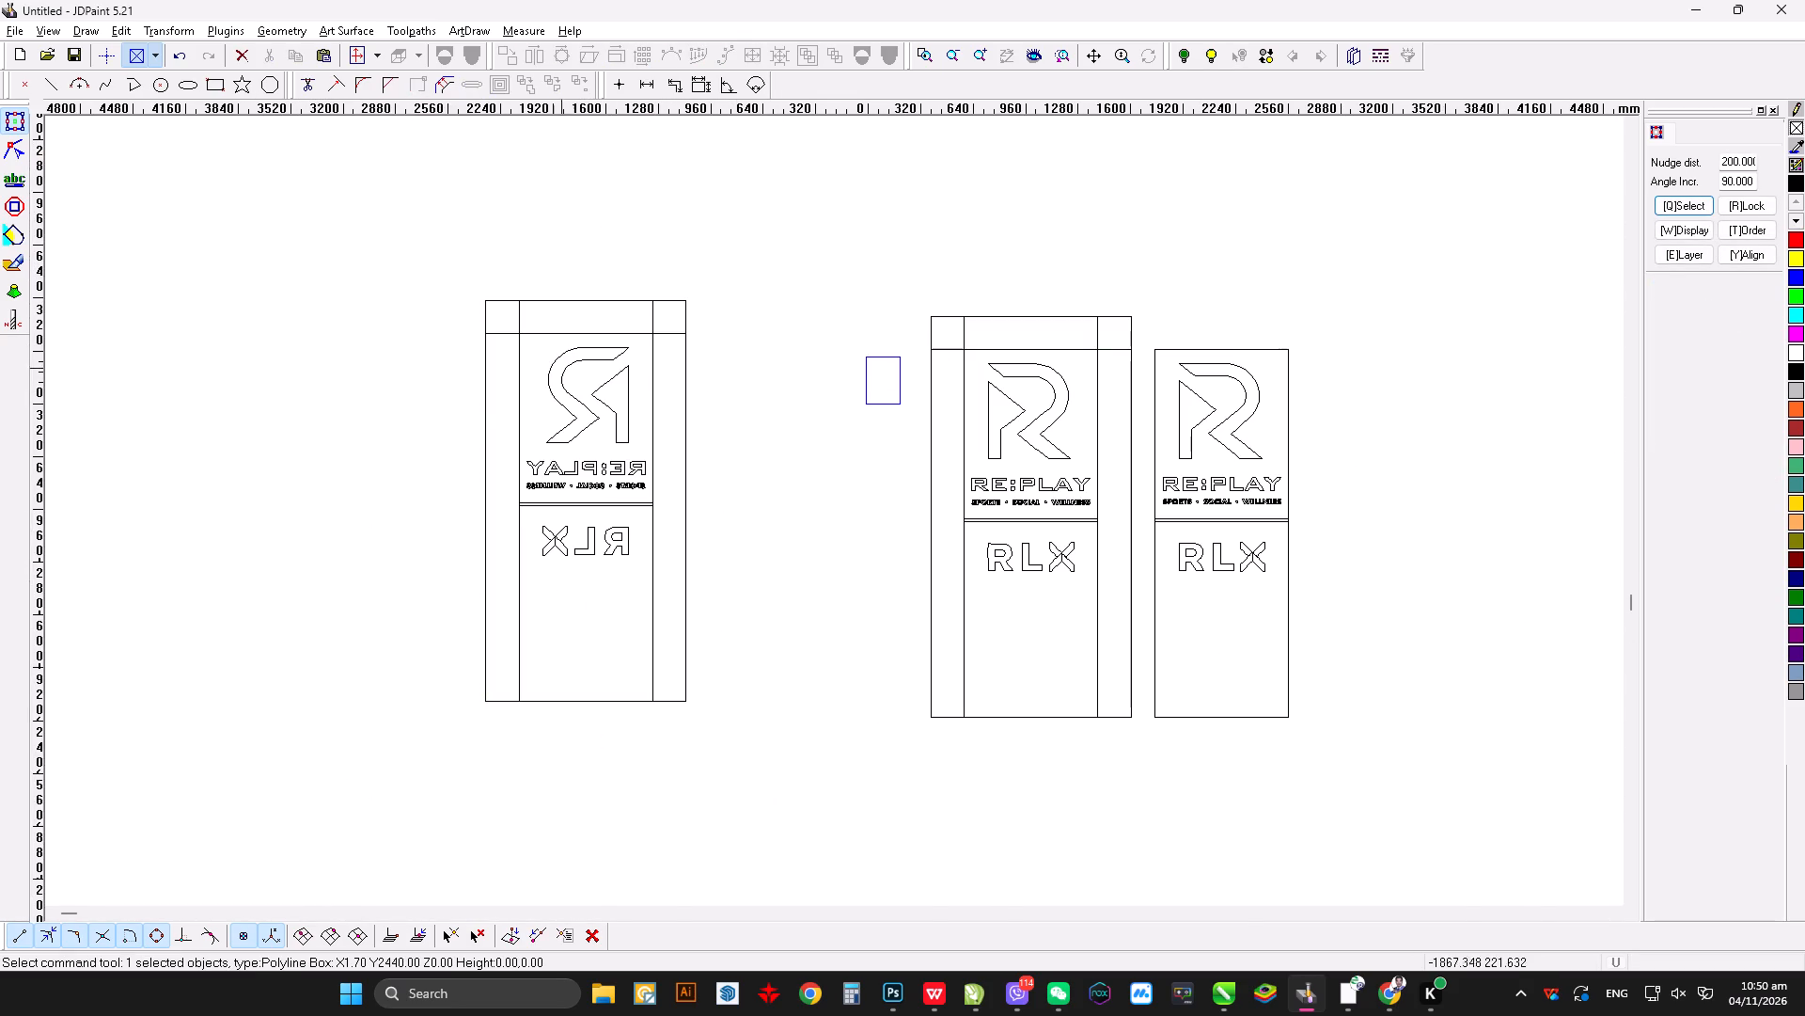
Identify the overlapping outlines at the mirrored panel's left inner edge and delete the large central rectangle.
{"action": "left_click", "coordinate": [521, 350]}
{"action": "key", "text": "Right"}
{"action": "key", "text": "Right"}
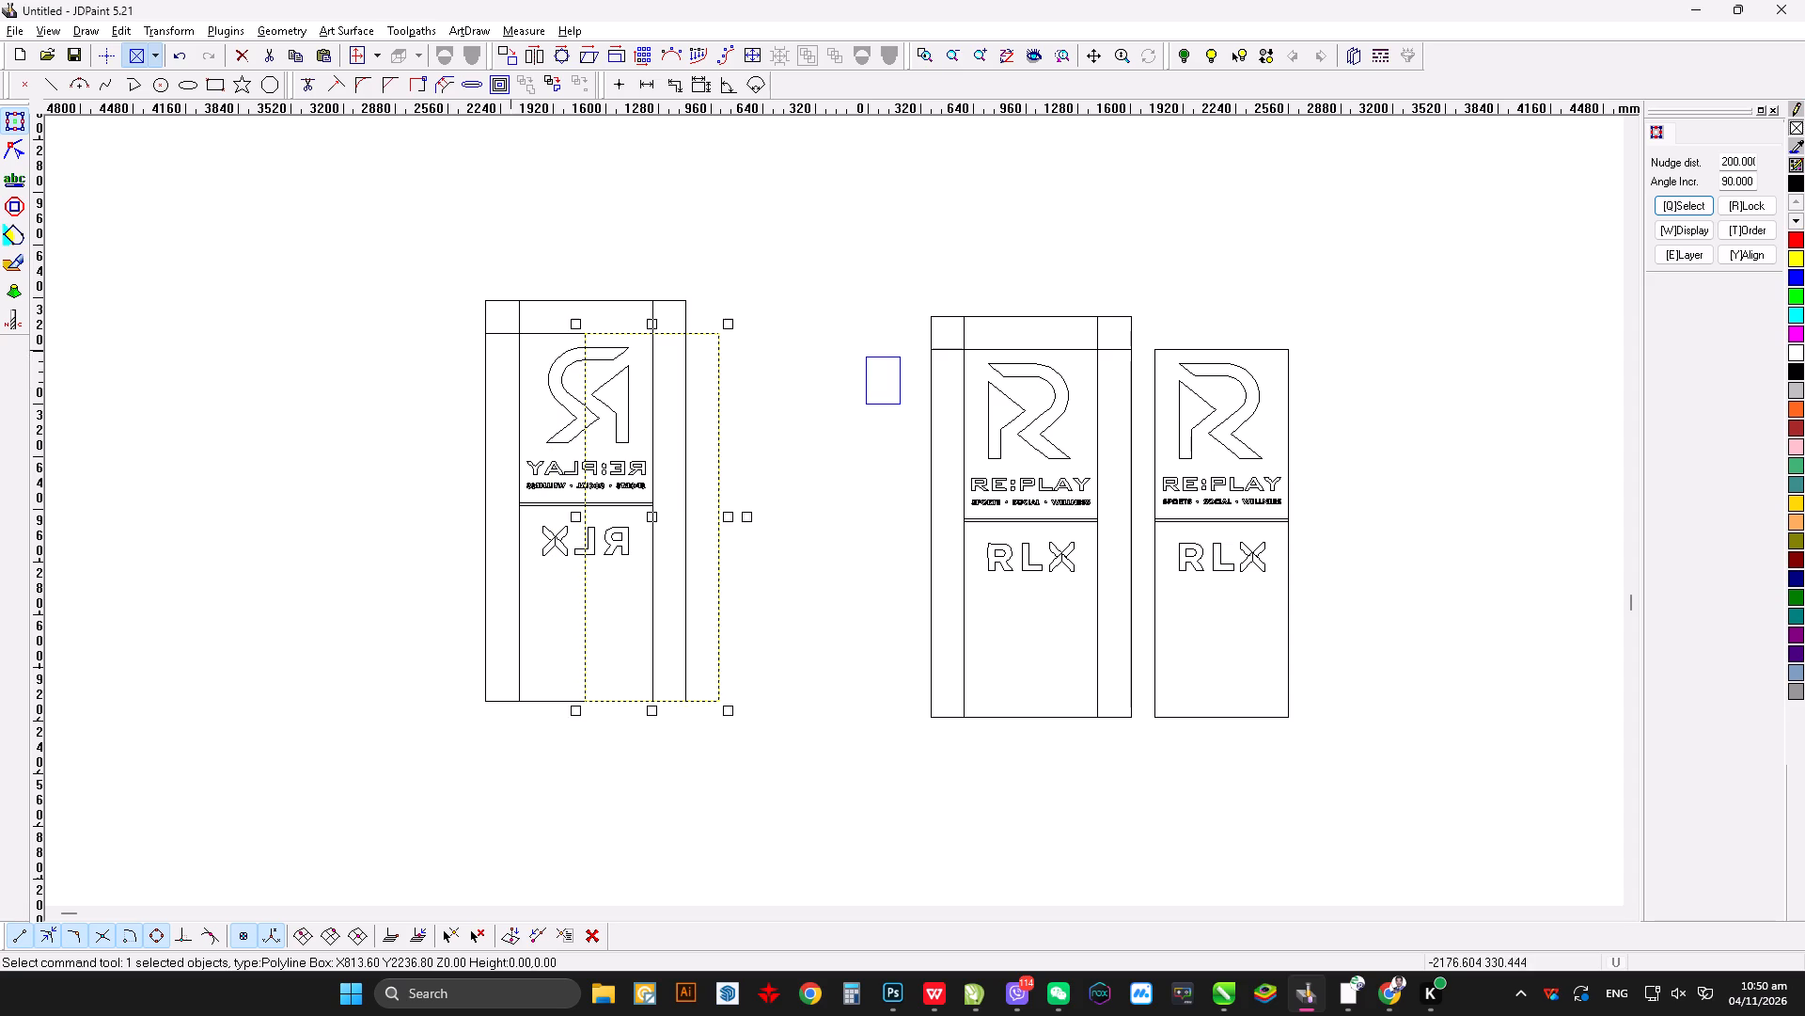
{"action": "key", "text": "Right"}
{"action": "left_click", "coordinate": [522, 367]}
{"action": "key", "text": "Left"}
{"action": "key", "text": "Right"}
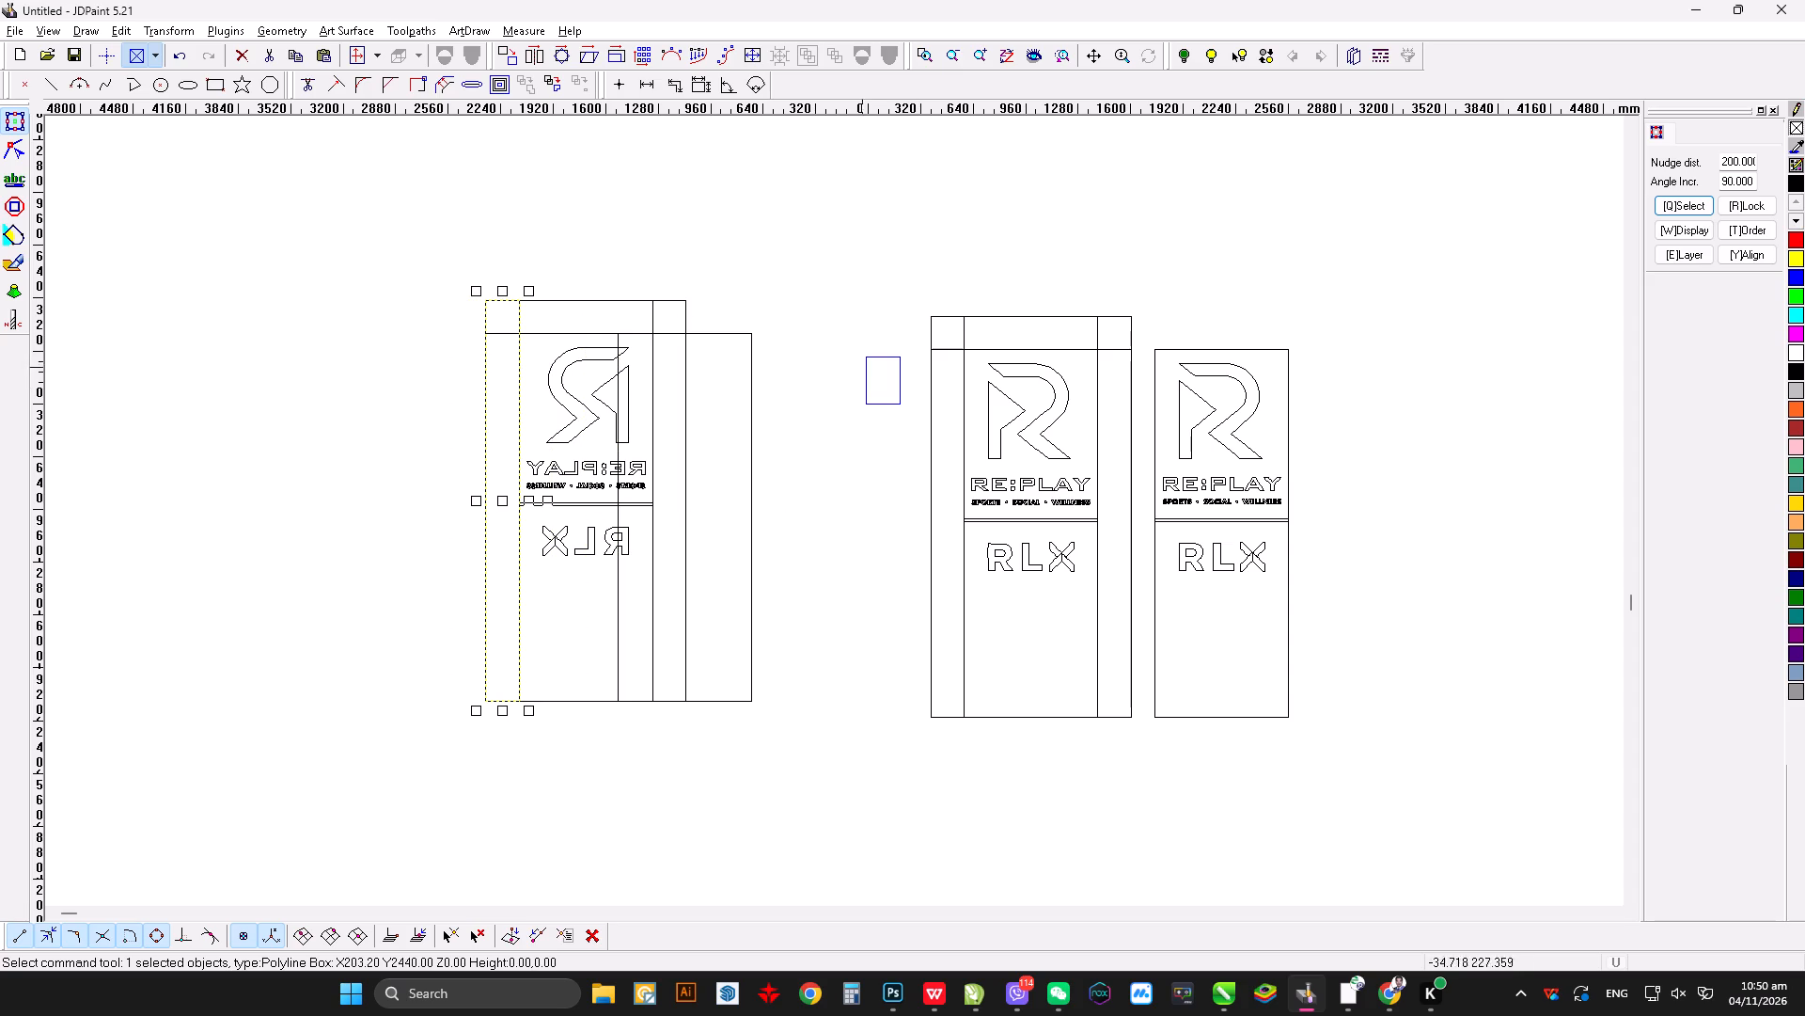
{"action": "left_click", "coordinate": [765, 347]}
{"action": "double_click", "coordinate": [760, 343]}
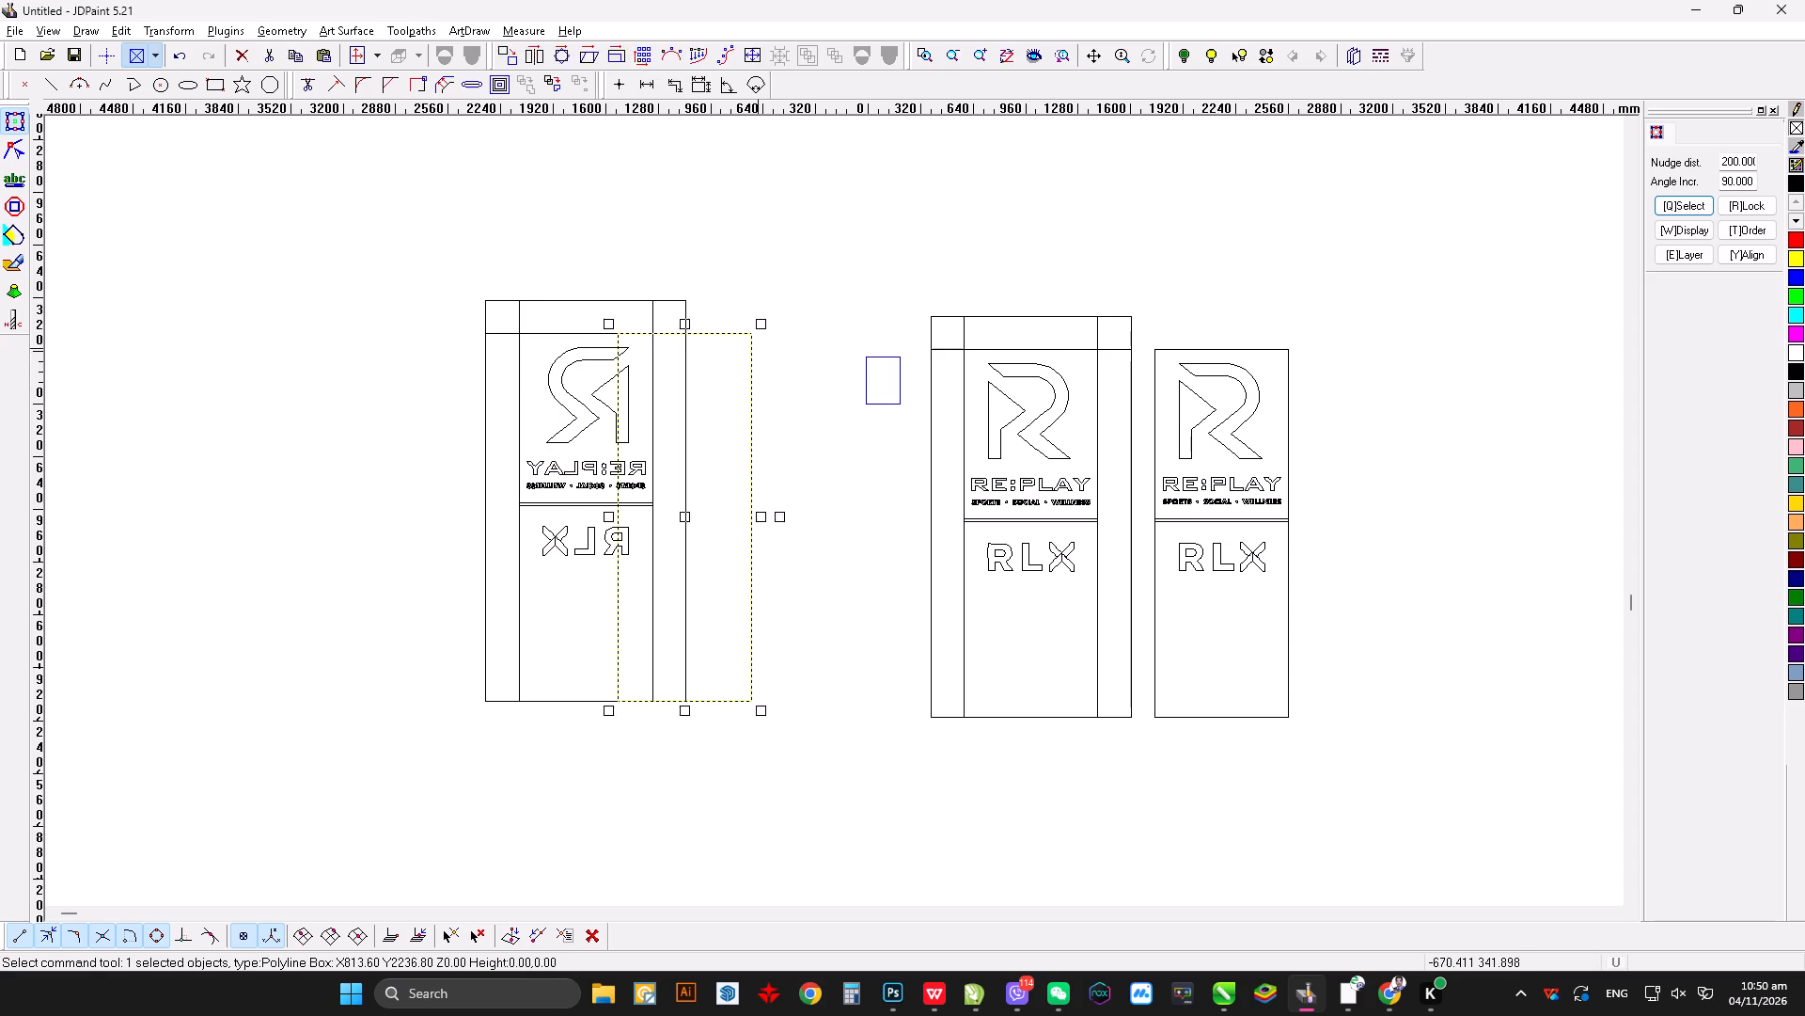
{"action": "key", "text": "ctrl+x"}
Draw a straight 2440 mm vertical line along the mirrored panel's left inner edge, from the bottom edge to the top edge.
{"action": "key", "text": "ctrl+w"}
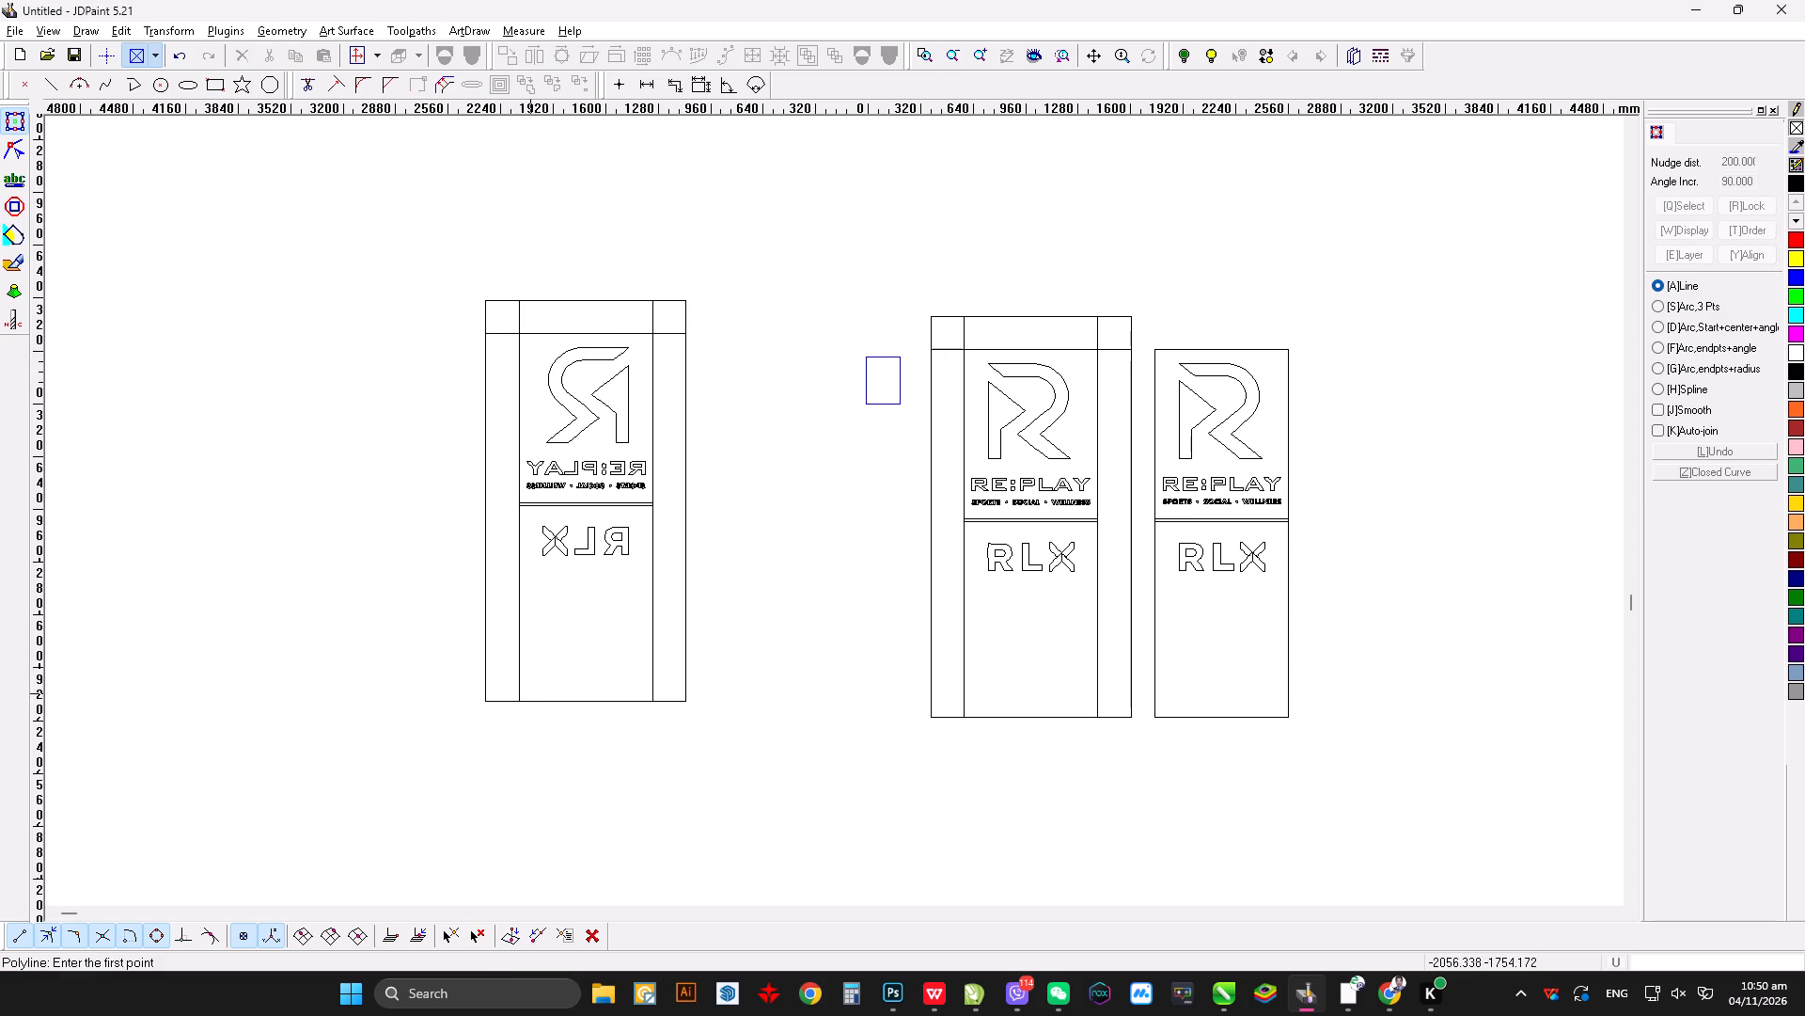
{"action": "left_click_drag", "start_coordinate": [521, 700], "coordinate": [520, 685]}
{"action": "scroll", "coordinate": [514, 314], "scroll_direction": "down", "scroll_amount": 7}
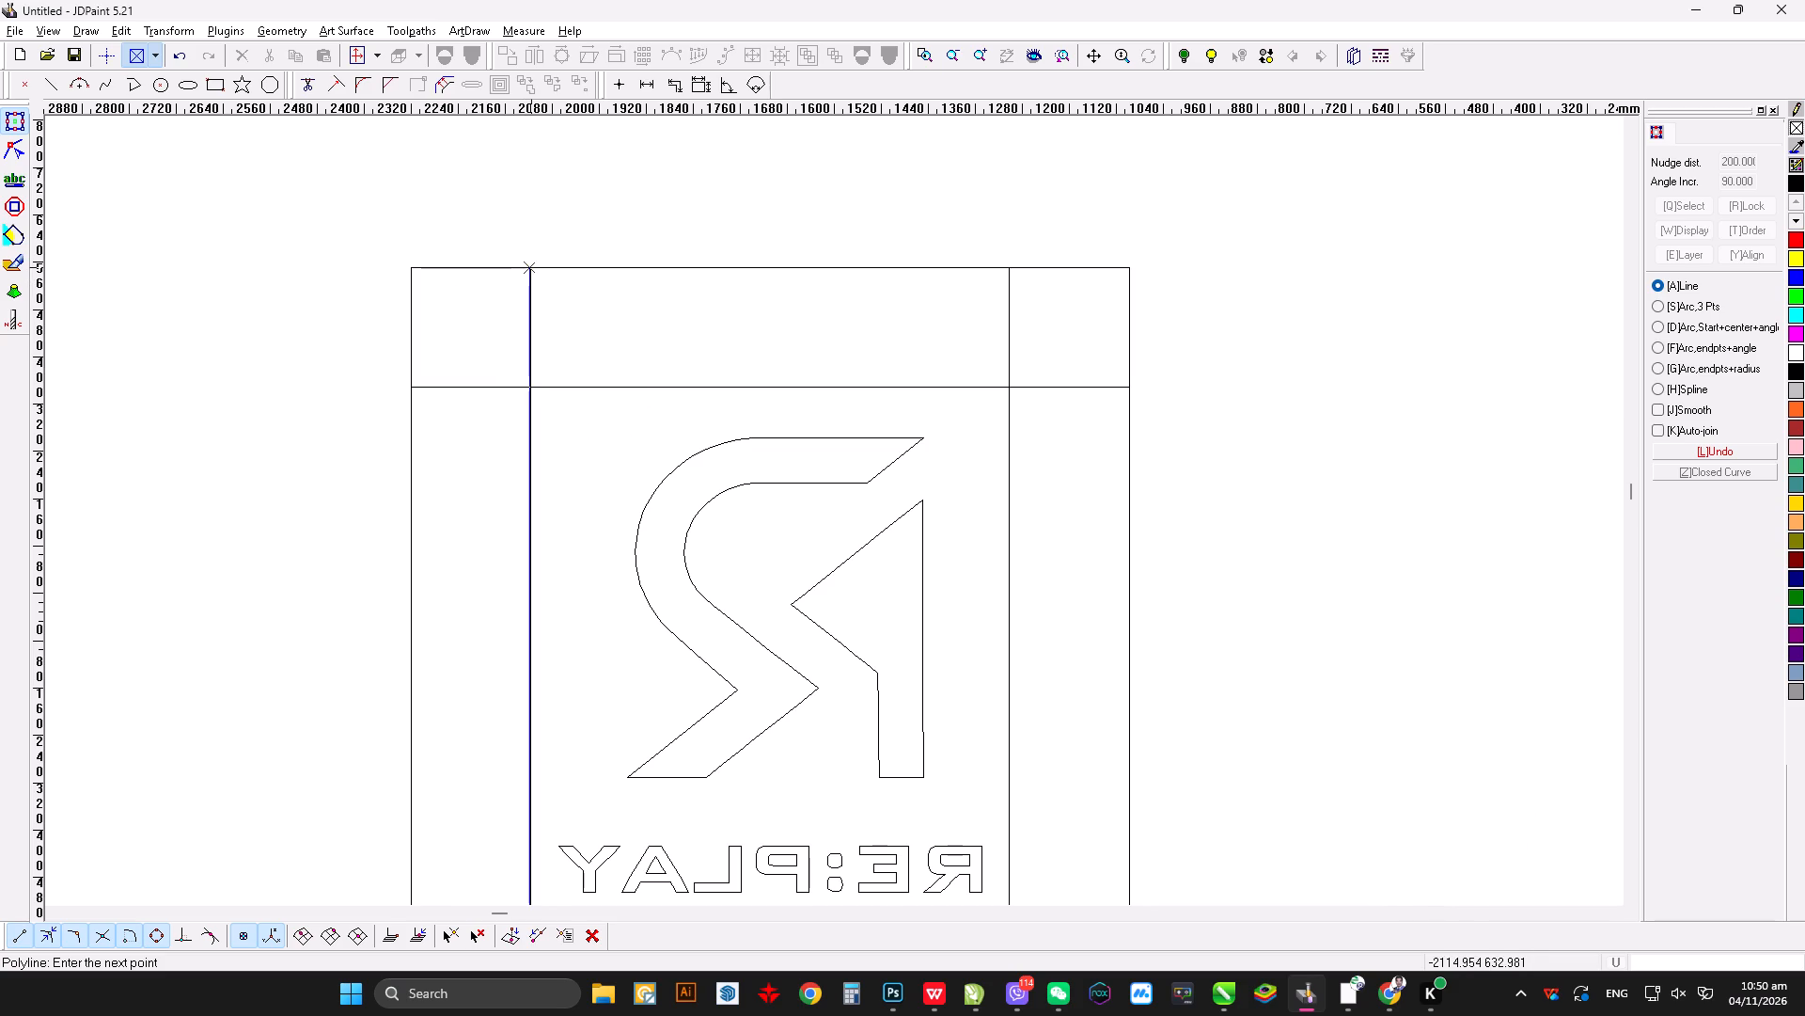
{"action": "left_click", "coordinate": [530, 275]}
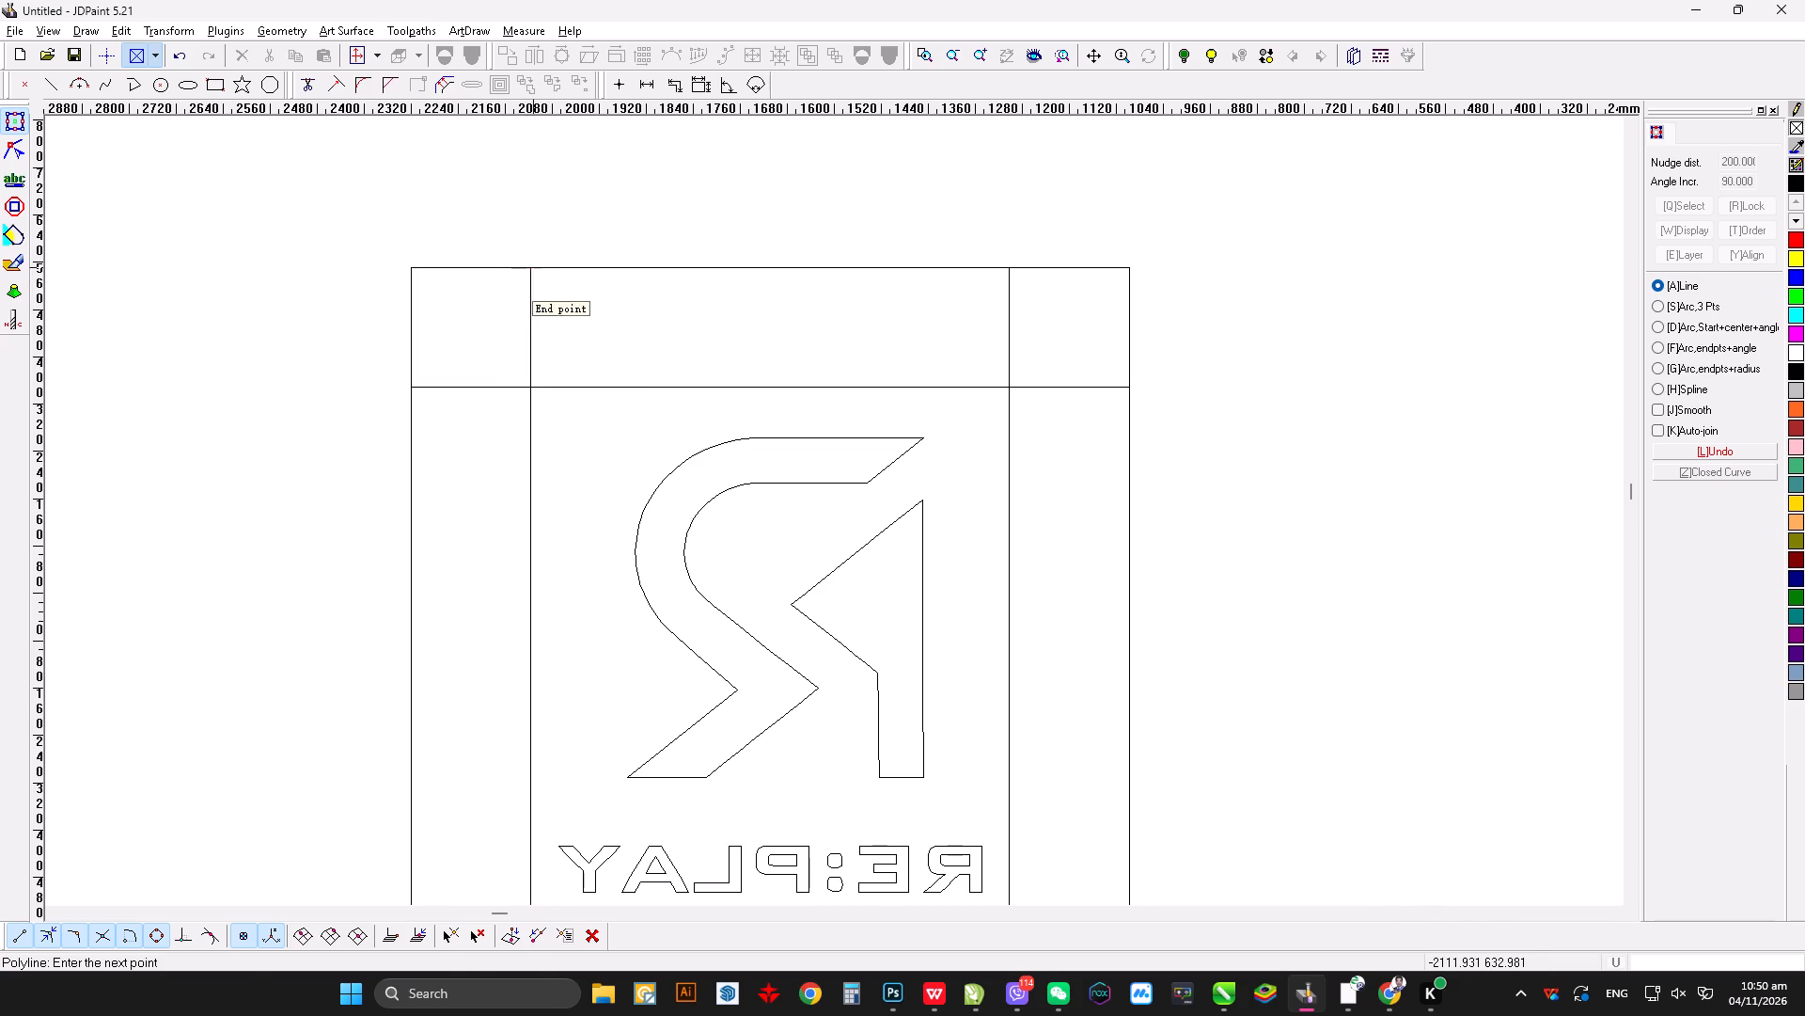
{"action": "right_click_drag", "start_coordinate": [670, 187], "coordinate": [670, 199]}
{"action": "scroll", "coordinate": [568, 276], "scroll_direction": "down", "scroll_amount": 10}
{"action": "scroll", "coordinate": [630, 227], "scroll_direction": "up", "scroll_amount": 6}
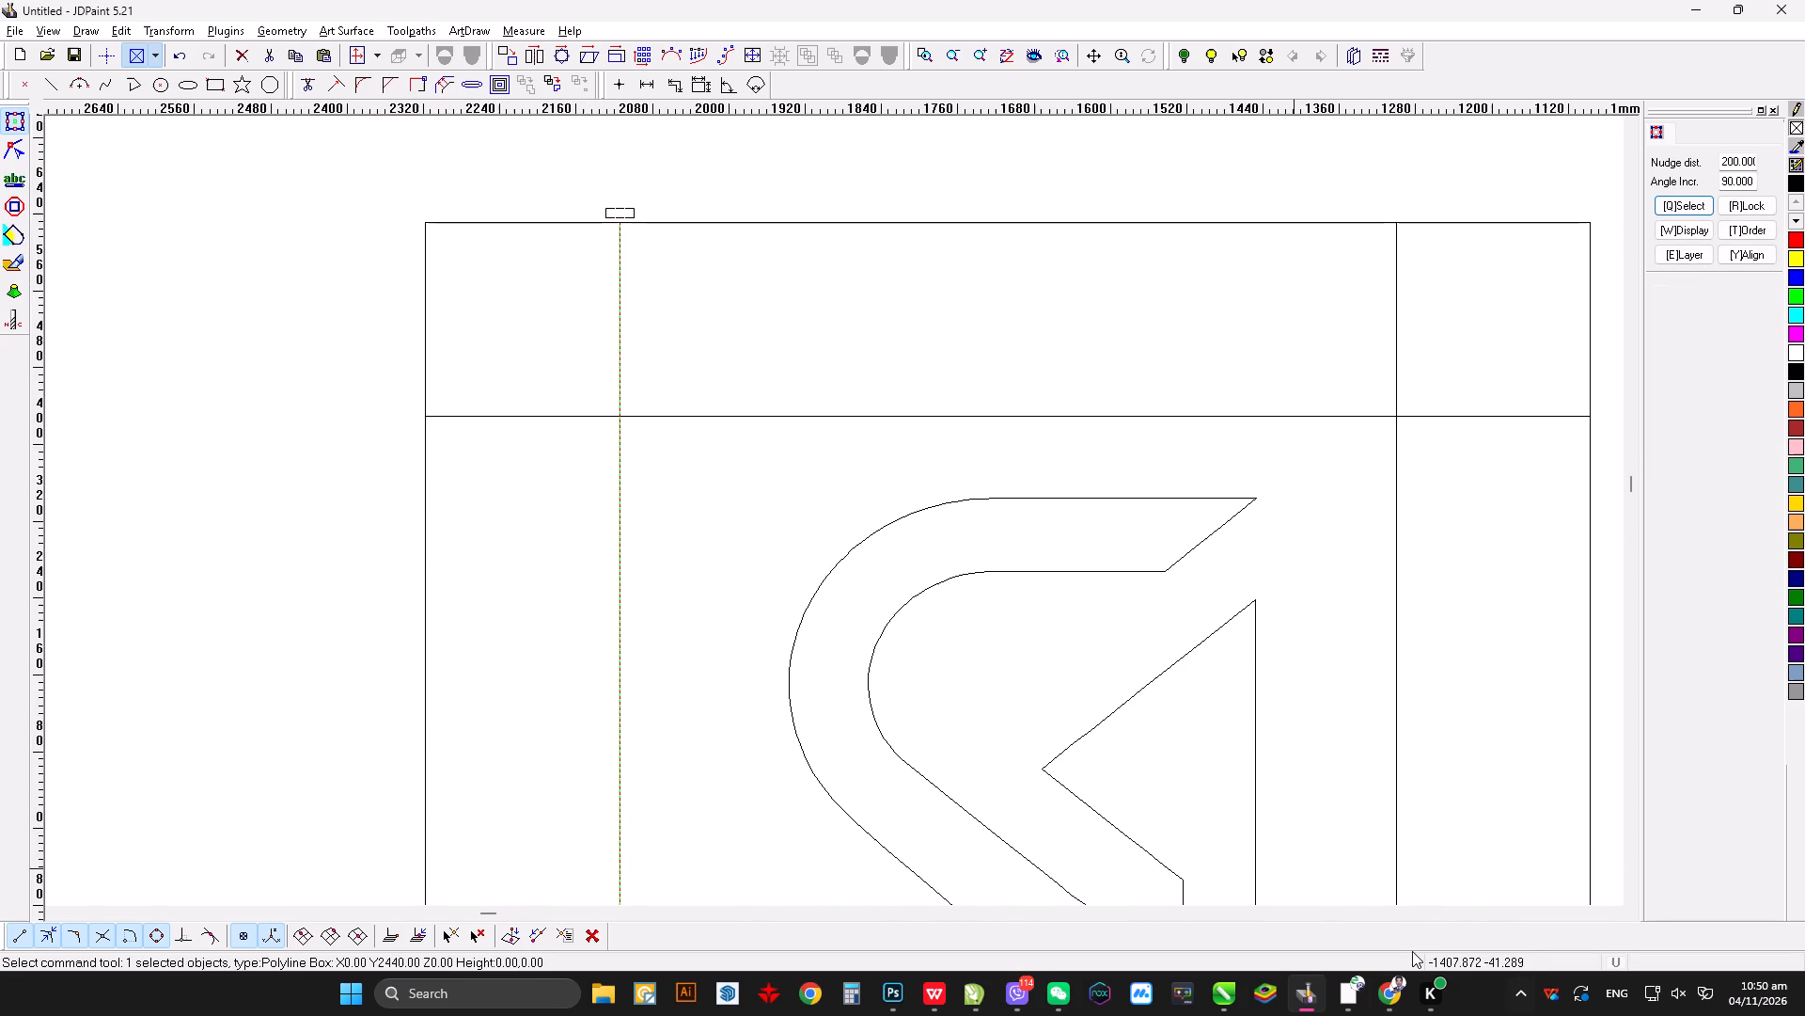
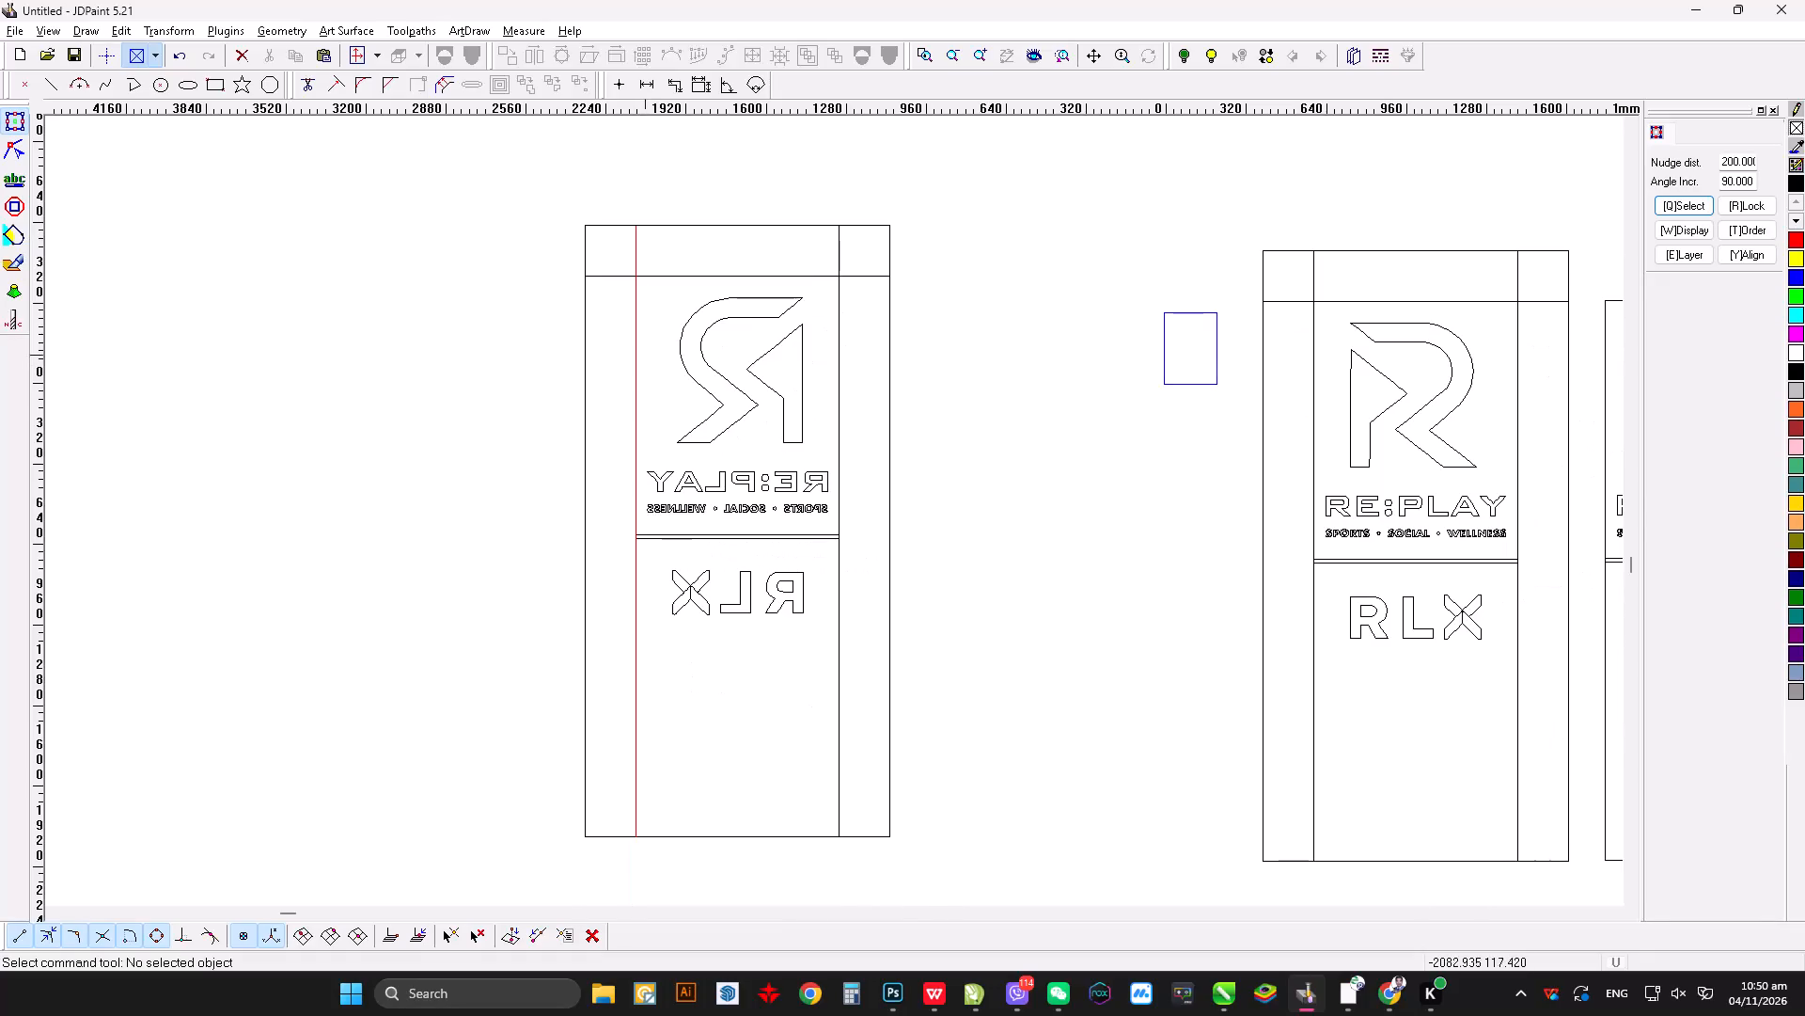
Move the full-height line on the mirrored panel's left inner edge 600 mm to the left, outside the panel.
{"action": "left_click", "coordinate": [640, 350]}
{"action": "key", "text": "Left"}
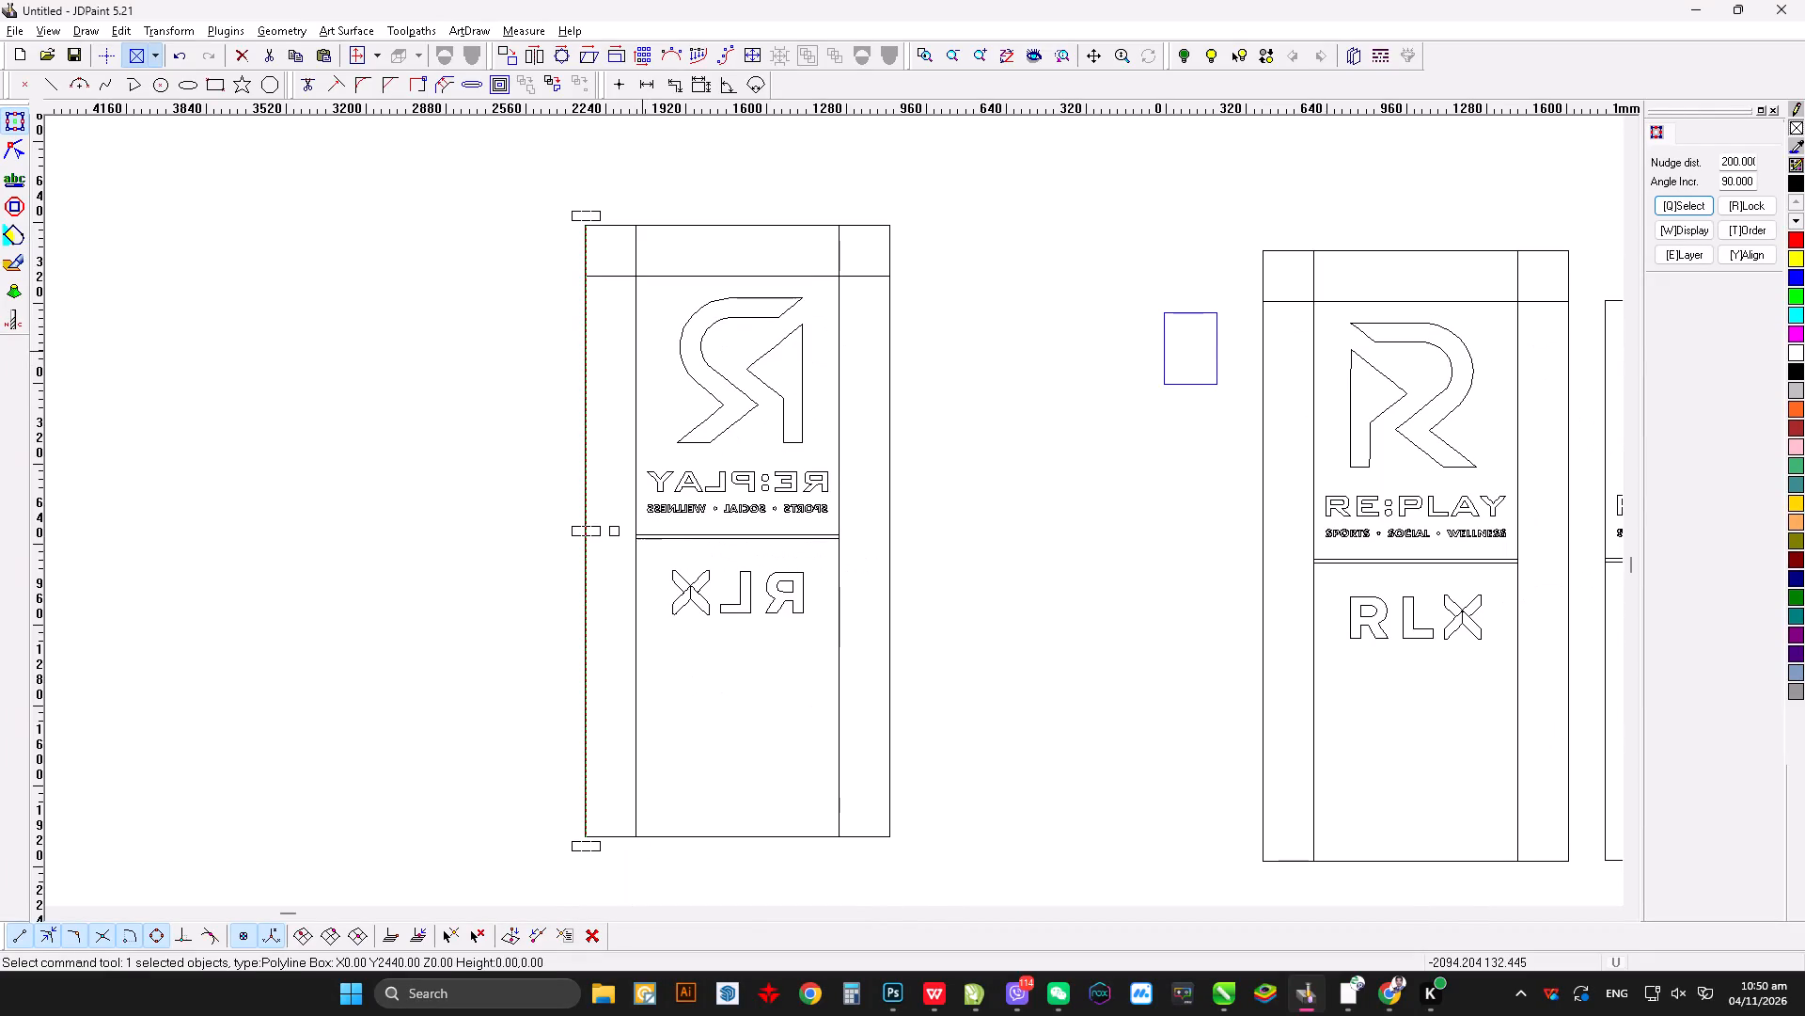
{"action": "key", "text": "Left"}
{"action": "key", "text": "Left"}
{"action": "left_click_drag", "start_coordinate": [559, 214], "coordinate": [567, 214]}
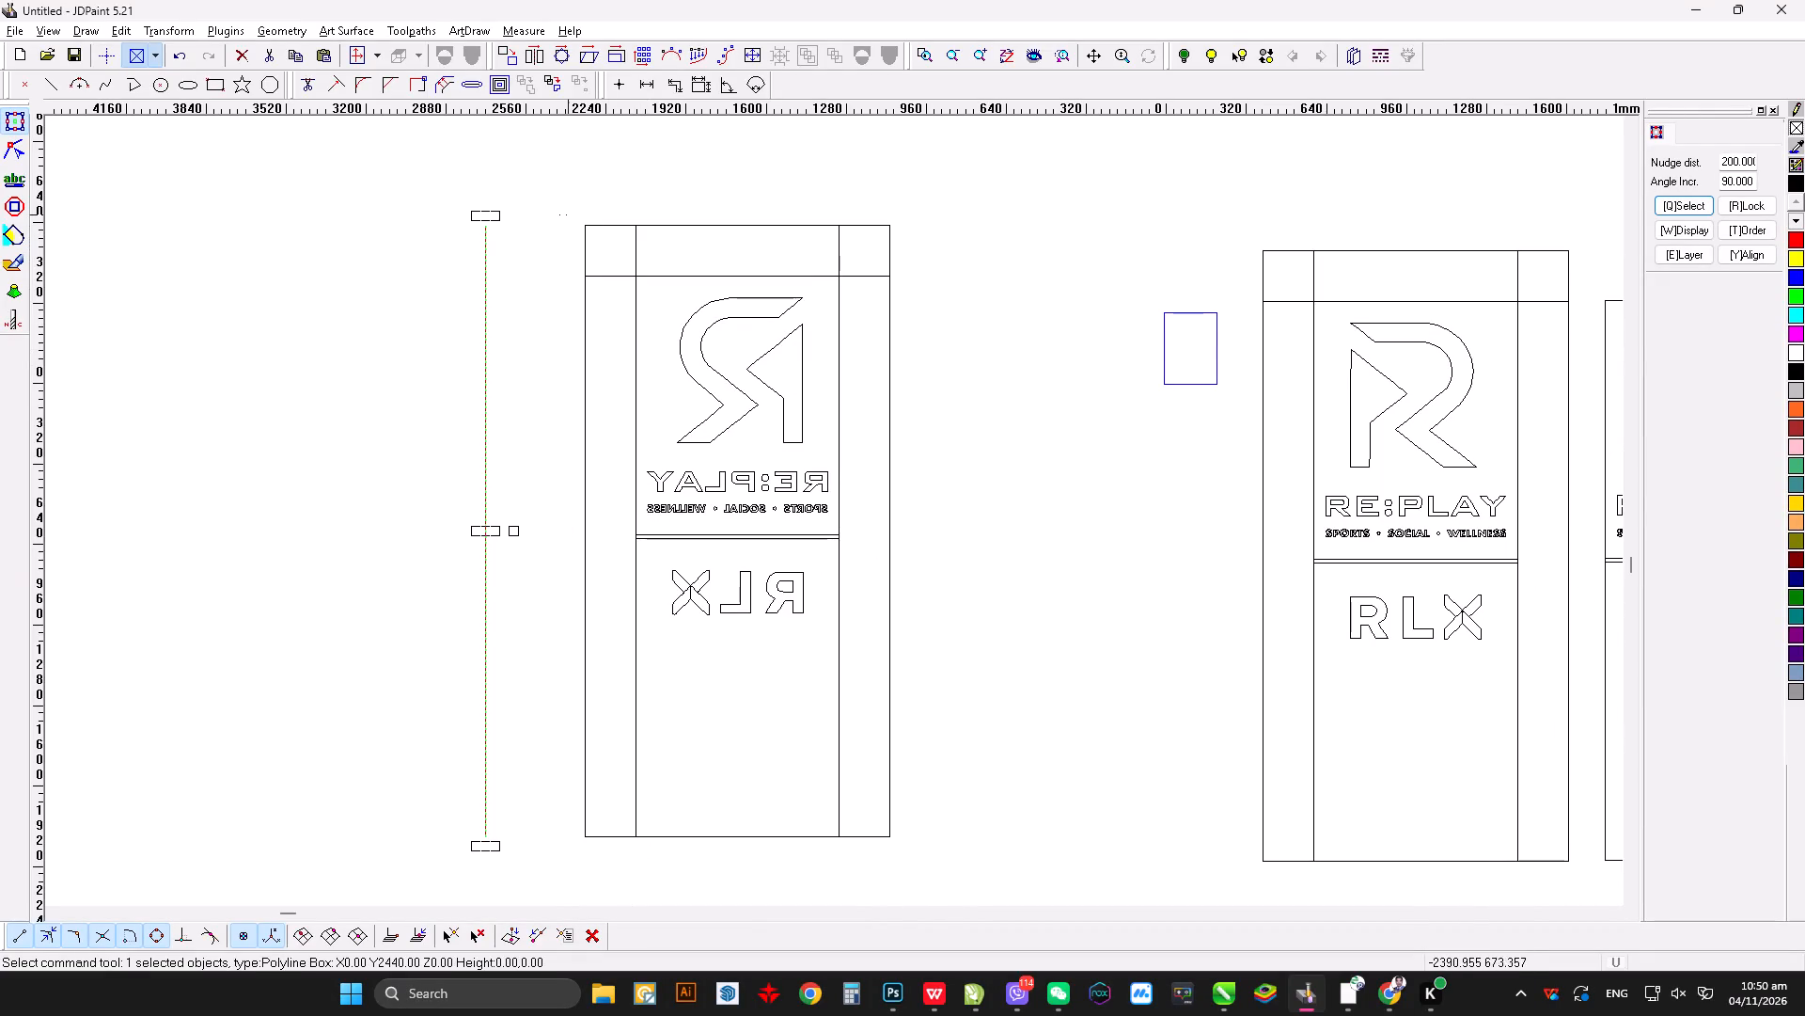
{"action": "left_click_drag", "start_coordinate": [567, 214], "coordinate": [568, 214]}
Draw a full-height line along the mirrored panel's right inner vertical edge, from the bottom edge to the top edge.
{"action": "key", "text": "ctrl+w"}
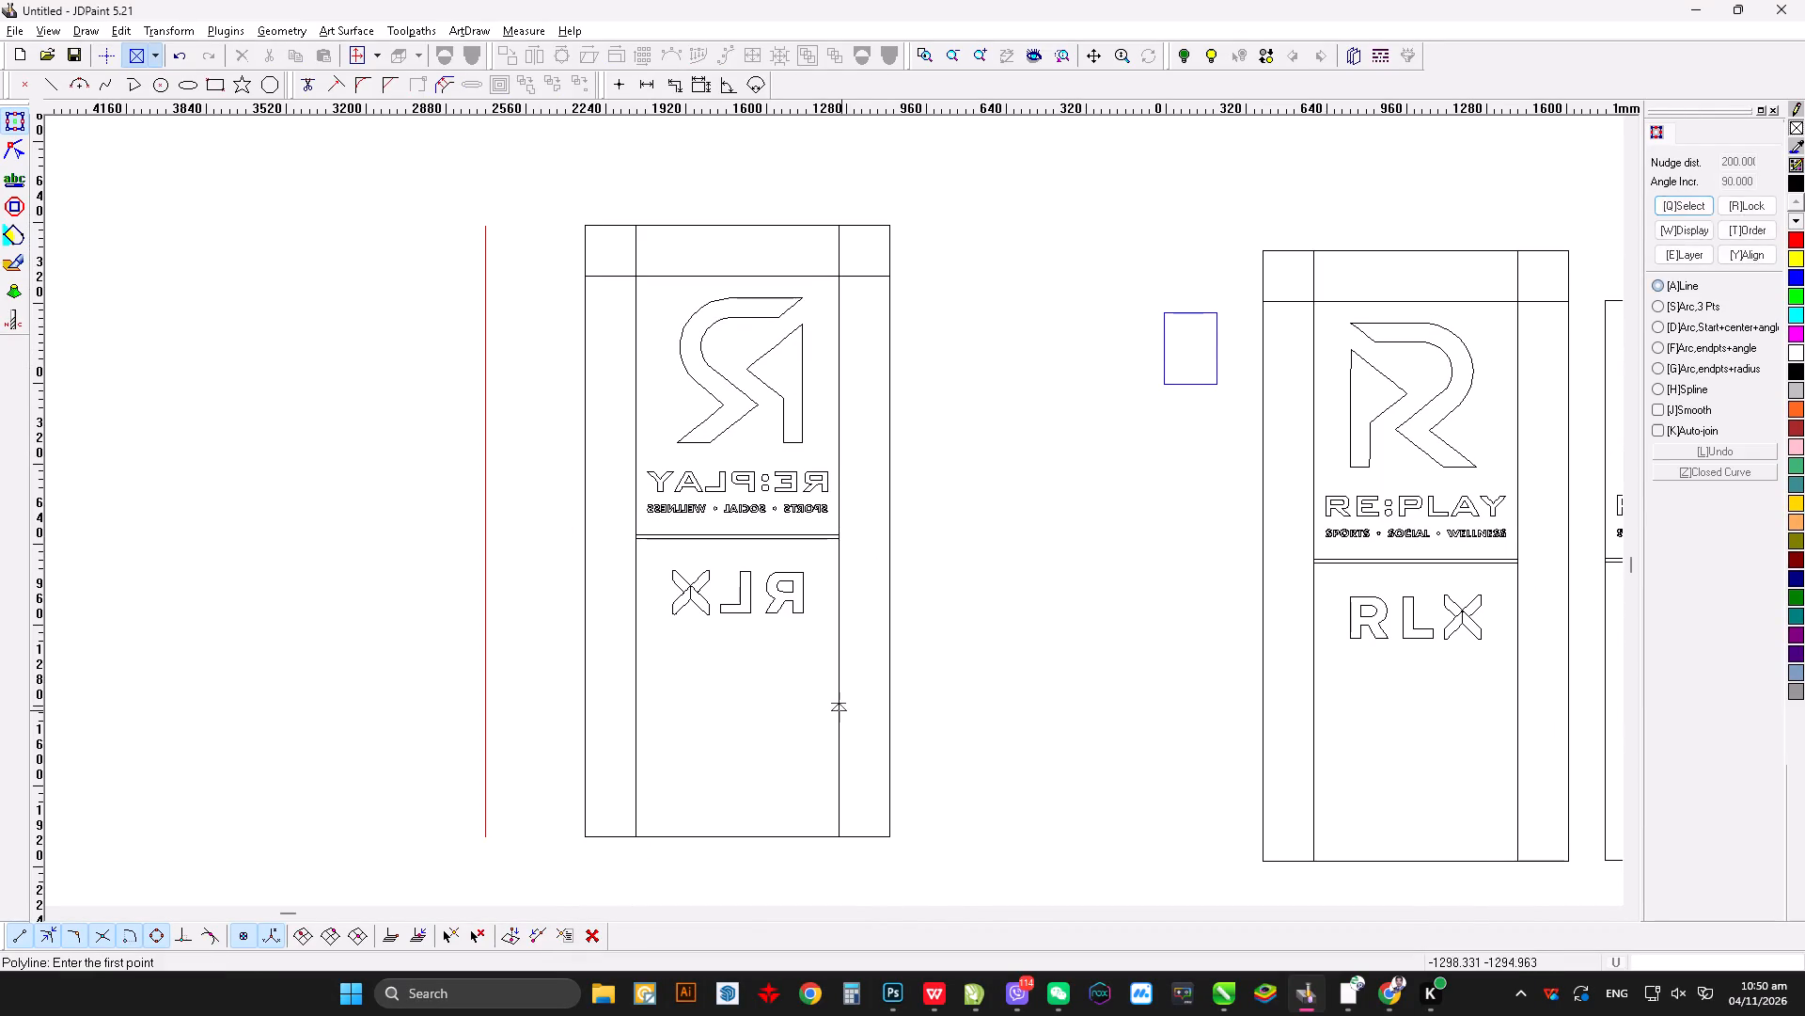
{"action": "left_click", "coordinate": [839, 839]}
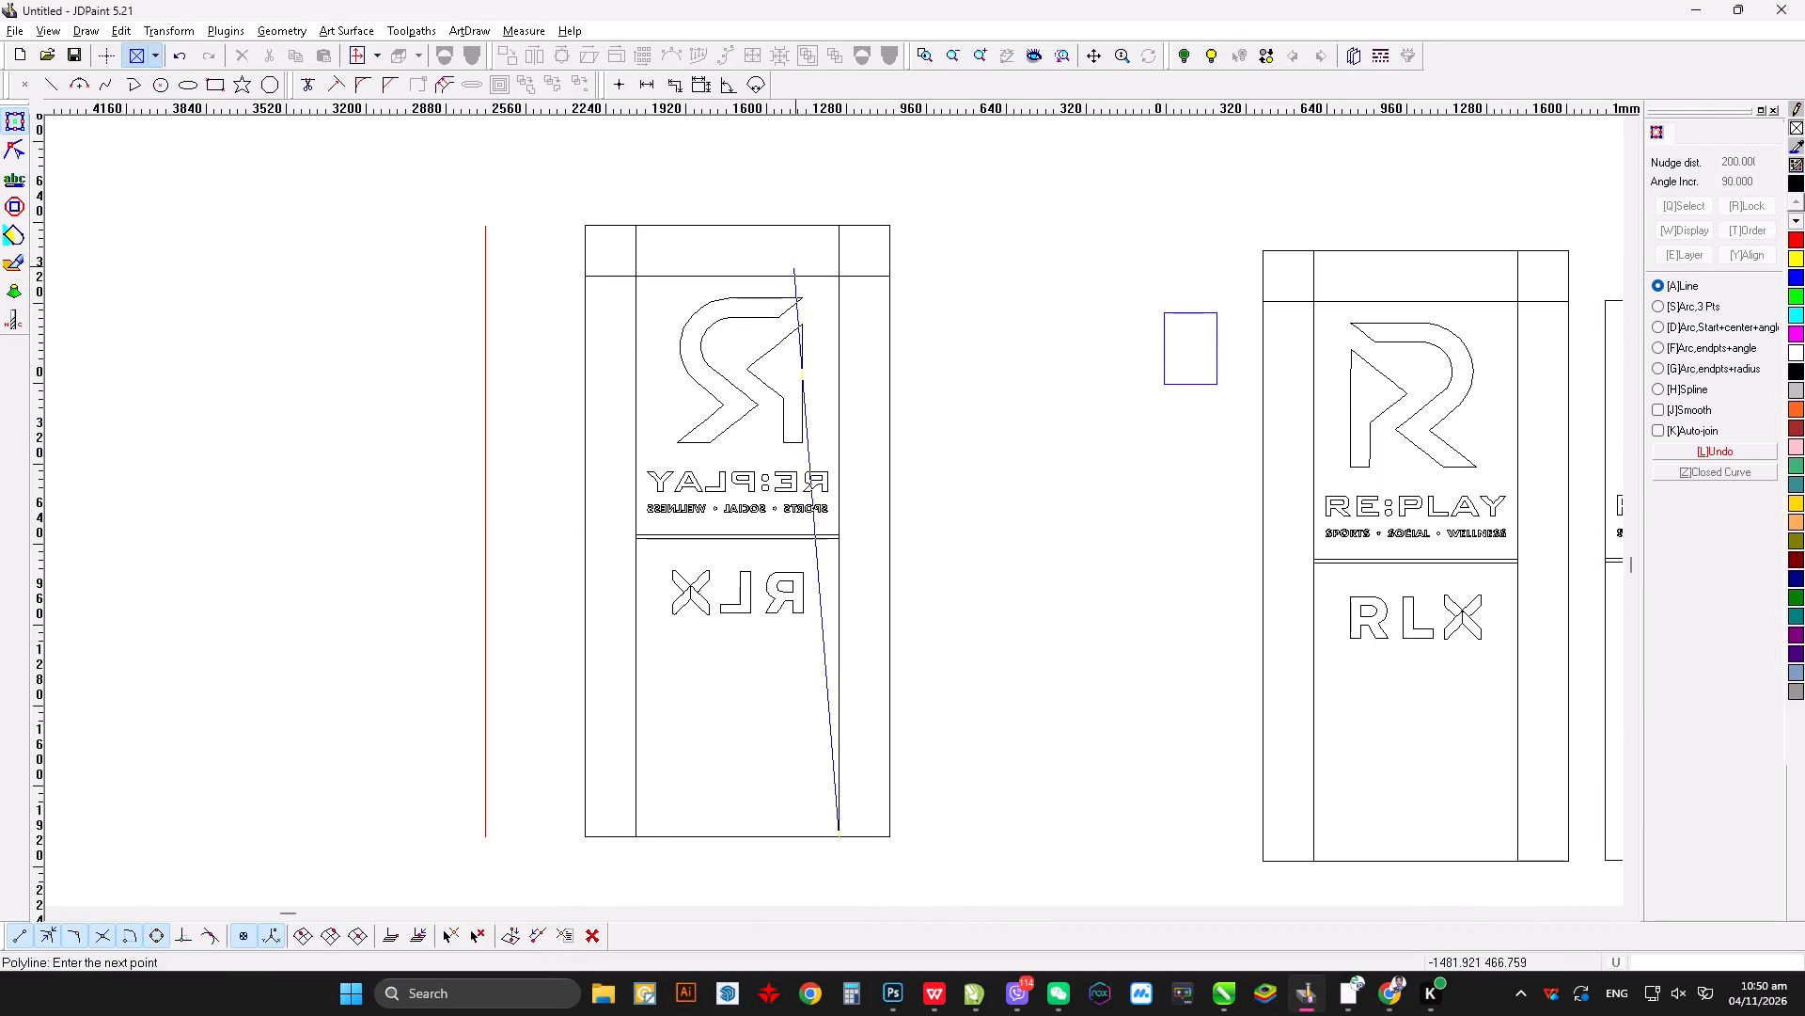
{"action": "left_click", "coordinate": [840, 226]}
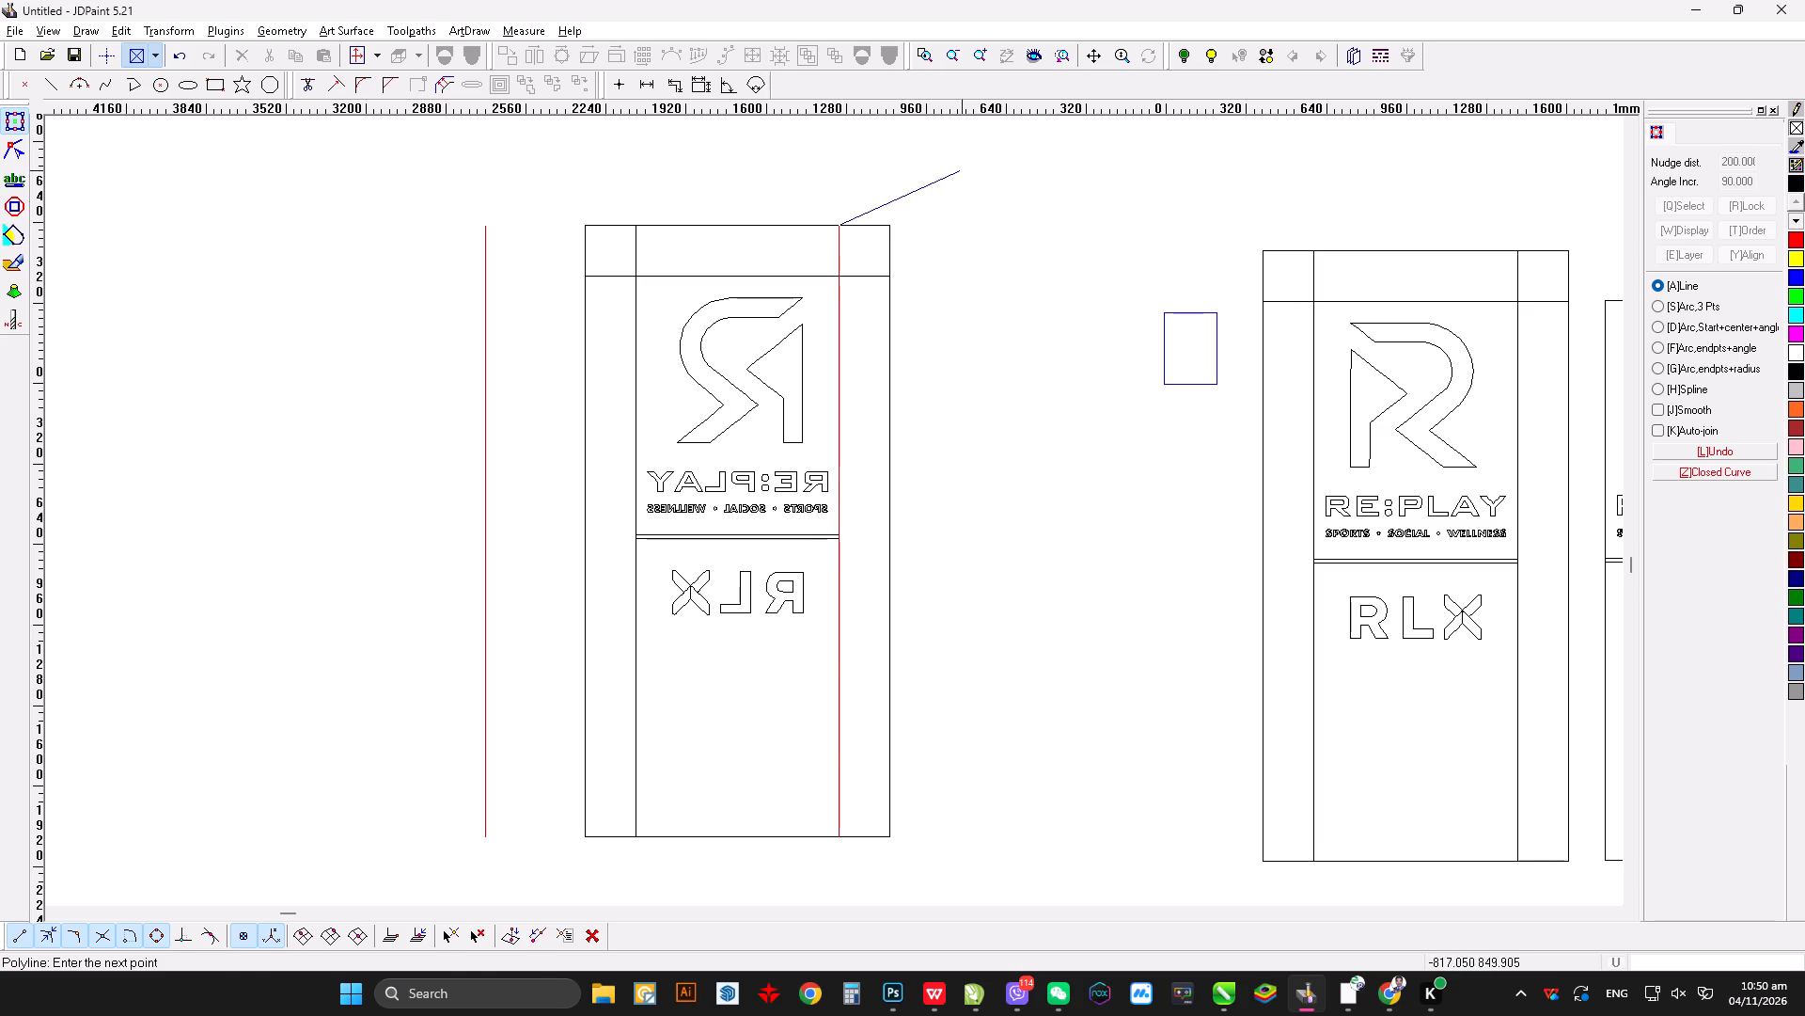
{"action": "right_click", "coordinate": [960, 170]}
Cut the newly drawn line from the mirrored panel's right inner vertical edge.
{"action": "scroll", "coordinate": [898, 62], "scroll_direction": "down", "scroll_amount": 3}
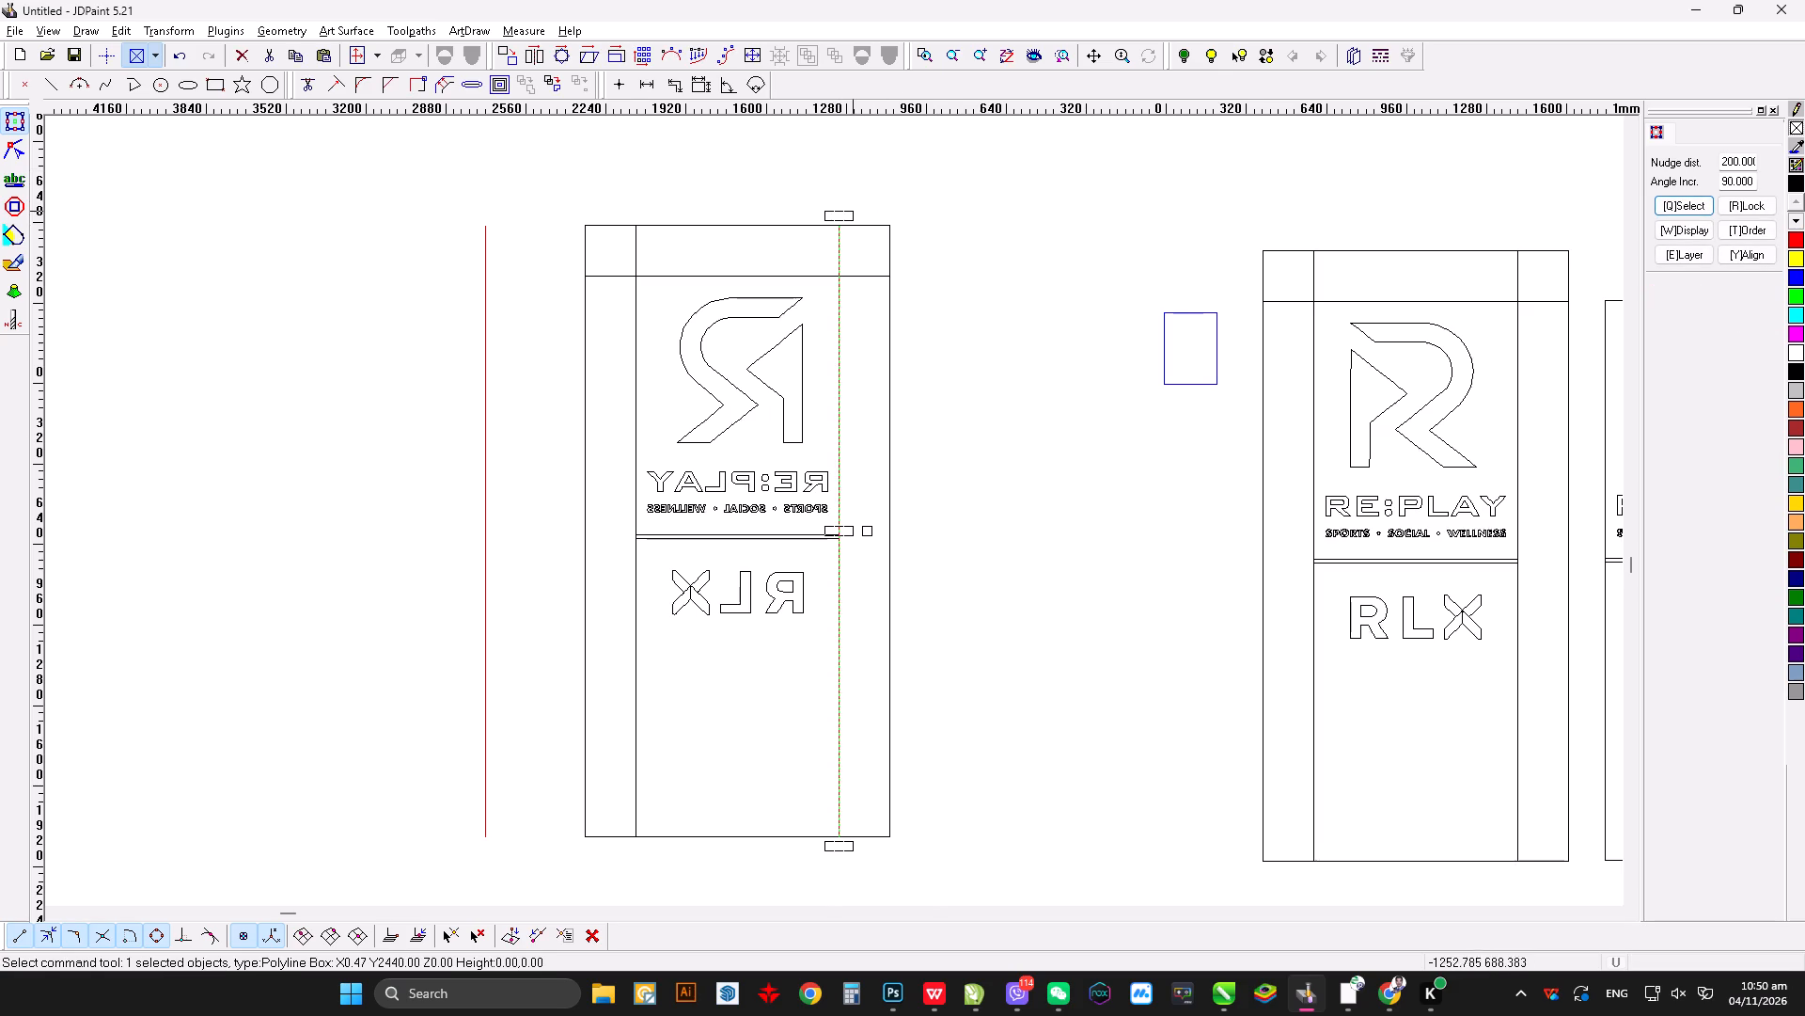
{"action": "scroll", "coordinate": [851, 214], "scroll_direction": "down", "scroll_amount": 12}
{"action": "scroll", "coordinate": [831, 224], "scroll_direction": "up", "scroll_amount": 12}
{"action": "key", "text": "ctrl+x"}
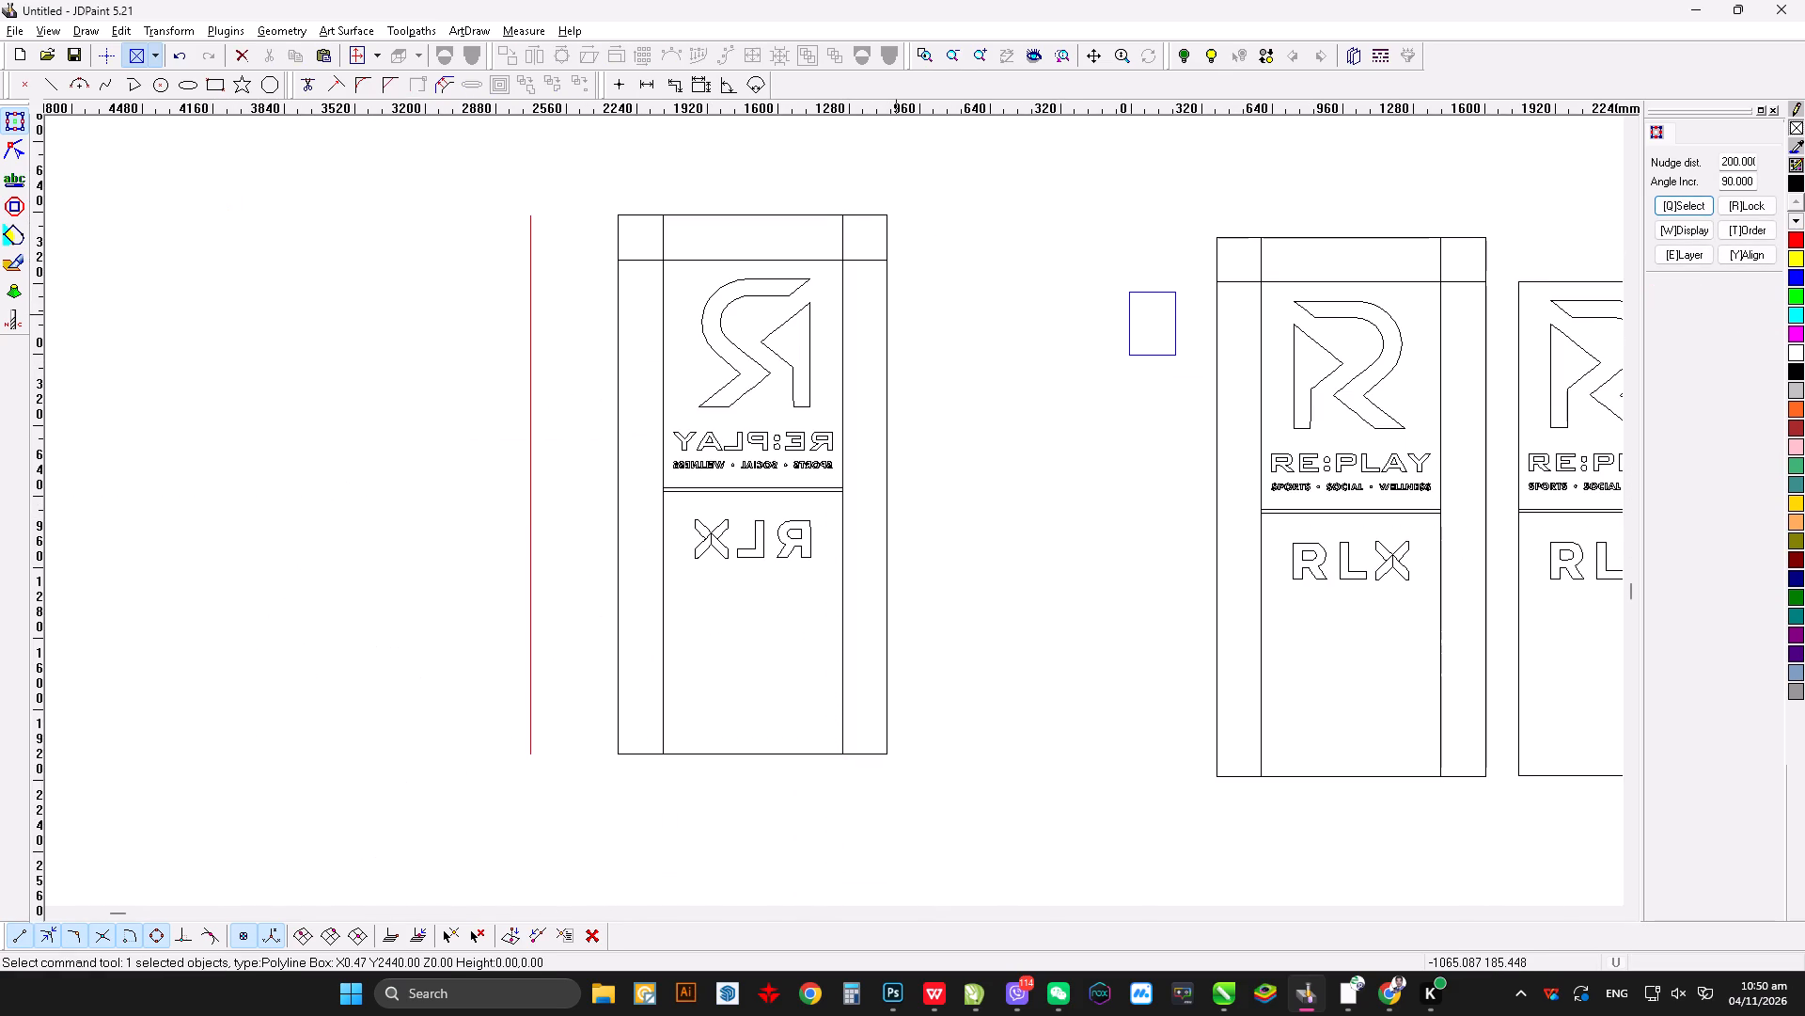